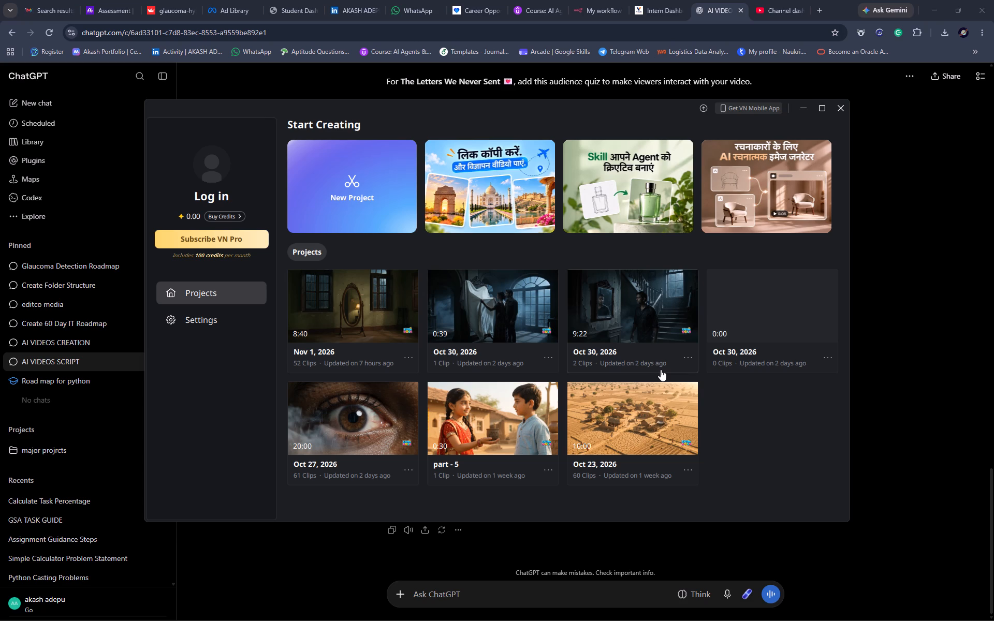
{"action": "left_click", "coordinate": [360, 183]}
{"action": "left_click", "coordinate": [822, 109]}
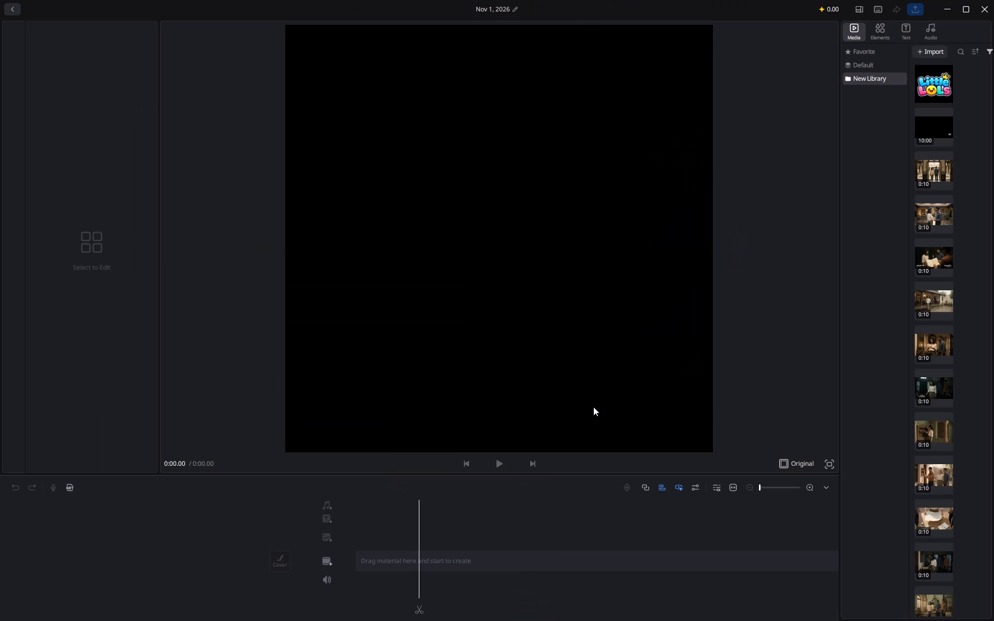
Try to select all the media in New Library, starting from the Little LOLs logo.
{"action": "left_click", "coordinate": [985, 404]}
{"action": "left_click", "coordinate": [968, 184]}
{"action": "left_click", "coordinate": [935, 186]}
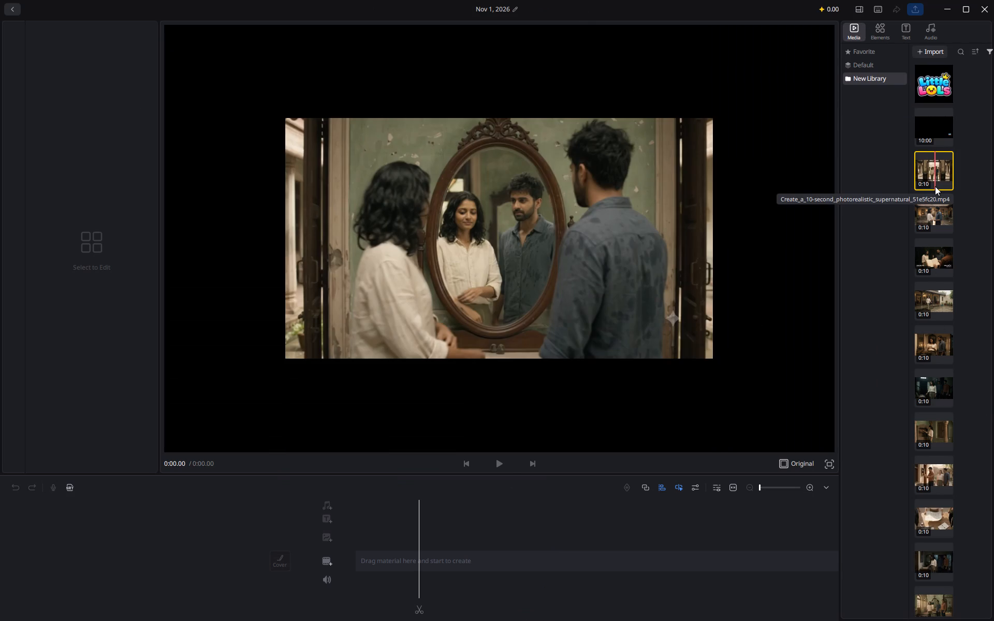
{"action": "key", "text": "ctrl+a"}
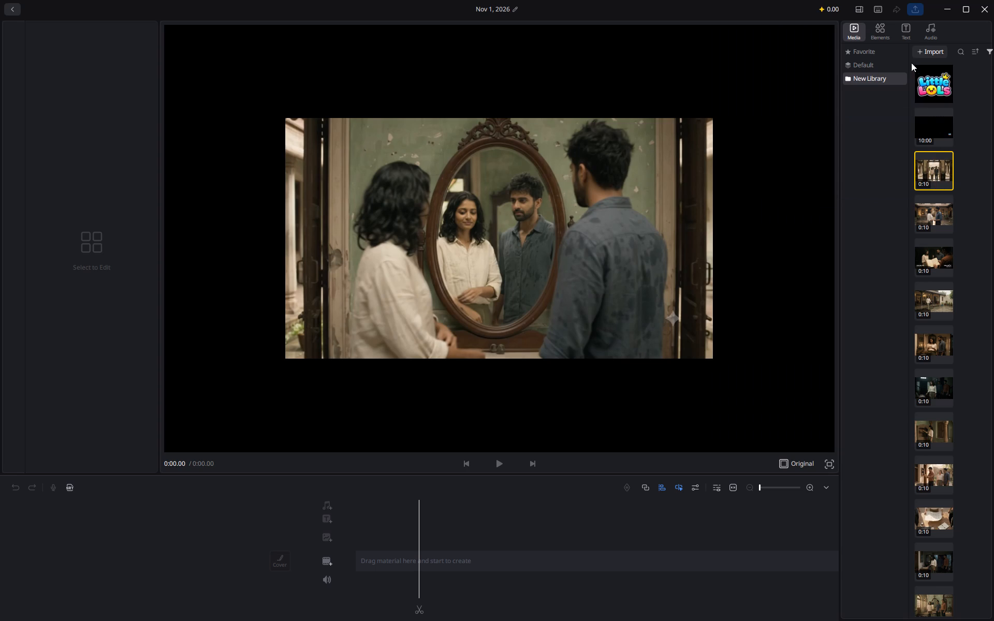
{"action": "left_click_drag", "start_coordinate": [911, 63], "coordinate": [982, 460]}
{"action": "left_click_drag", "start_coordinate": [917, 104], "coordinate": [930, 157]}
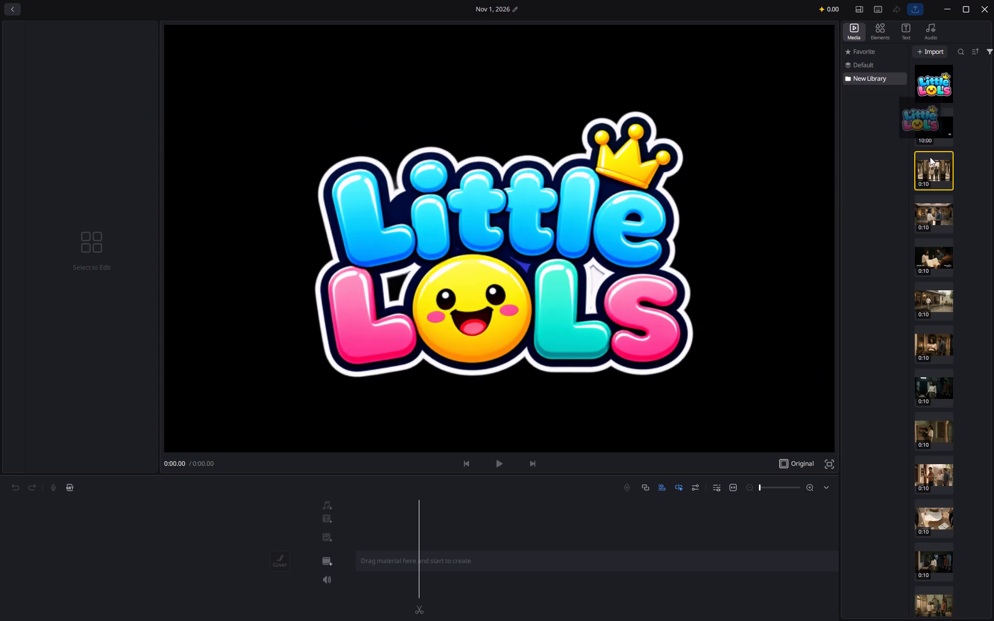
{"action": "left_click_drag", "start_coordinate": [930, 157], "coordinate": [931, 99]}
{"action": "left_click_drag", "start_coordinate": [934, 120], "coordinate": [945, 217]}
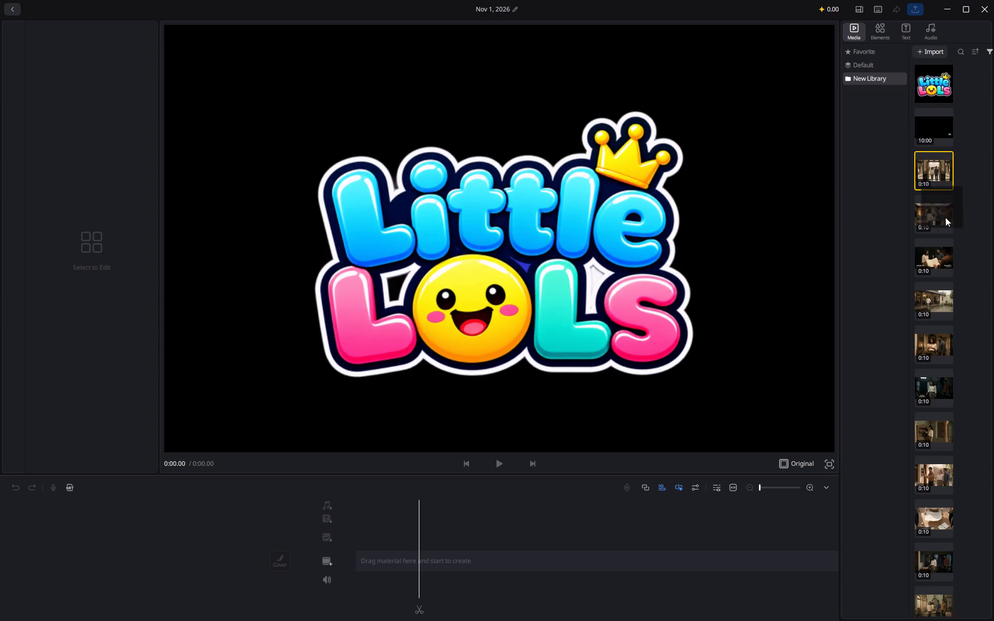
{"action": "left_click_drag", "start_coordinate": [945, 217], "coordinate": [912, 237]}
Delete the block of 10-second clips that follows the first mirror clip in New Library.
{"action": "scroll", "coordinate": [921, 481], "scroll_direction": "down", "scroll_amount": 5}
{"action": "scroll", "coordinate": [941, 546], "scroll_direction": "down", "scroll_amount": 1}
{"action": "left_click_drag", "start_coordinate": [951, 585], "coordinate": [951, 570]}
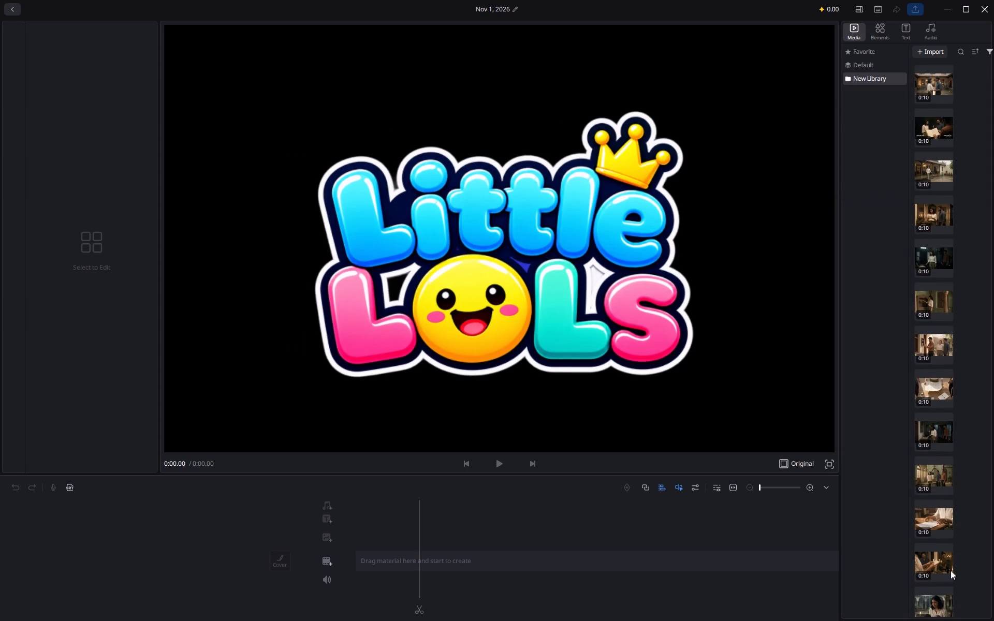
{"action": "left_click_drag", "start_coordinate": [951, 570], "coordinate": [957, 466]}
{"action": "left_click_drag", "start_coordinate": [966, 595], "coordinate": [935, 125]}
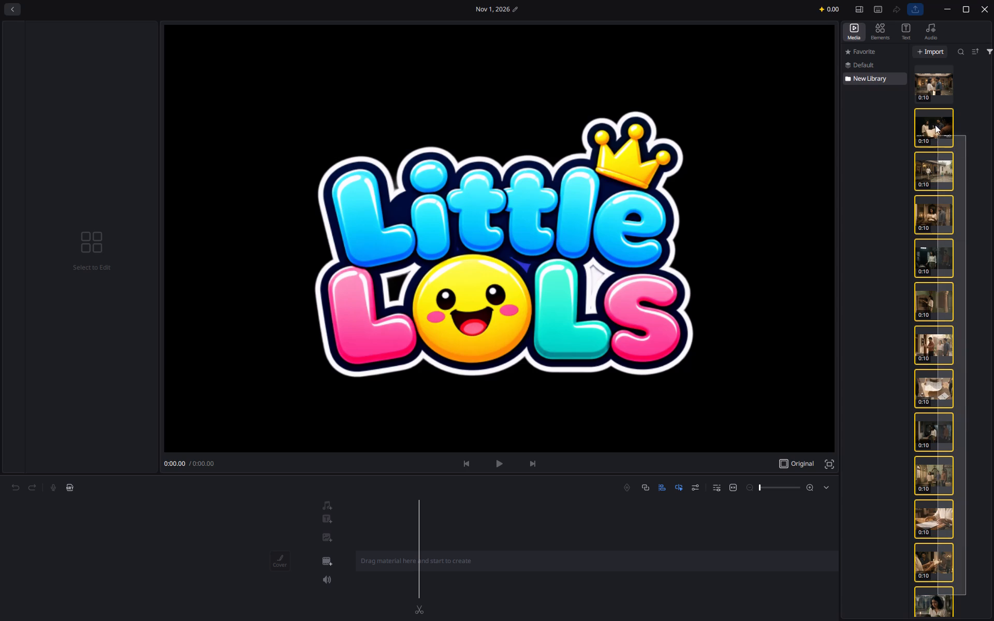
{"action": "left_click_drag", "start_coordinate": [935, 125], "coordinate": [925, 88]}
{"action": "right_click", "coordinate": [942, 162]}
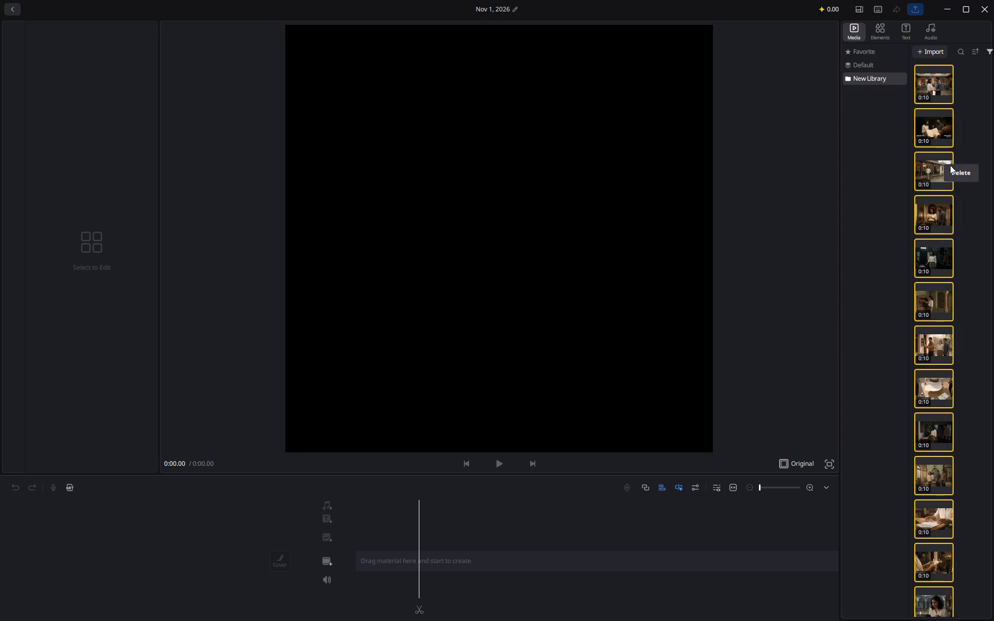
{"action": "left_click", "coordinate": [950, 173]}
{"action": "left_click", "coordinate": [573, 321]}
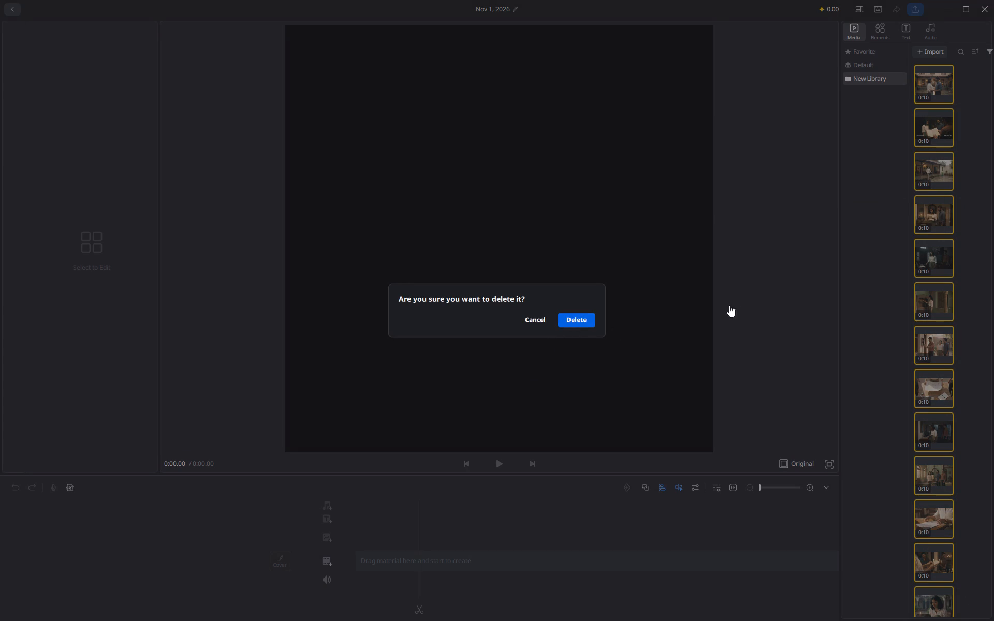
Widen the media library area so its thumbnails are laid out seven per row.
{"action": "left_click_drag", "start_coordinate": [838, 296], "coordinate": [719, 293]}
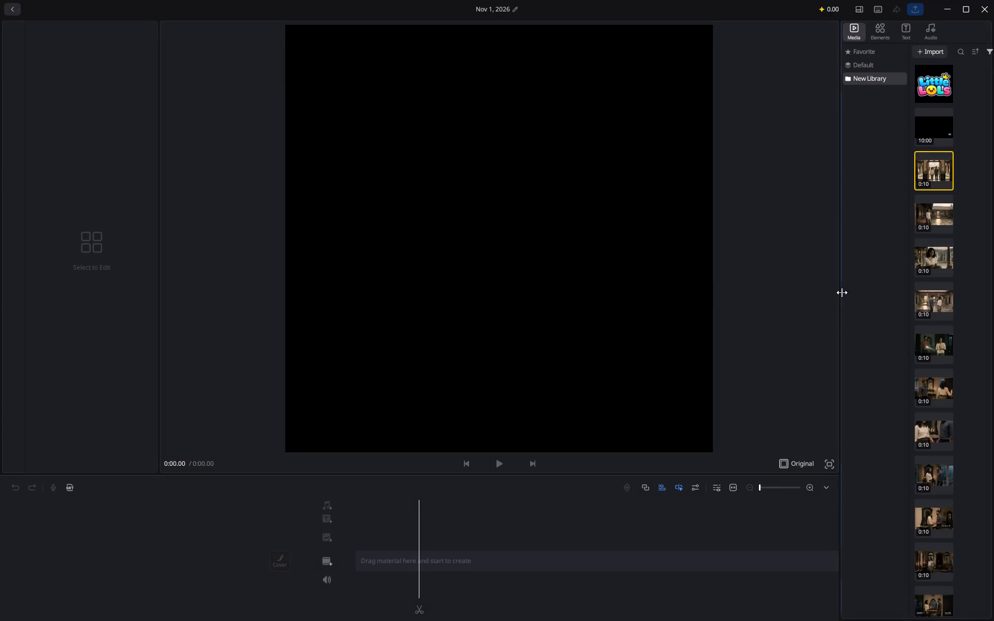
{"action": "left_click_drag", "start_coordinate": [842, 292], "coordinate": [566, 287]}
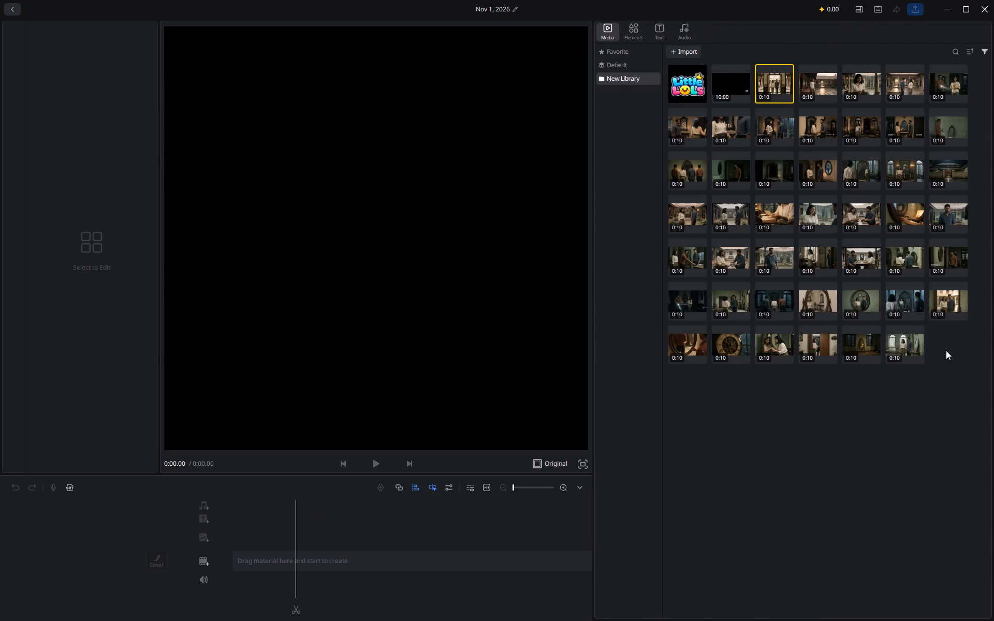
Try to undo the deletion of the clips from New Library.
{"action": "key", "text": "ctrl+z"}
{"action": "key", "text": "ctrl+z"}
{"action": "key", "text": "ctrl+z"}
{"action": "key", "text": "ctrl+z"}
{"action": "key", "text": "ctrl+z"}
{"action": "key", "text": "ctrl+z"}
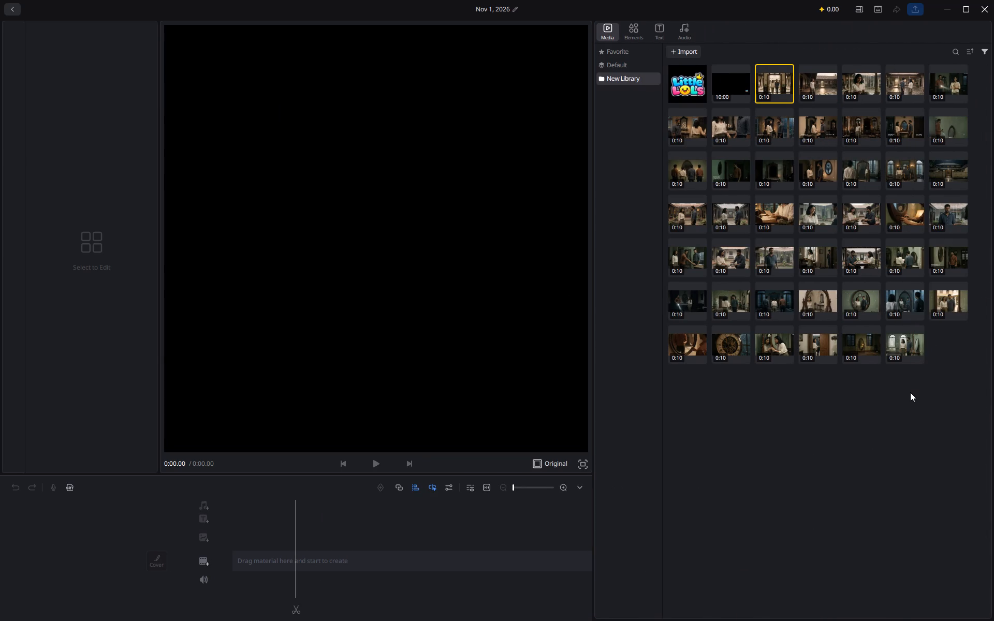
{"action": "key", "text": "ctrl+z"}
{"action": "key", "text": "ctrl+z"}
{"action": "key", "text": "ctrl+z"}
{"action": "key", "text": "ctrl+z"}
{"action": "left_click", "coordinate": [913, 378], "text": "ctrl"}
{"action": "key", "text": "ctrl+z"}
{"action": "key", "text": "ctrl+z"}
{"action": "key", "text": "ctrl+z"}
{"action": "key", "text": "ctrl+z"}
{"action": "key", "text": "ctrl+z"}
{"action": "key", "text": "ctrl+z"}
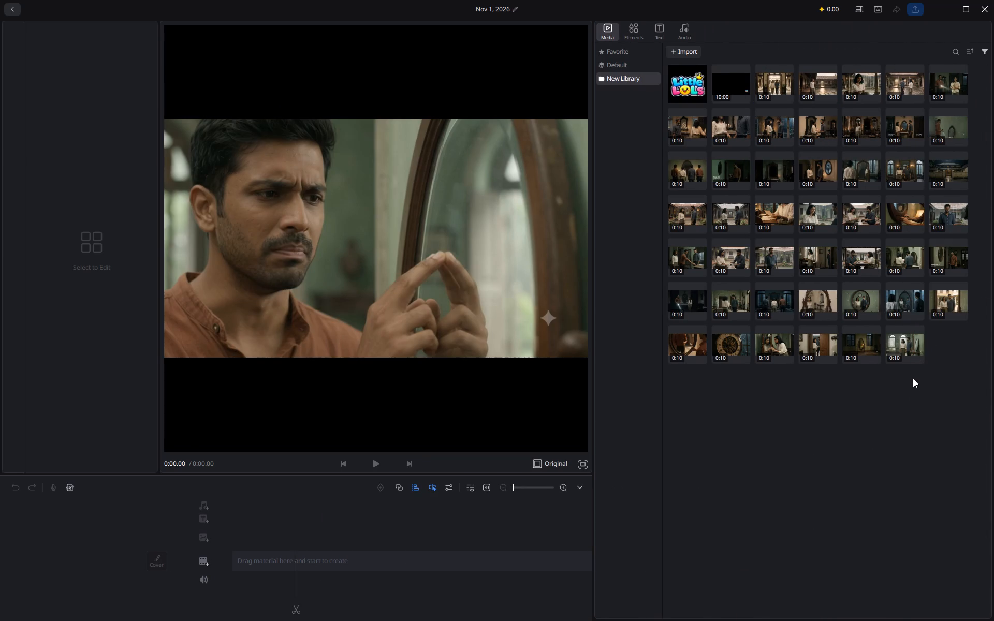
Delete all the 10-second clips below the first row of thumbnails in New Library.
{"action": "key", "text": "ctrl+z"}
{"action": "left_click_drag", "start_coordinate": [944, 362], "coordinate": [699, 125]}
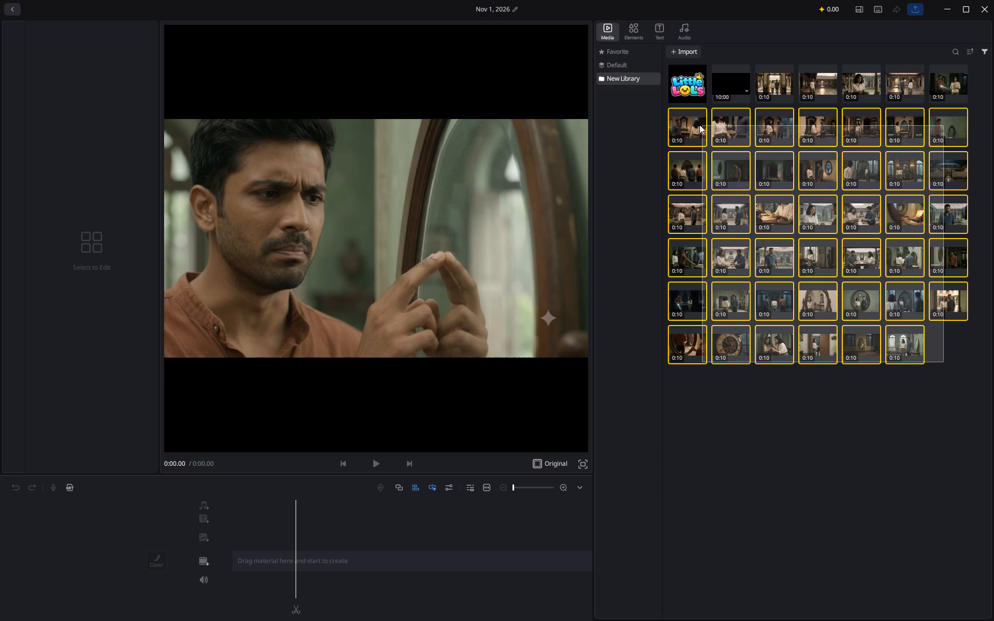
{"action": "left_click_drag", "start_coordinate": [699, 125], "coordinate": [693, 122]}
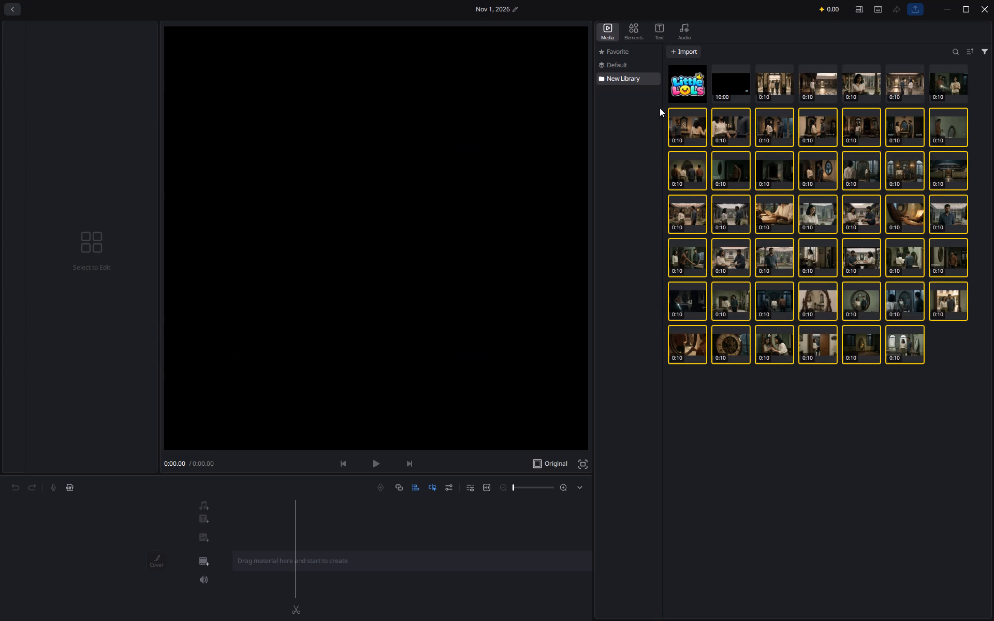
{"action": "right_click", "coordinate": [727, 169]}
{"action": "left_click", "coordinate": [755, 178]}
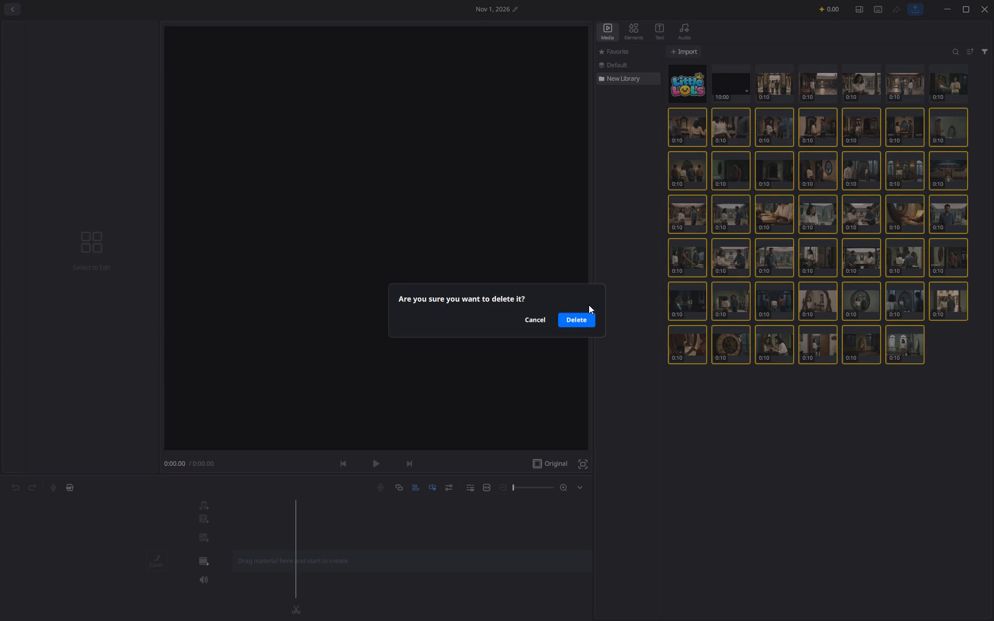
{"action": "left_click", "coordinate": [576, 319]}
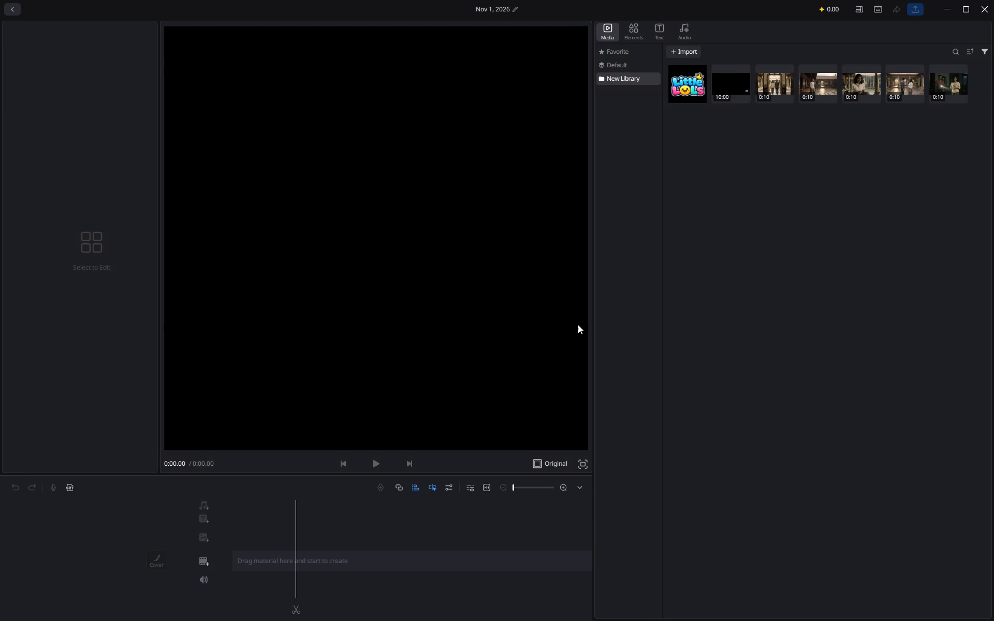
Delete the remaining five 10-second clips from New Library, keeping the Little LOLs logo and the 10:00 video.
{"action": "key", "text": "ctrl+z"}
{"action": "left_click_drag", "start_coordinate": [974, 111], "coordinate": [768, 87]}
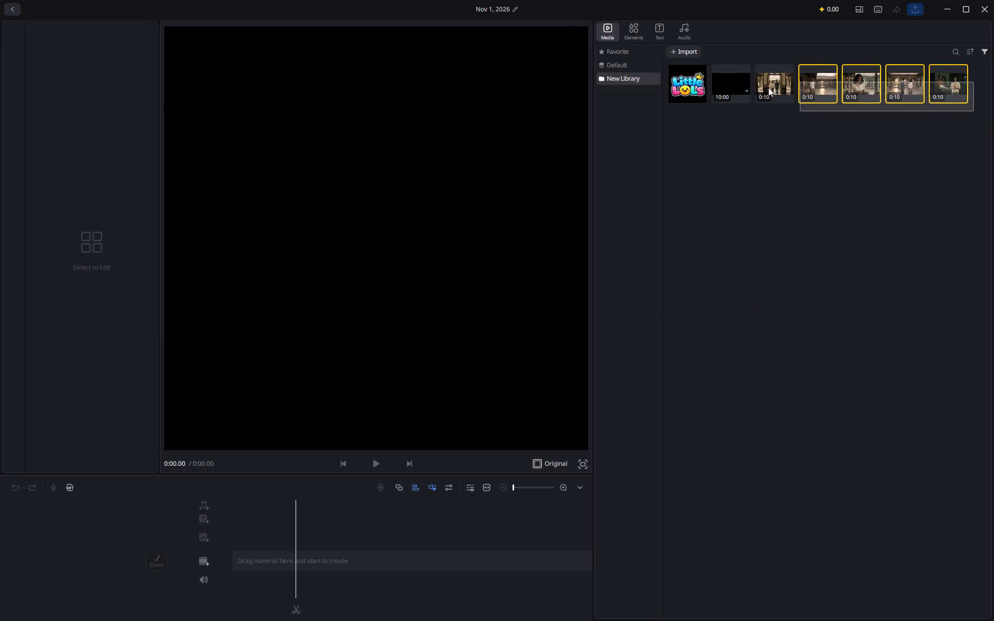
{"action": "left_click_drag", "start_coordinate": [768, 87], "coordinate": [758, 82]}
{"action": "right_click", "coordinate": [770, 91]}
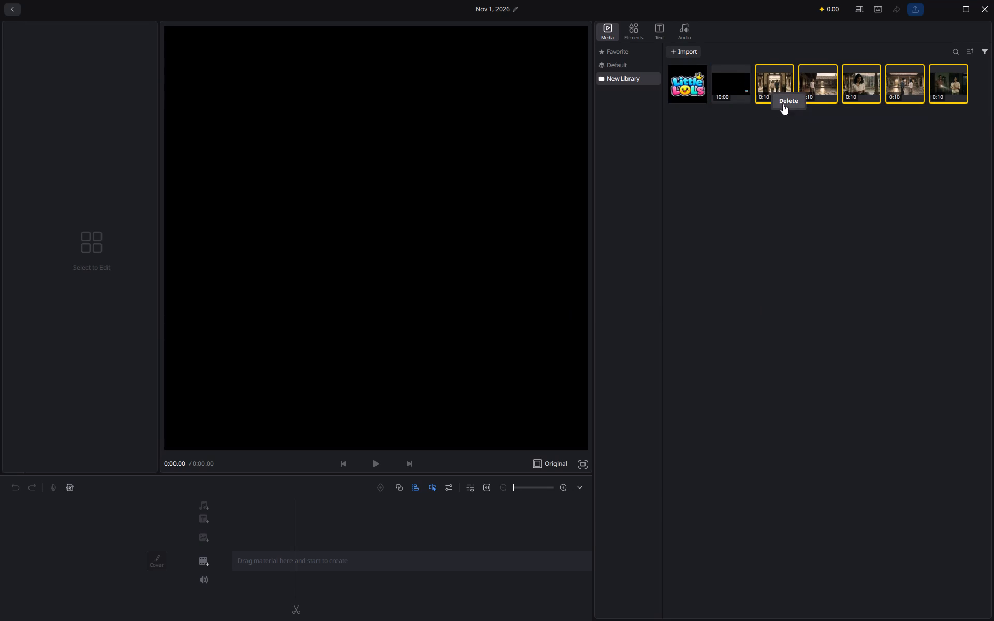
{"action": "left_click", "coordinate": [785, 101]}
{"action": "left_click", "coordinate": [580, 319]}
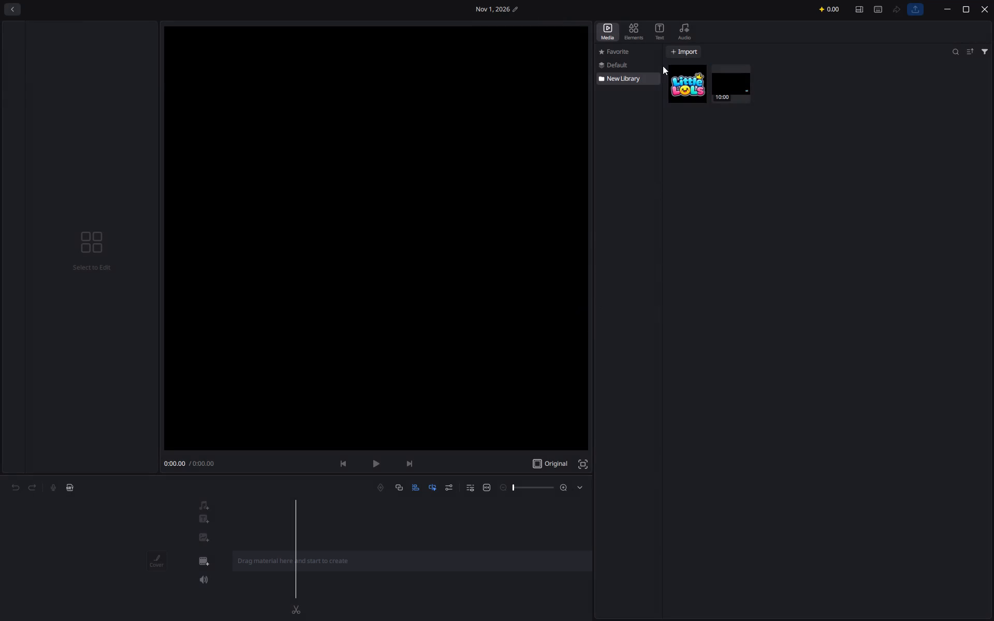
{"action": "left_click", "coordinate": [700, 53]}
{"action": "scroll", "coordinate": [244, 178], "scroll_direction": "down", "scroll_amount": 6}
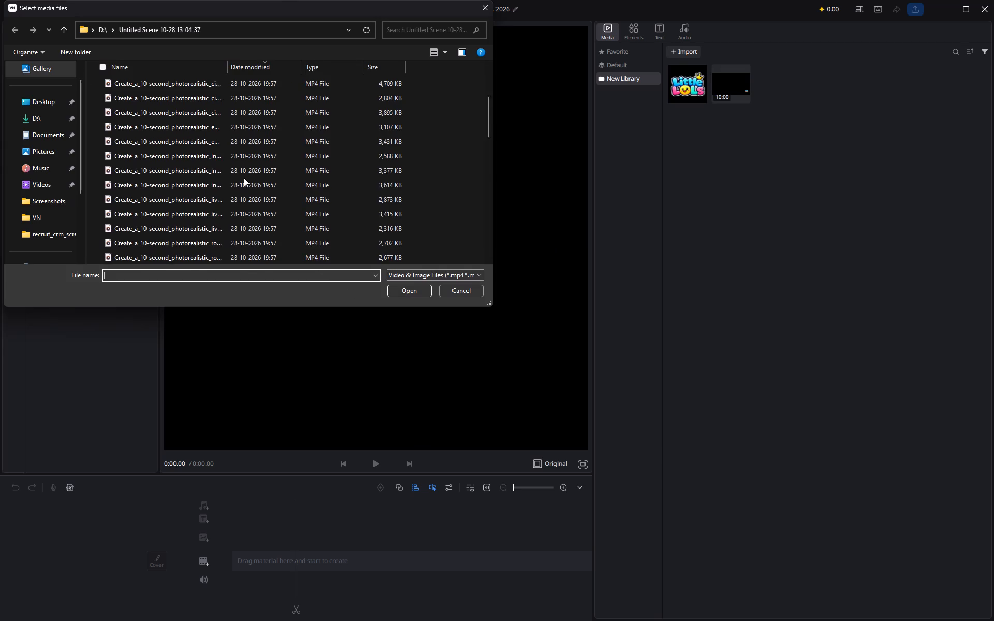
{"action": "scroll", "coordinate": [244, 178], "scroll_direction": "down", "scroll_amount": 6}
{"action": "left_click", "coordinate": [51, 221]}
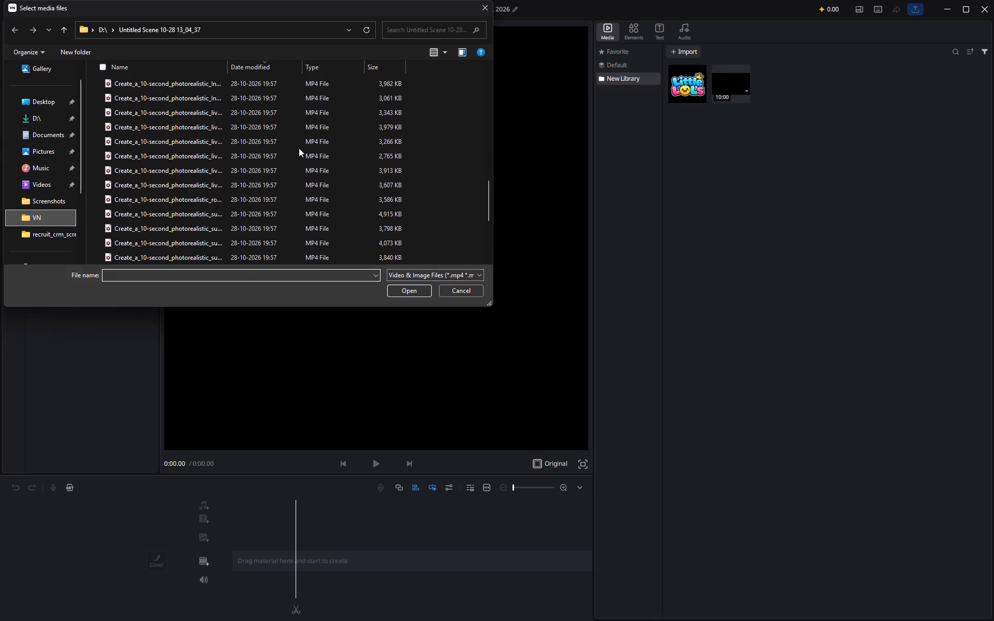
{"action": "scroll", "coordinate": [161, 141], "scroll_direction": "down", "scroll_amount": 6}
{"action": "scroll", "coordinate": [171, 181], "scroll_direction": "down", "scroll_amount": 4}
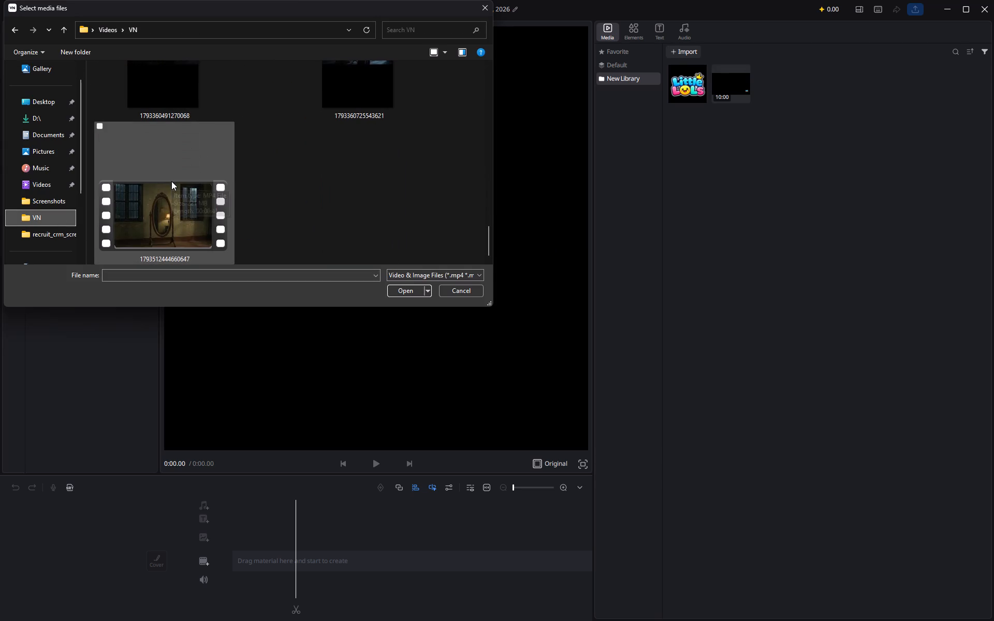
{"action": "scroll", "coordinate": [171, 181], "scroll_direction": "down", "scroll_amount": 2}
{"action": "scroll", "coordinate": [164, 204], "scroll_direction": "up", "scroll_amount": 2}
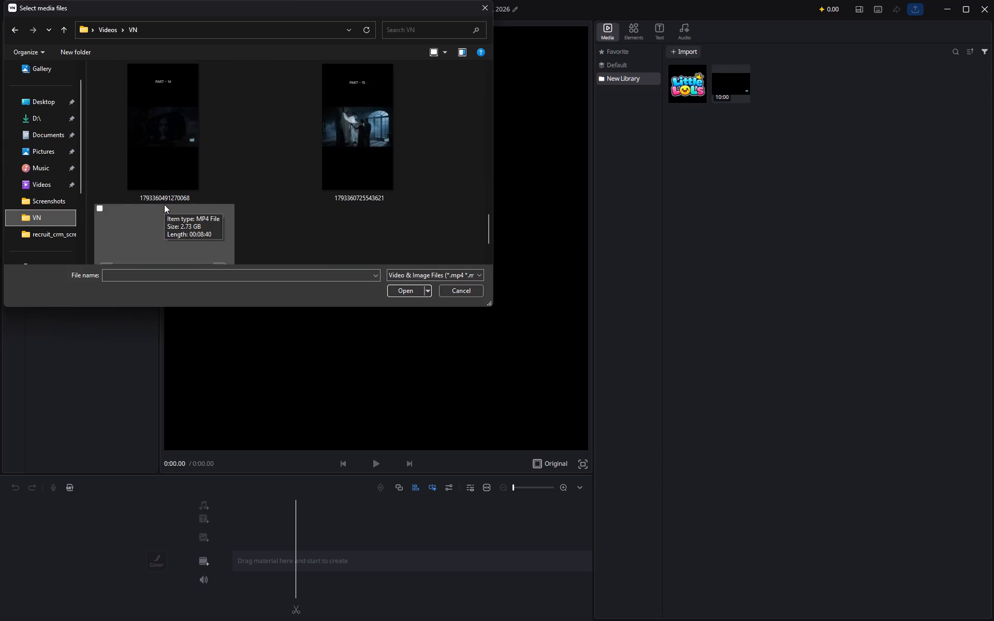
{"action": "scroll", "coordinate": [164, 204], "scroll_direction": "up", "scroll_amount": 8}
{"action": "scroll", "coordinate": [164, 204], "scroll_direction": "down", "scroll_amount": 1}
{"action": "scroll", "coordinate": [164, 204], "scroll_direction": "up", "scroll_amount": 2}
{"action": "scroll", "coordinate": [164, 204], "scroll_direction": "down", "scroll_amount": 2}
{"action": "scroll", "coordinate": [164, 206], "scroll_direction": "up", "scroll_amount": 1}
{"action": "scroll", "coordinate": [164, 206], "scroll_direction": "down", "scroll_amount": 3}
{"action": "scroll", "coordinate": [164, 206], "scroll_direction": "up", "scroll_amount": 1}
{"action": "scroll", "coordinate": [164, 206], "scroll_direction": "down", "scroll_amount": 2}
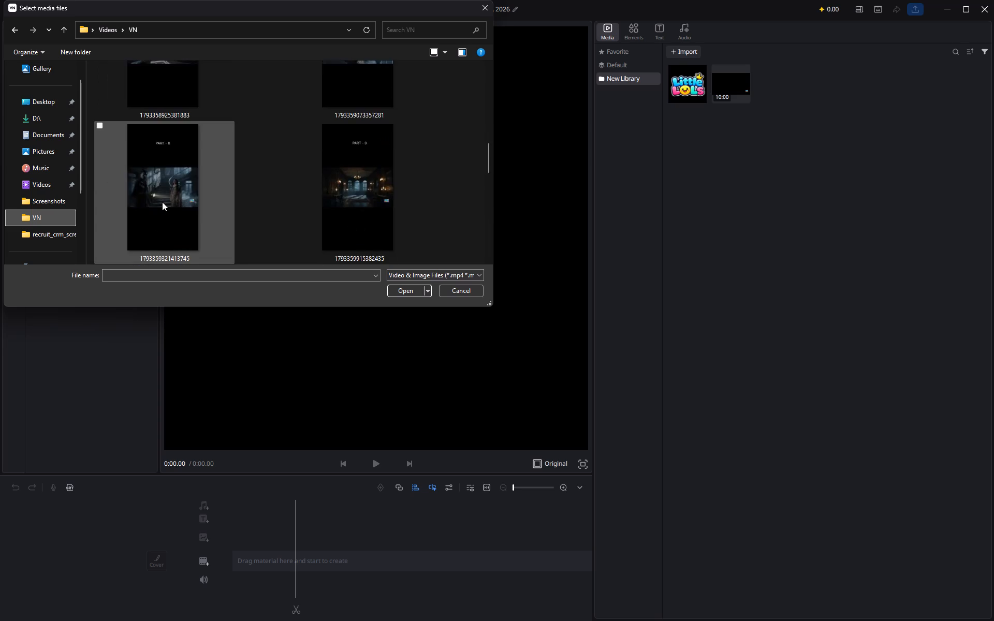
{"action": "scroll", "coordinate": [162, 202], "scroll_direction": "down", "scroll_amount": 2}
{"action": "scroll", "coordinate": [162, 202], "scroll_direction": "up", "scroll_amount": 1}
{"action": "scroll", "coordinate": [162, 202], "scroll_direction": "down", "scroll_amount": 3}
{"action": "scroll", "coordinate": [163, 201], "scroll_direction": "up", "scroll_amount": 1}
{"action": "scroll", "coordinate": [163, 201], "scroll_direction": "down", "scroll_amount": 2}
{"action": "left_click", "coordinate": [166, 204]}
{"action": "left_click", "coordinate": [402, 289]}
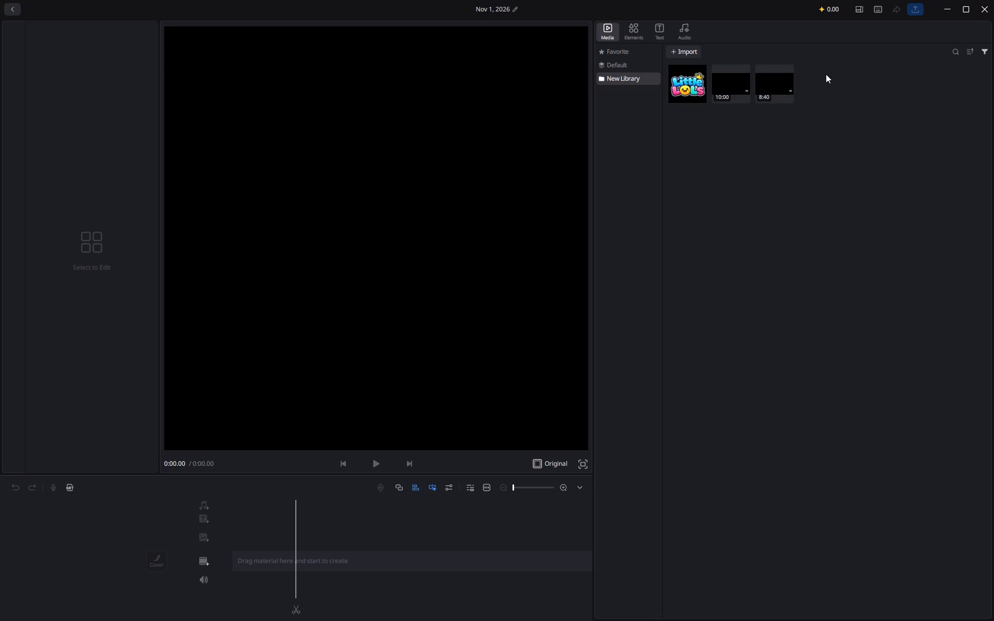
Place the 8:40 video from New Library on the main timeline track.
{"action": "left_click_drag", "start_coordinate": [779, 82], "coordinate": [365, 547]}
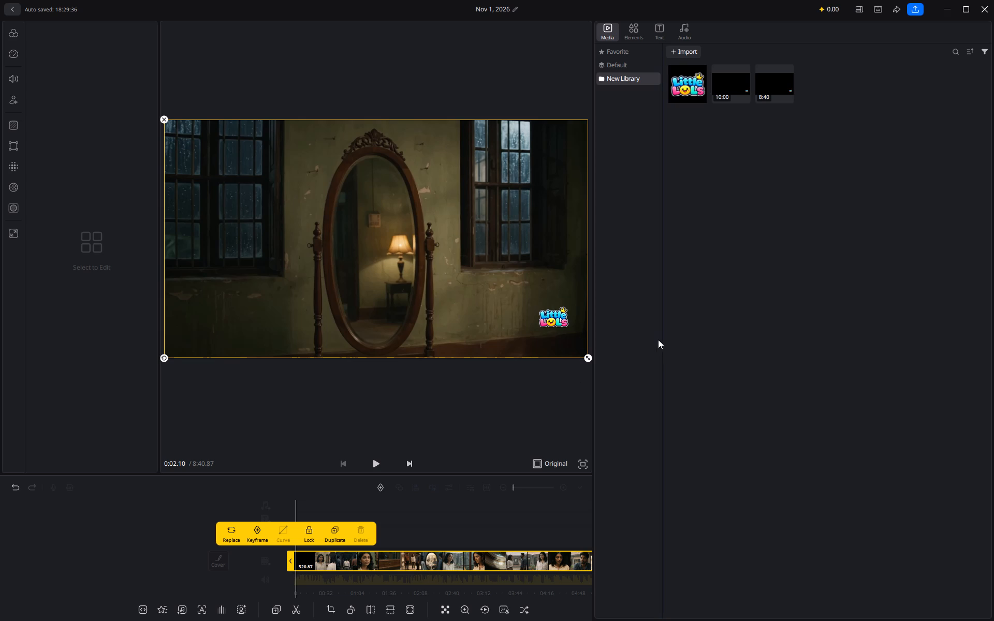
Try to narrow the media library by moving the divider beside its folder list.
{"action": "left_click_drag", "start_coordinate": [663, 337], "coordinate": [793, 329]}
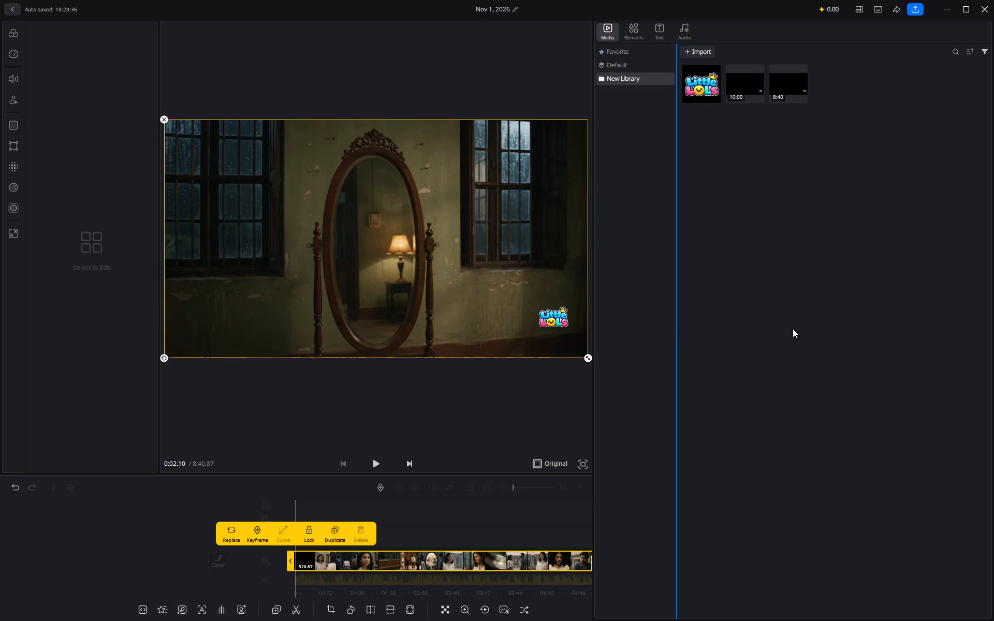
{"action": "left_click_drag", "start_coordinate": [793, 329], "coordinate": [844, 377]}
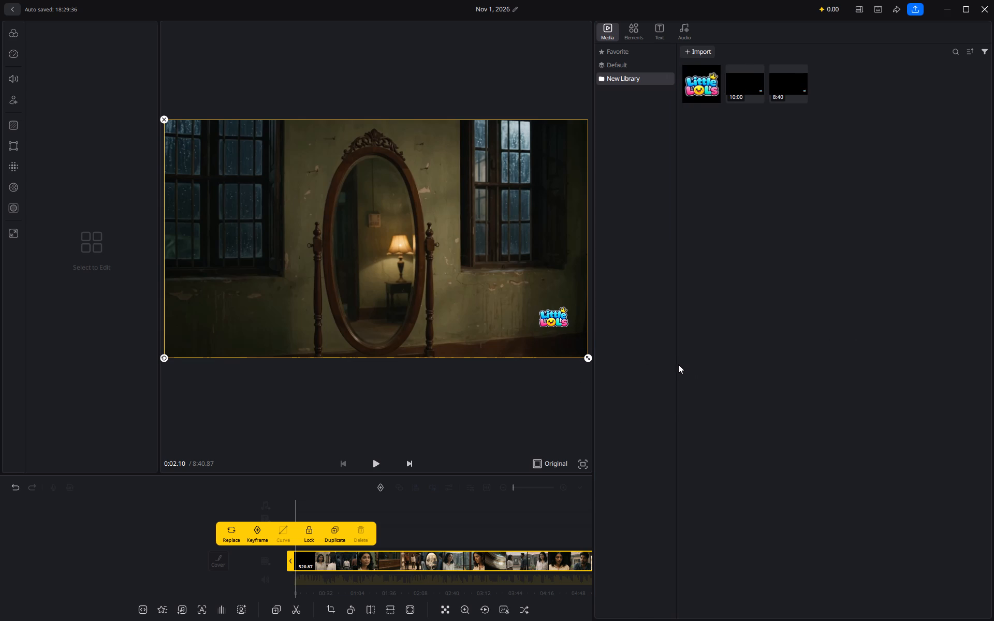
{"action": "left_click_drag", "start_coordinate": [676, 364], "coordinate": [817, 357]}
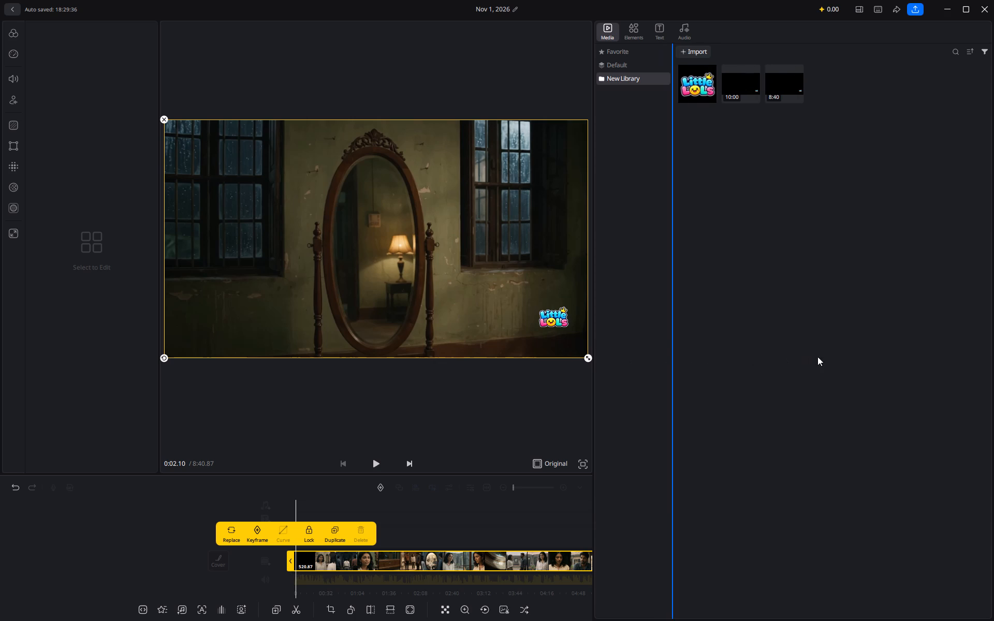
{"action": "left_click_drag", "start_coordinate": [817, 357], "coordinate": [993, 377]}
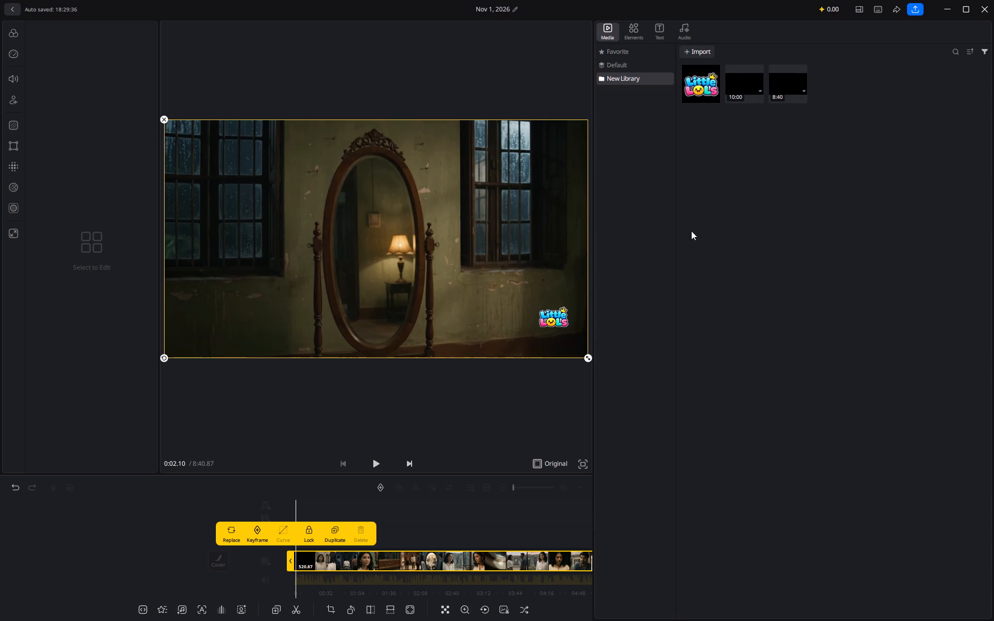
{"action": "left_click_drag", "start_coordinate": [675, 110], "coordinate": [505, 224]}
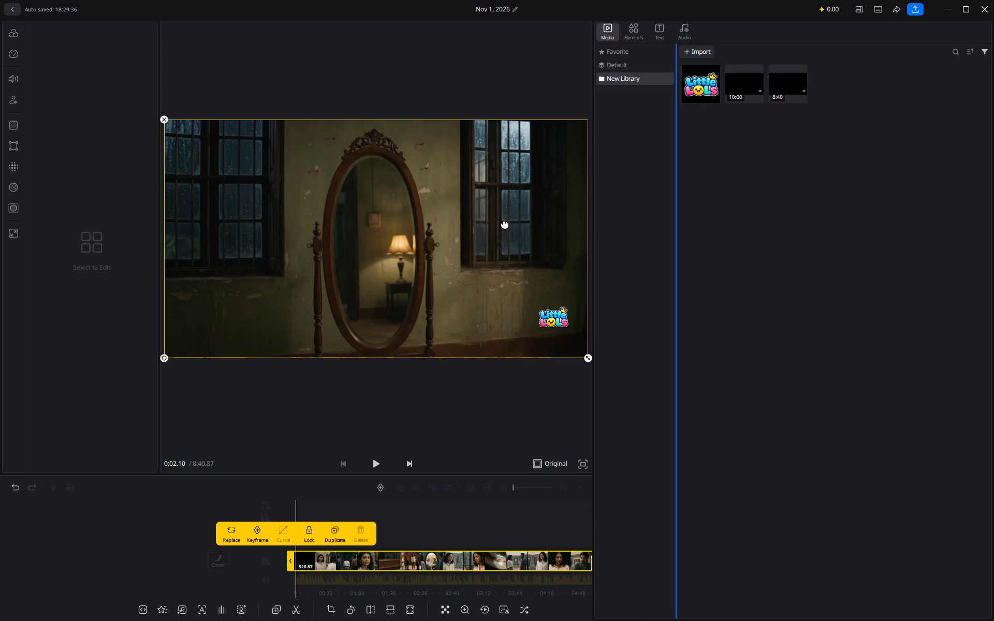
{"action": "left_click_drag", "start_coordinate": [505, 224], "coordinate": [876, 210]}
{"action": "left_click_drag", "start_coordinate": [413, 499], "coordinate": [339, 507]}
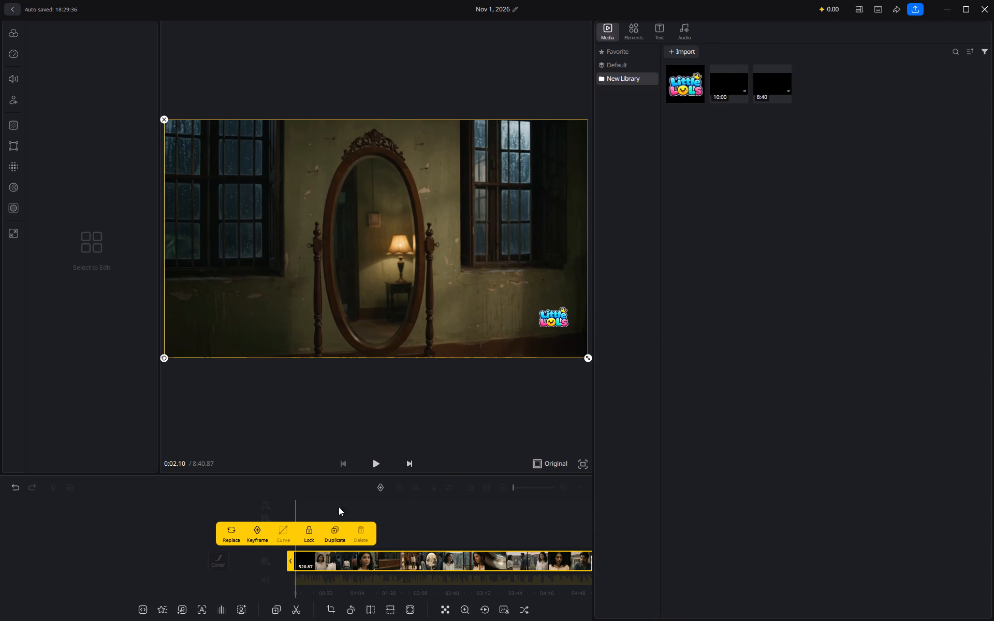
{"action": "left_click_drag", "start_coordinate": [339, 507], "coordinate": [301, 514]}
Try viewing the preview in full screen, then exit.
{"action": "left_click", "coordinate": [583, 464]}
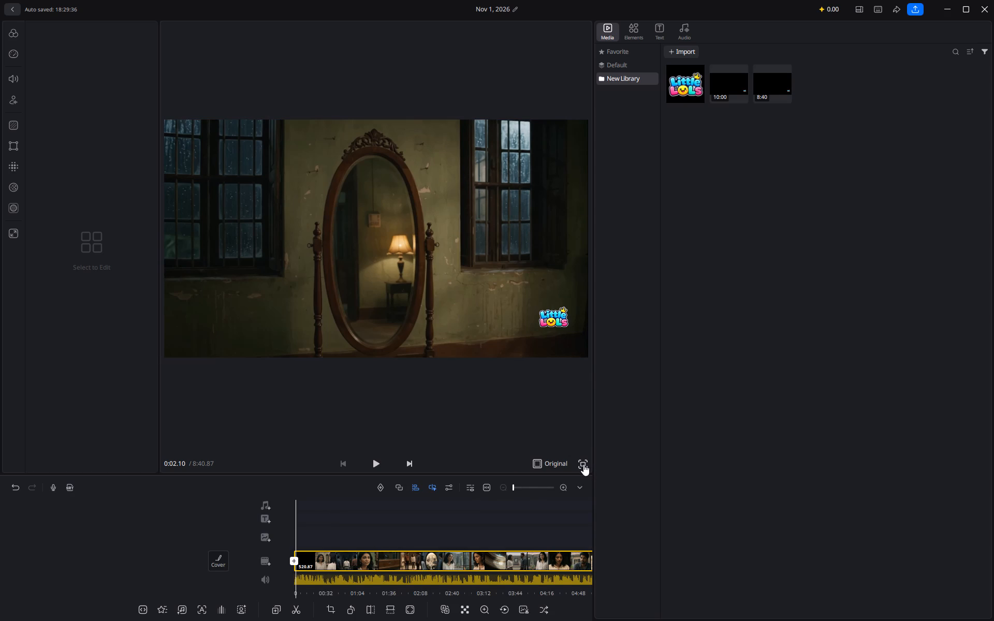
{"action": "key", "text": "Escape"}
Enlarge the preview and timeline area by narrowing the media library to a single column of thumbnails.
{"action": "left_click_drag", "start_coordinate": [661, 173], "coordinate": [740, 180]}
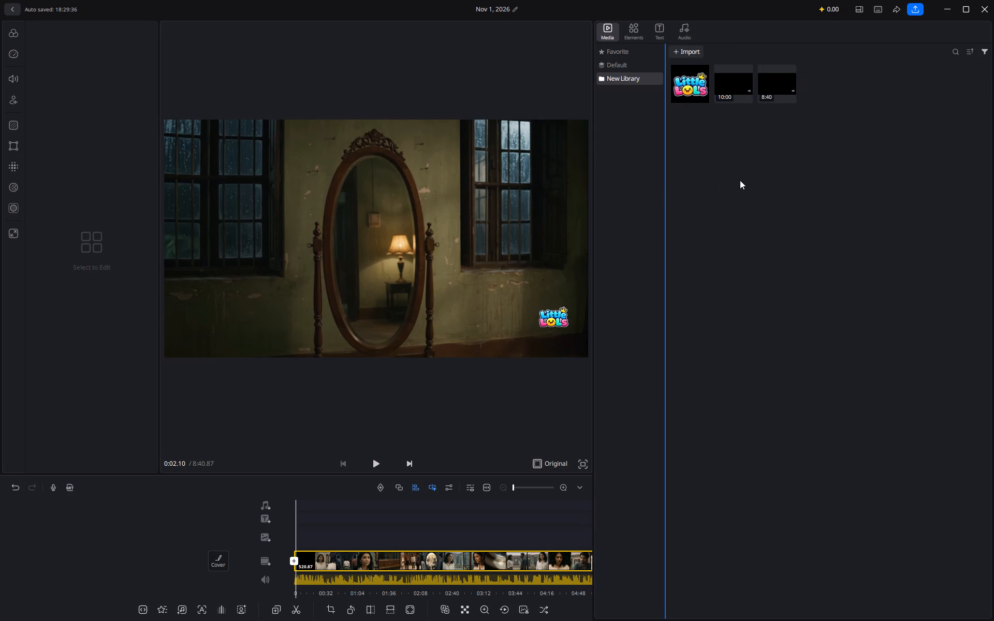
{"action": "left_click_drag", "start_coordinate": [740, 180], "coordinate": [876, 261]}
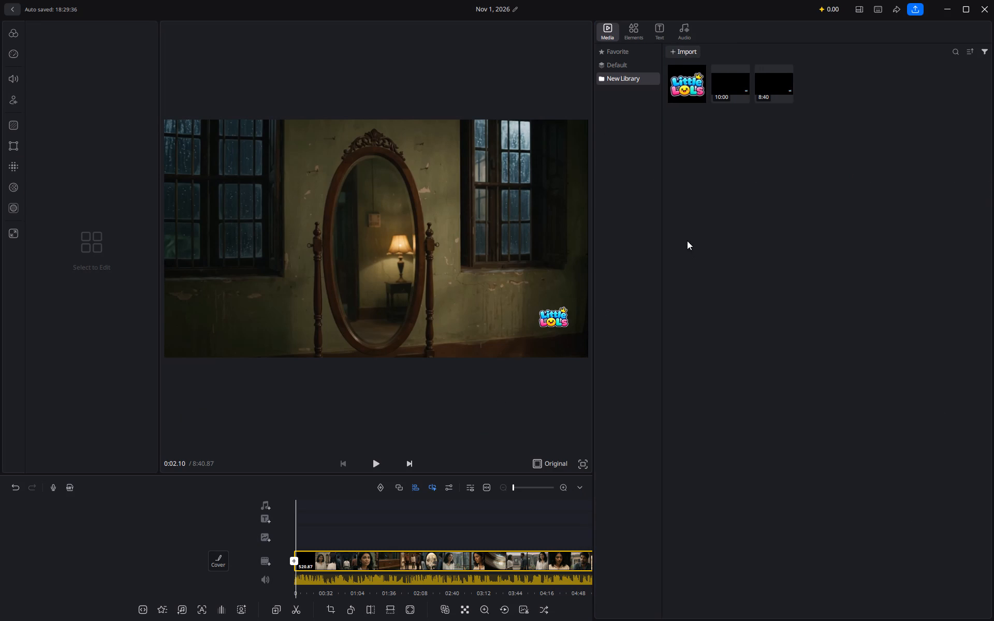
{"action": "left_click_drag", "start_coordinate": [661, 247], "coordinate": [799, 251]}
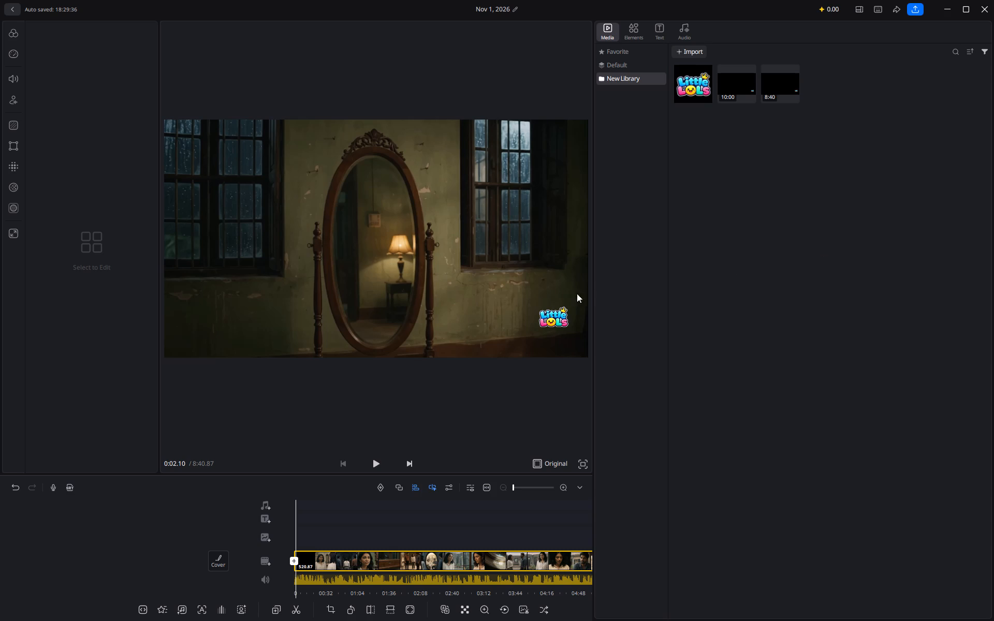
{"action": "left_click_drag", "start_coordinate": [595, 297], "coordinate": [902, 306]}
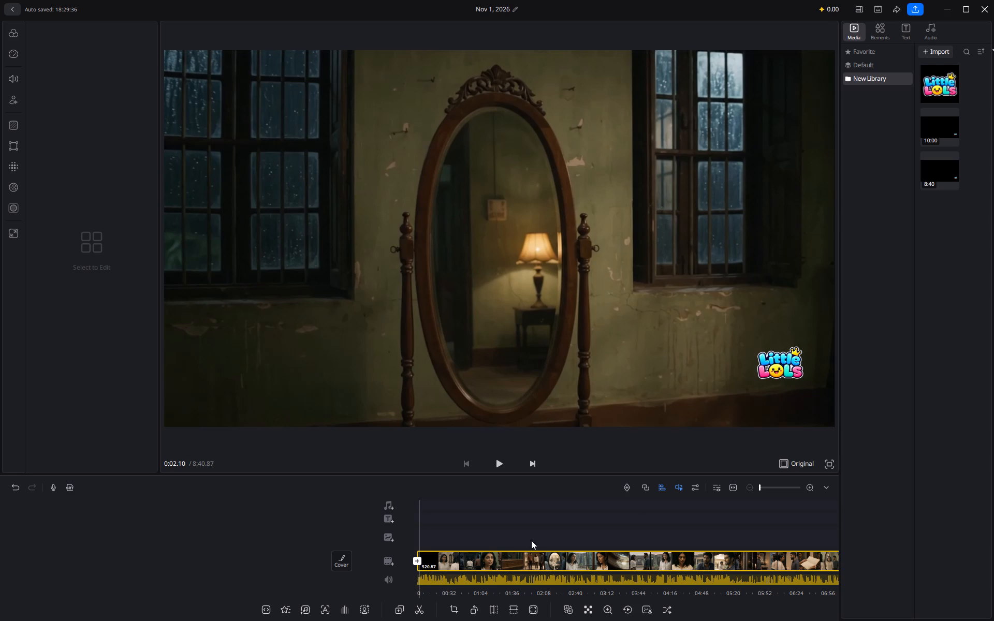
Split the 8:40 video on the timeline at 0:40.20.
{"action": "left_click_drag", "start_coordinate": [495, 541], "coordinate": [564, 552]}
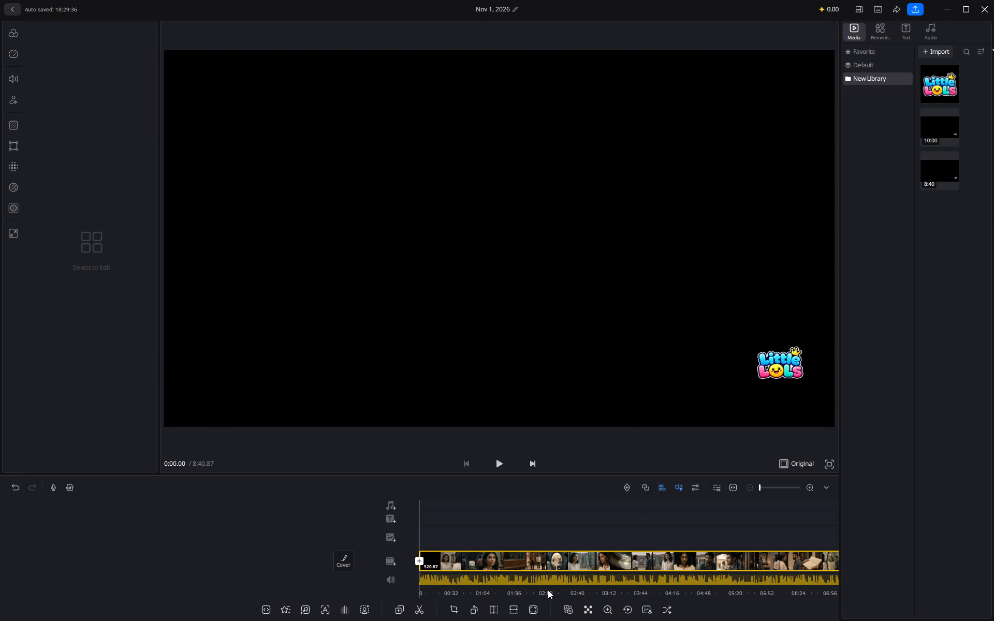
{"action": "scroll", "coordinate": [518, 565], "scroll_direction": "up", "scroll_amount": 2, "text": "ctrl"}
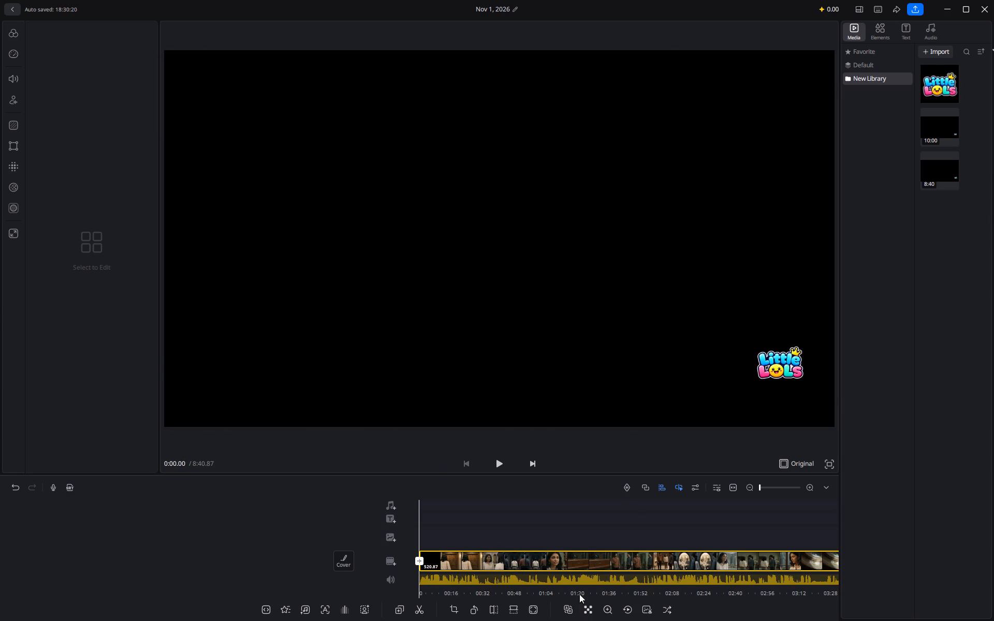
{"action": "scroll", "coordinate": [538, 583], "scroll_direction": "up", "scroll_amount": 2, "text": "ctrl"}
{"action": "left_click_drag", "start_coordinate": [597, 594], "coordinate": [480, 604]}
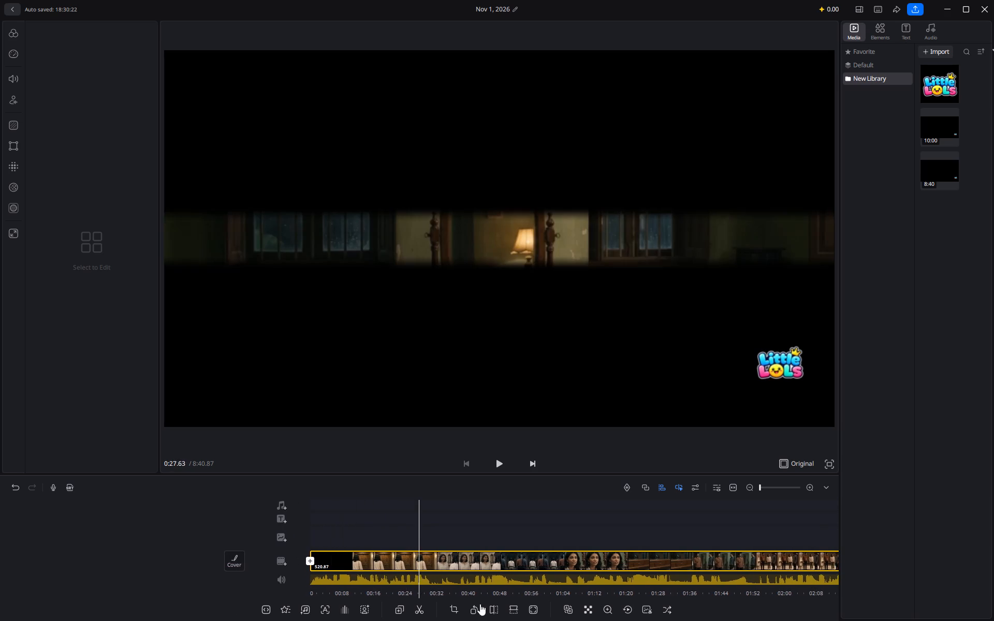
{"action": "left_click_drag", "start_coordinate": [480, 604], "coordinate": [432, 611]}
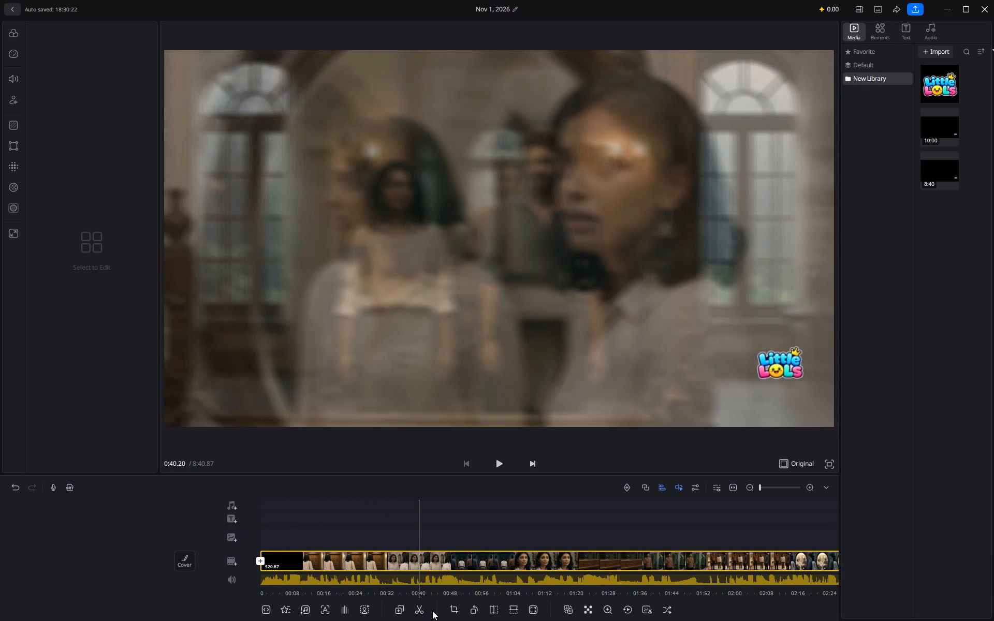
{"action": "left_click", "coordinate": [424, 610]}
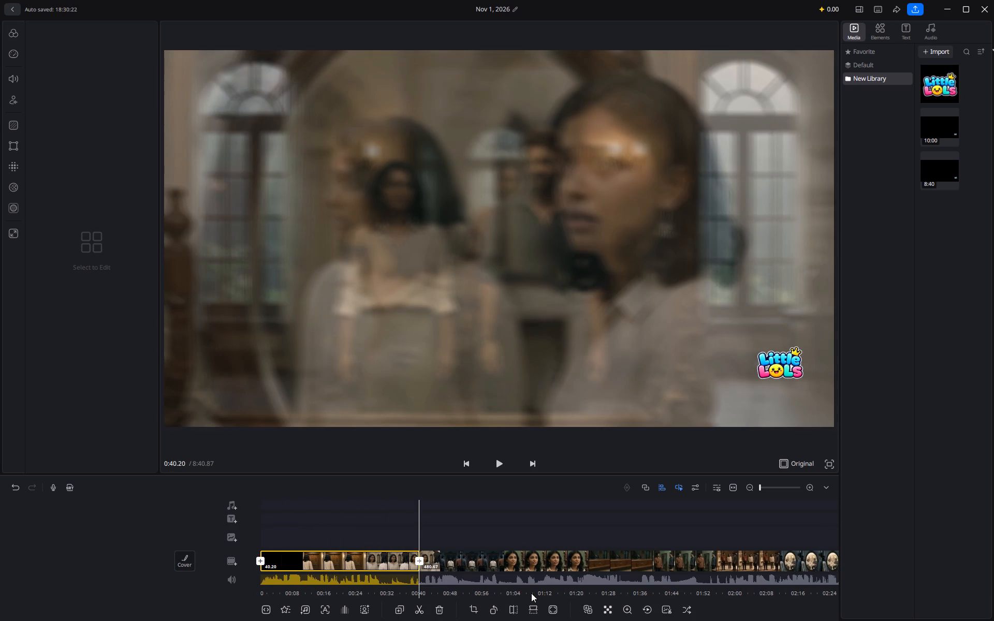
Split the remaining long clip on the timeline at 1:20.27 and again at about 2:00.
{"action": "left_click_drag", "start_coordinate": [589, 591], "coordinate": [414, 620]}
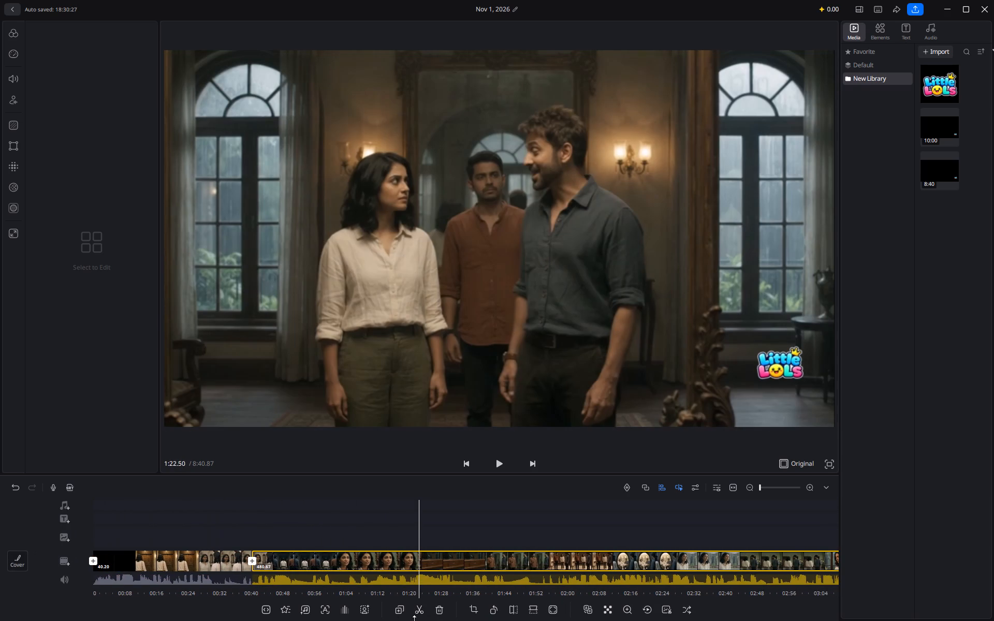
{"action": "left_click_drag", "start_coordinate": [414, 620], "coordinate": [423, 620]}
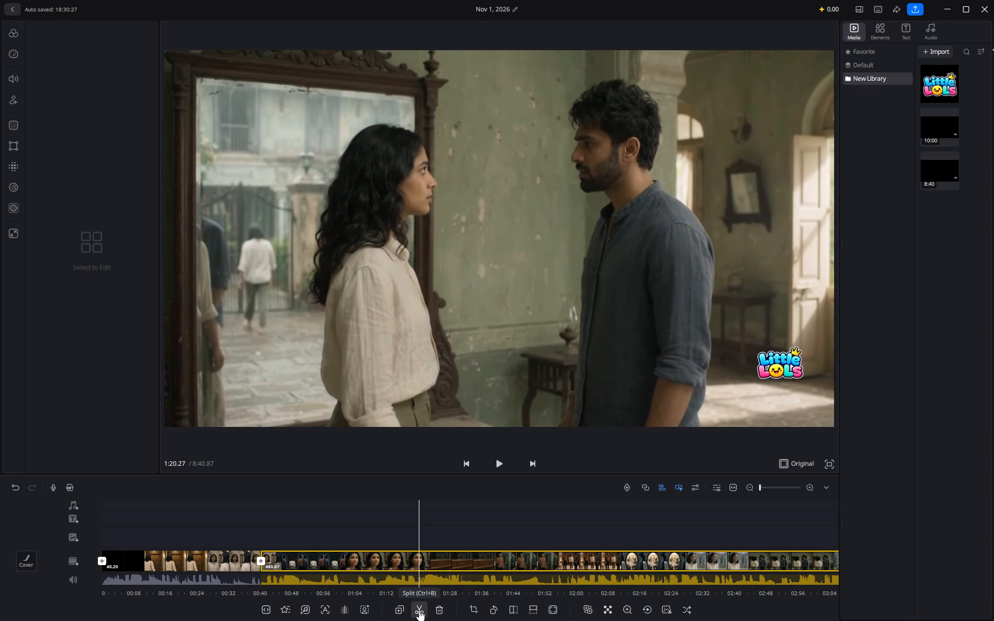
{"action": "left_click", "coordinate": [419, 610]}
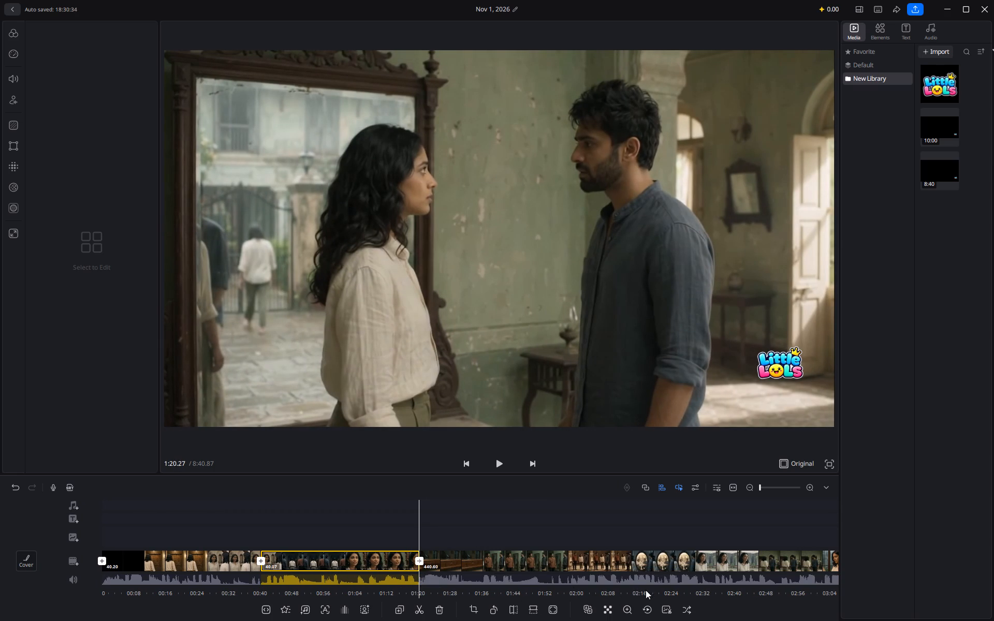
{"action": "left_click_drag", "start_coordinate": [652, 591], "coordinate": [563, 611]}
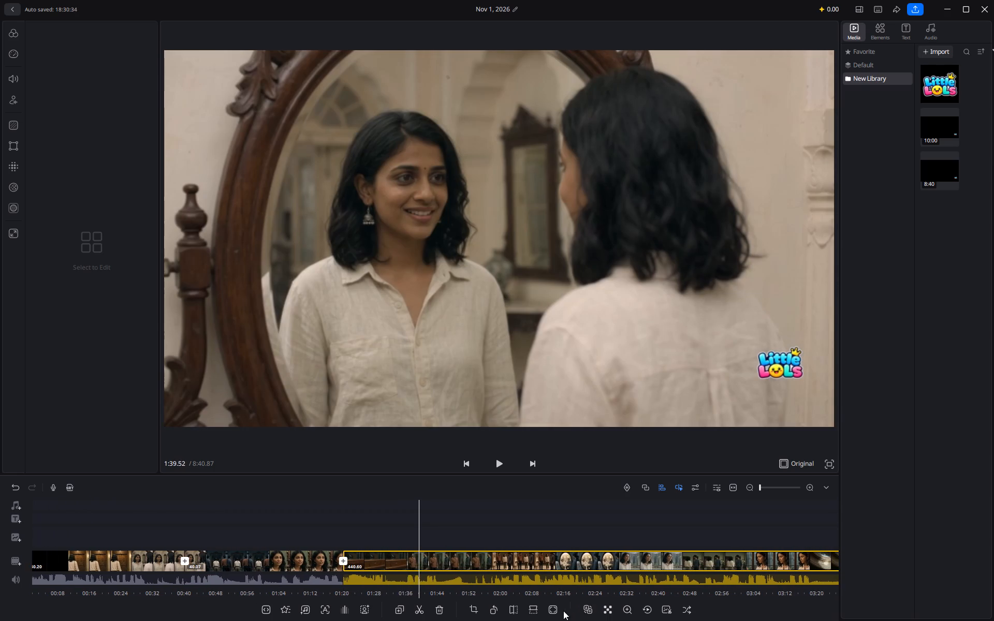
{"action": "left_click_drag", "start_coordinate": [563, 611], "coordinate": [489, 620]}
{"action": "left_click", "coordinate": [415, 612]}
Split the remaining long clip on the timeline at 2:40.28 and again at 3:19.95.
{"action": "left_click_drag", "start_coordinate": [618, 592], "coordinate": [447, 620]}
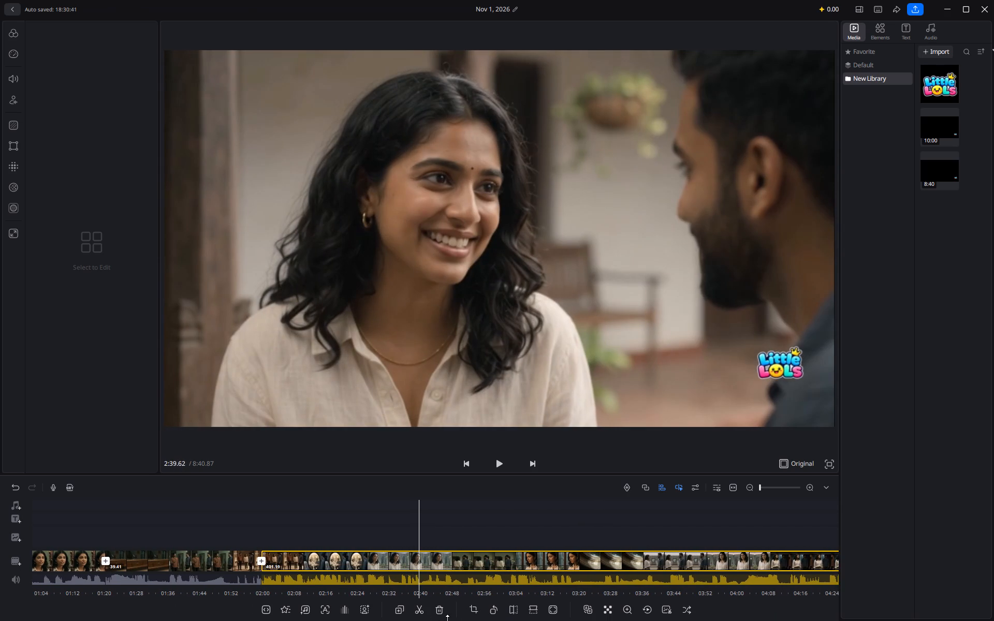
{"action": "left_click_drag", "start_coordinate": [447, 620], "coordinate": [445, 620]}
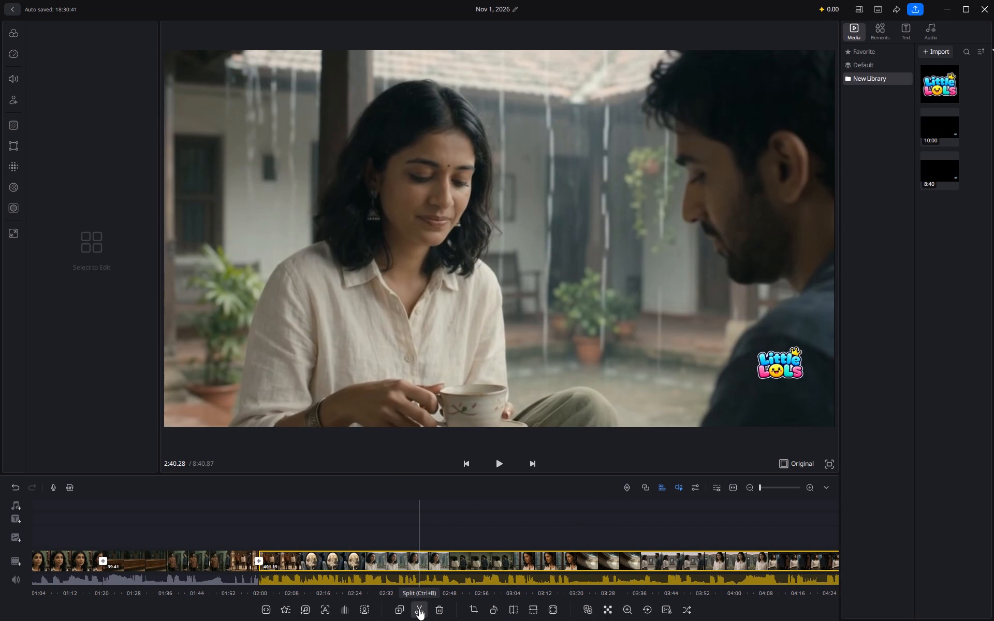
{"action": "left_click", "coordinate": [418, 611]}
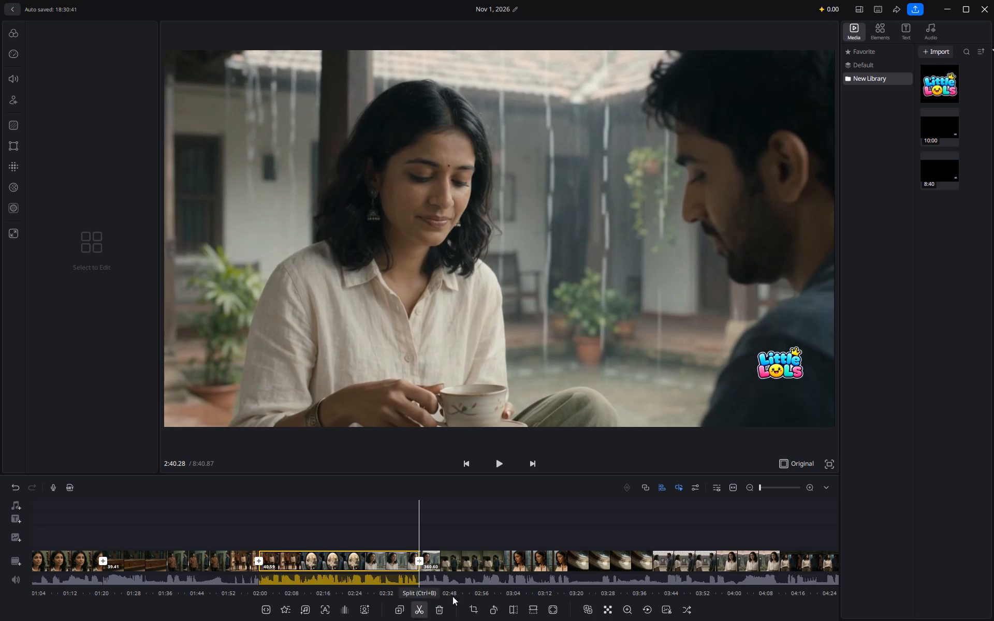
{"action": "left_click_drag", "start_coordinate": [606, 590], "coordinate": [429, 610]}
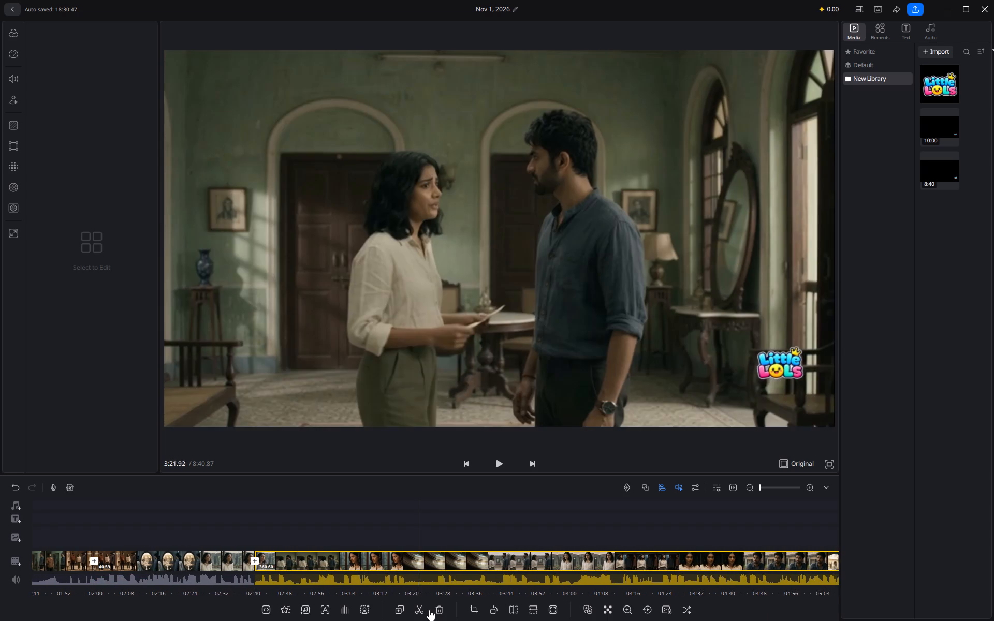
{"action": "left_click_drag", "start_coordinate": [429, 610], "coordinate": [441, 619]}
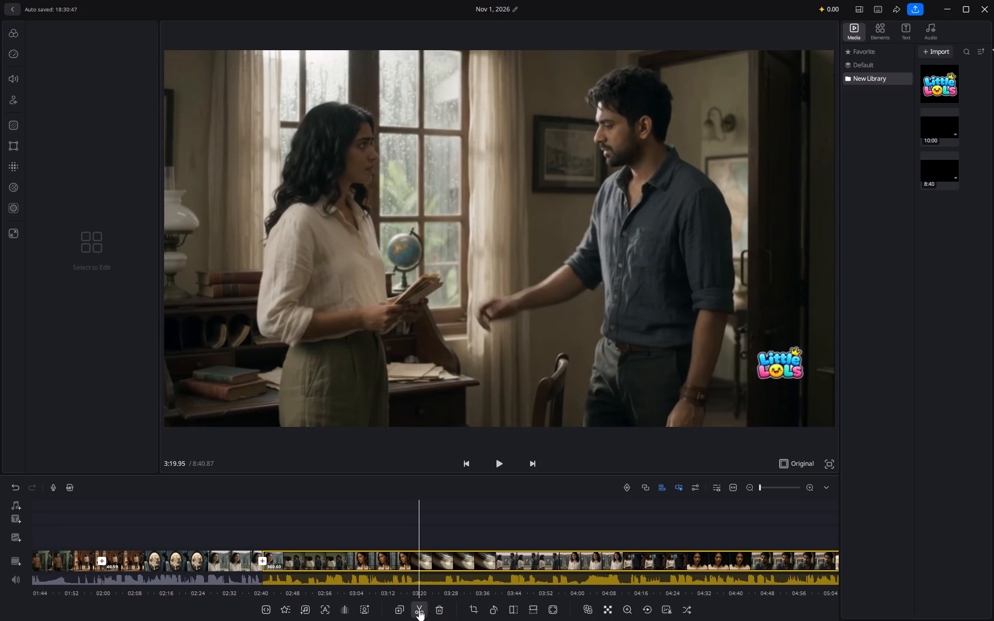
{"action": "left_click", "coordinate": [419, 610]}
Split the remaining long clip on the timeline at 4:00.29 and again at 4:40.36.
{"action": "left_click_drag", "start_coordinate": [657, 590], "coordinate": [542, 601]}
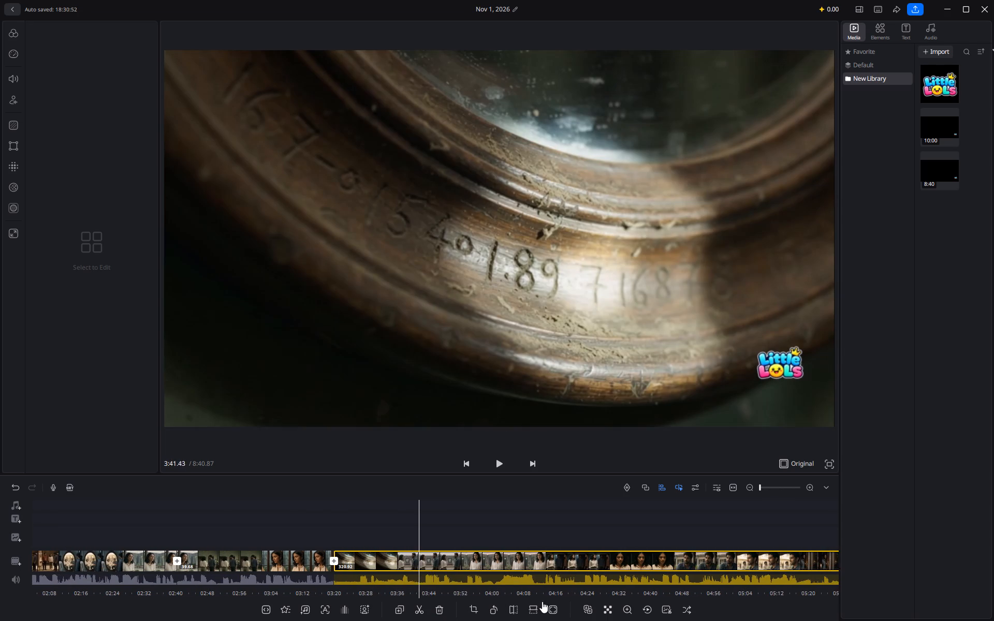
{"action": "left_click_drag", "start_coordinate": [542, 601], "coordinate": [462, 616]}
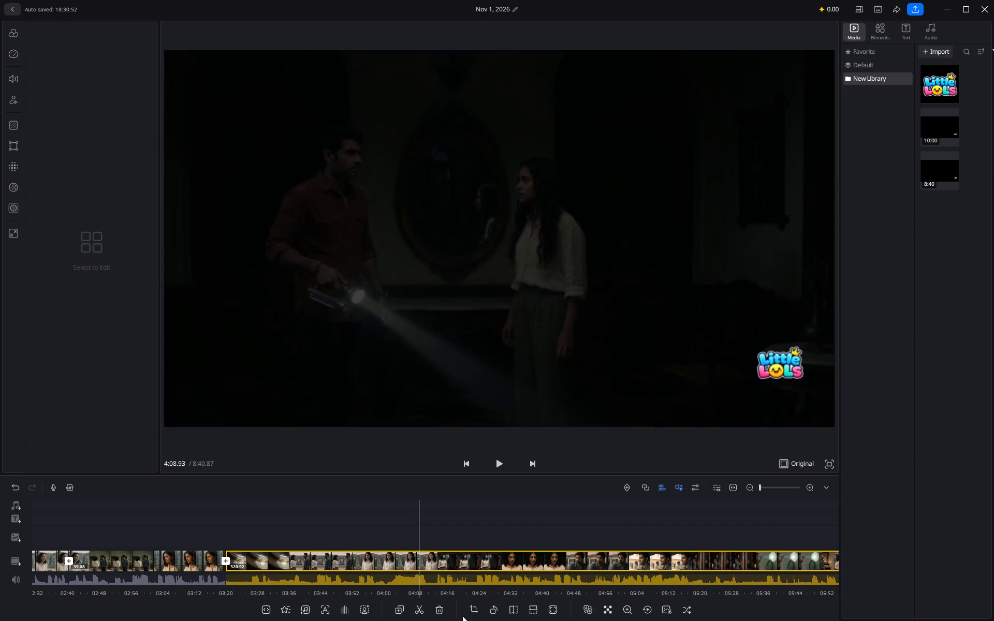
{"action": "left_click_drag", "start_coordinate": [462, 616], "coordinate": [487, 620]}
{"action": "left_click", "coordinate": [424, 605]}
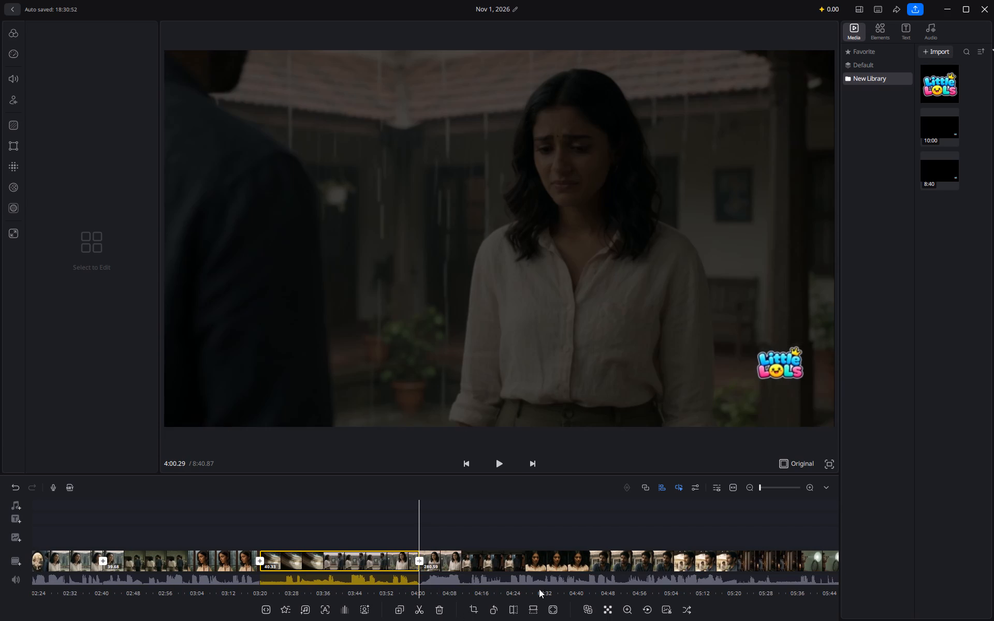
{"action": "left_click_drag", "start_coordinate": [592, 593], "coordinate": [458, 610]}
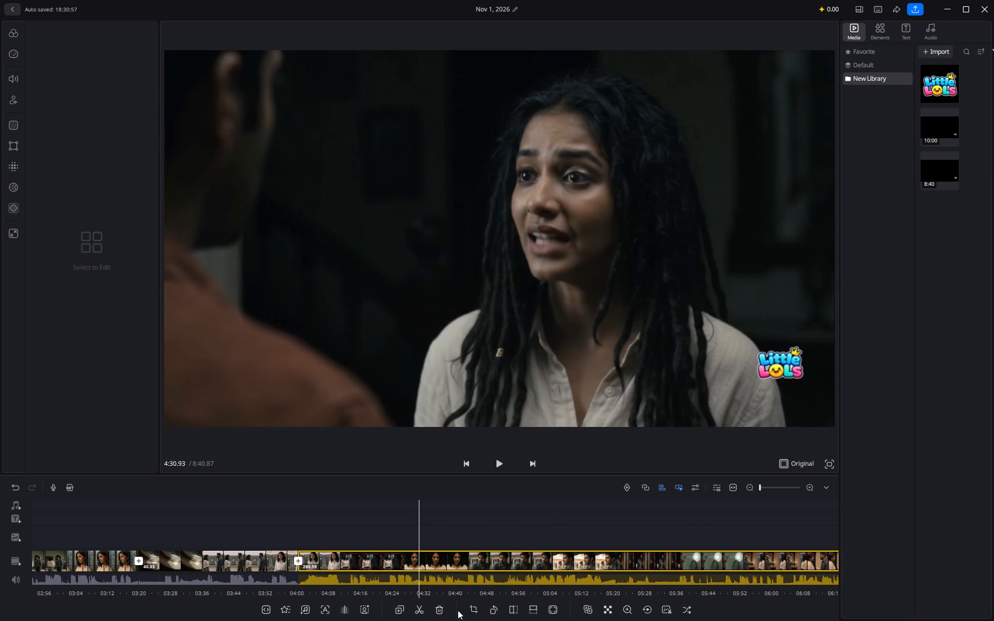
{"action": "left_click_drag", "start_coordinate": [458, 610], "coordinate": [425, 613]}
{"action": "left_click", "coordinate": [421, 610]}
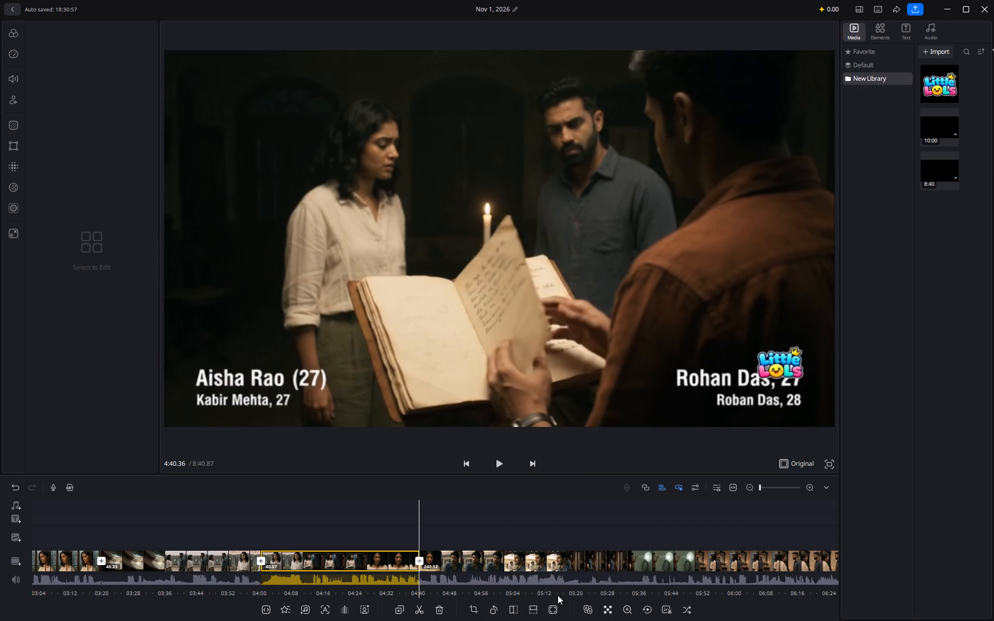
Split the remaining long clip on the timeline at 5:20.69 and again at 6:00.62.
{"action": "left_click_drag", "start_coordinate": [617, 594], "coordinate": [473, 608]}
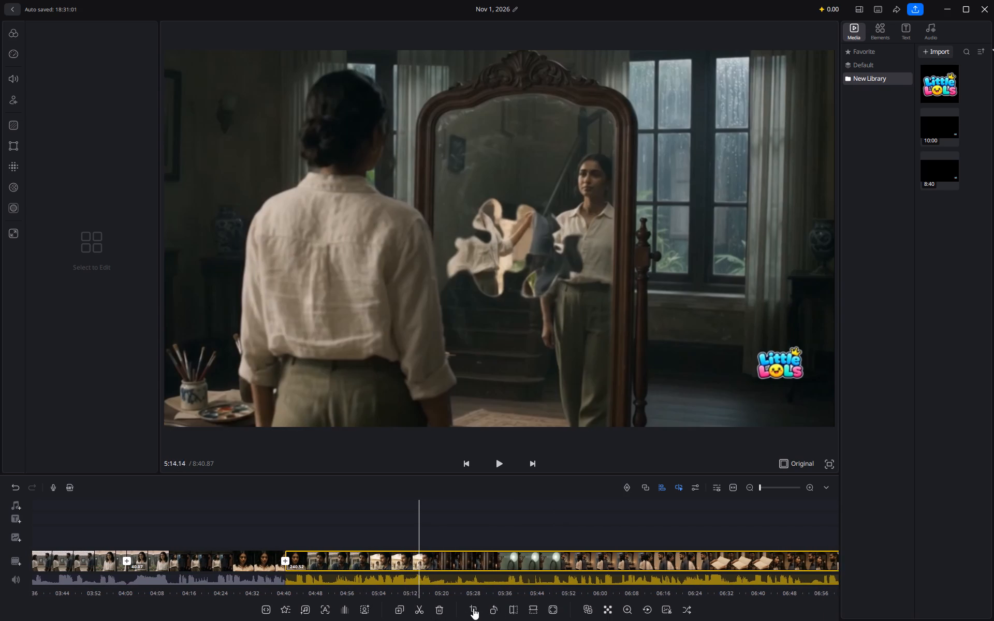
{"action": "left_click_drag", "start_coordinate": [473, 608], "coordinate": [450, 612]}
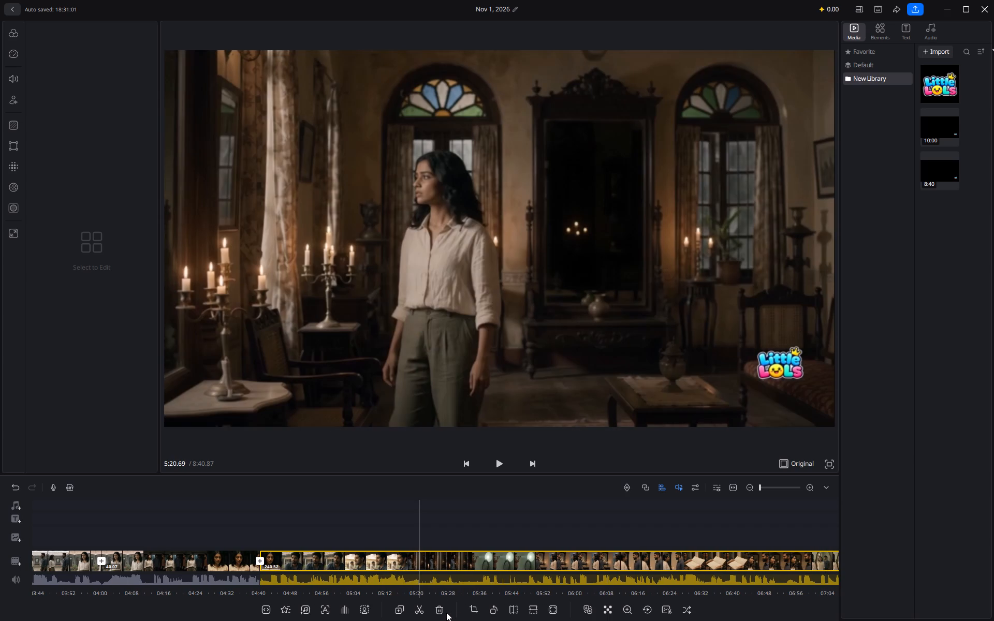
{"action": "left_click", "coordinate": [416, 607]}
{"action": "left_click_drag", "start_coordinate": [631, 592], "coordinate": [523, 603]}
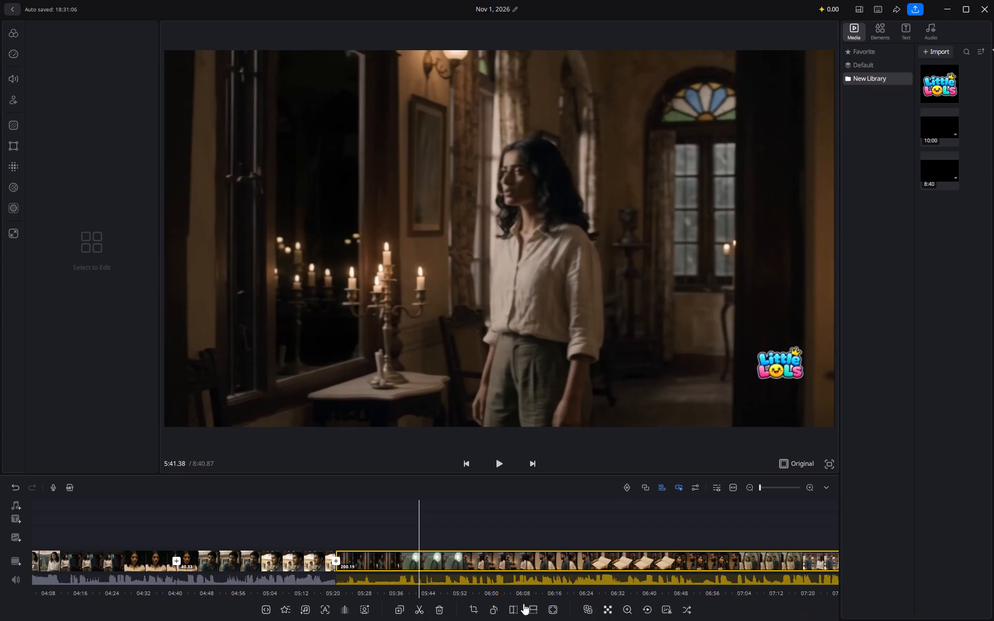
{"action": "left_click_drag", "start_coordinate": [523, 603], "coordinate": [447, 616]}
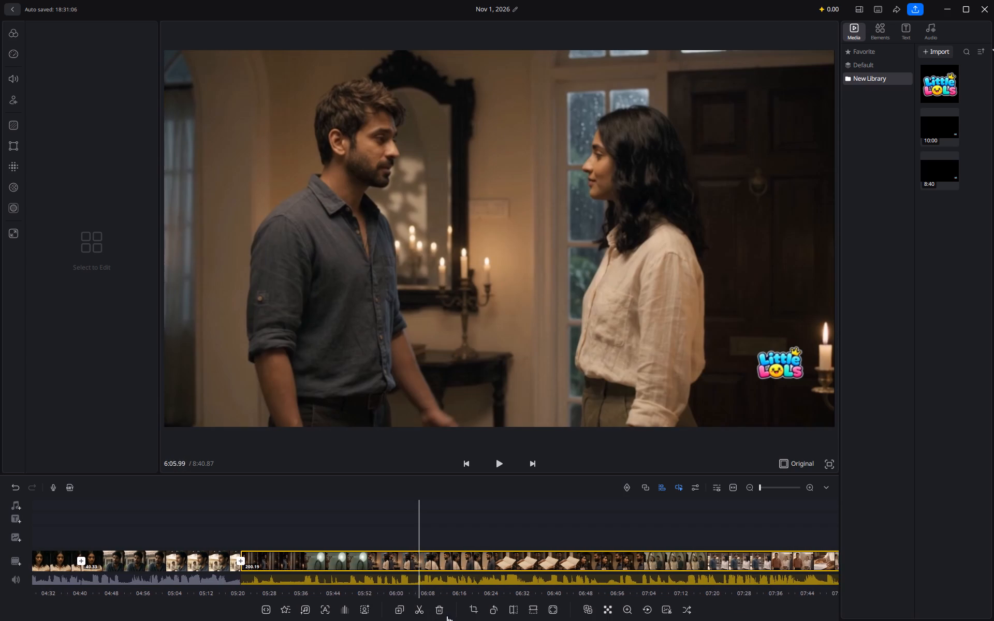
{"action": "left_click_drag", "start_coordinate": [447, 616], "coordinate": [460, 619]}
{"action": "left_click", "coordinate": [421, 608]}
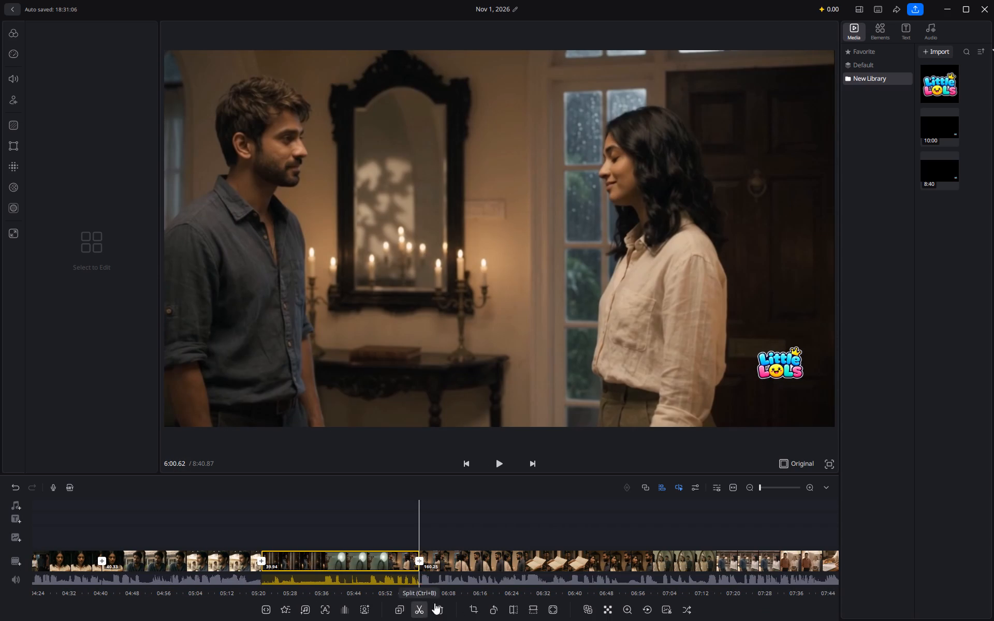
Split the remaining long clip on the timeline at 6:40.17 and again at 7:19.98.
{"action": "scroll", "coordinate": [584, 576], "scroll_direction": "up", "scroll_amount": 1}
{"action": "scroll", "coordinate": [583, 575], "scroll_direction": "down", "scroll_amount": 1, "text": "ctrl"}
{"action": "scroll", "coordinate": [583, 575], "scroll_direction": "up", "scroll_amount": 1, "text": "ctrl"}
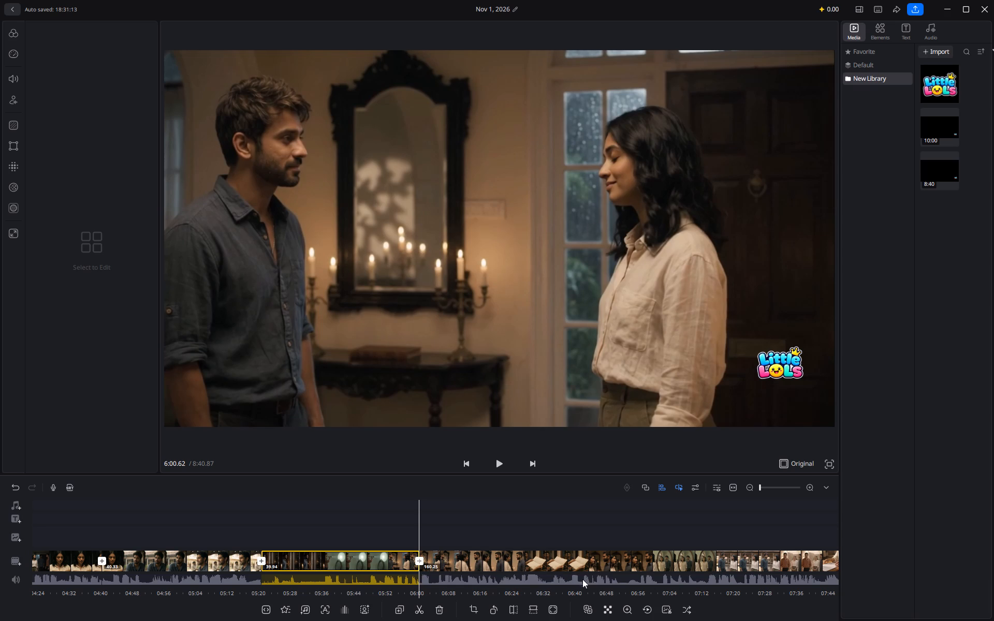
{"action": "left_click_drag", "start_coordinate": [606, 596], "coordinate": [530, 601]}
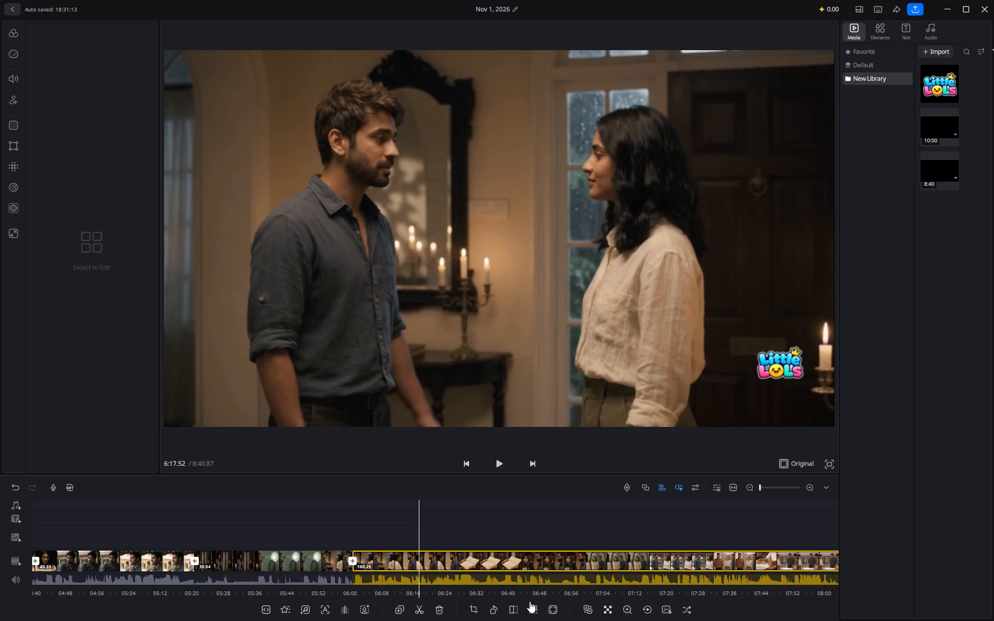
{"action": "left_click_drag", "start_coordinate": [530, 601], "coordinate": [412, 601]}
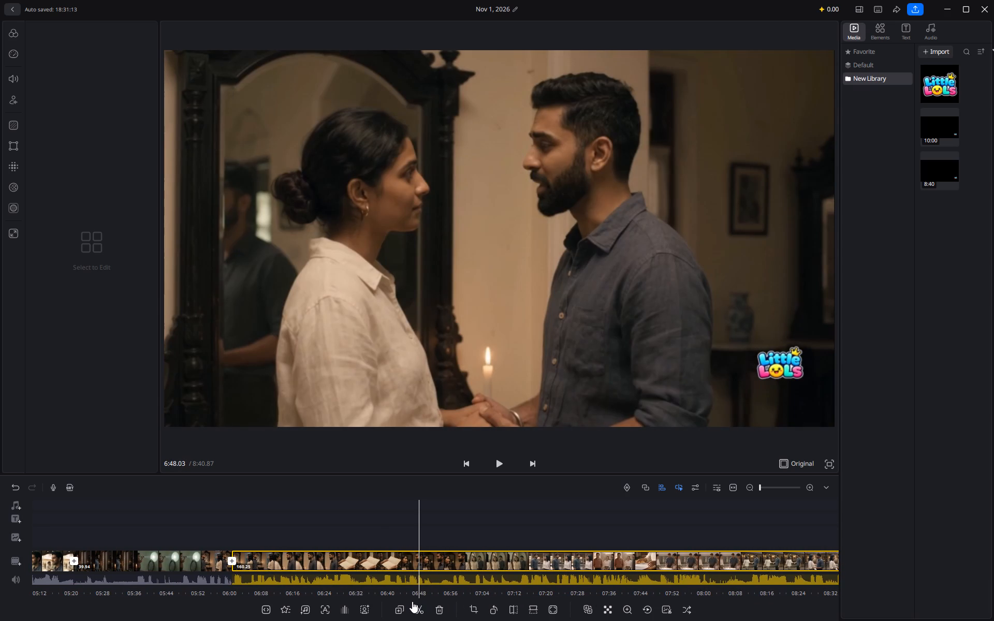
{"action": "left_click_drag", "start_coordinate": [412, 601], "coordinate": [446, 611]}
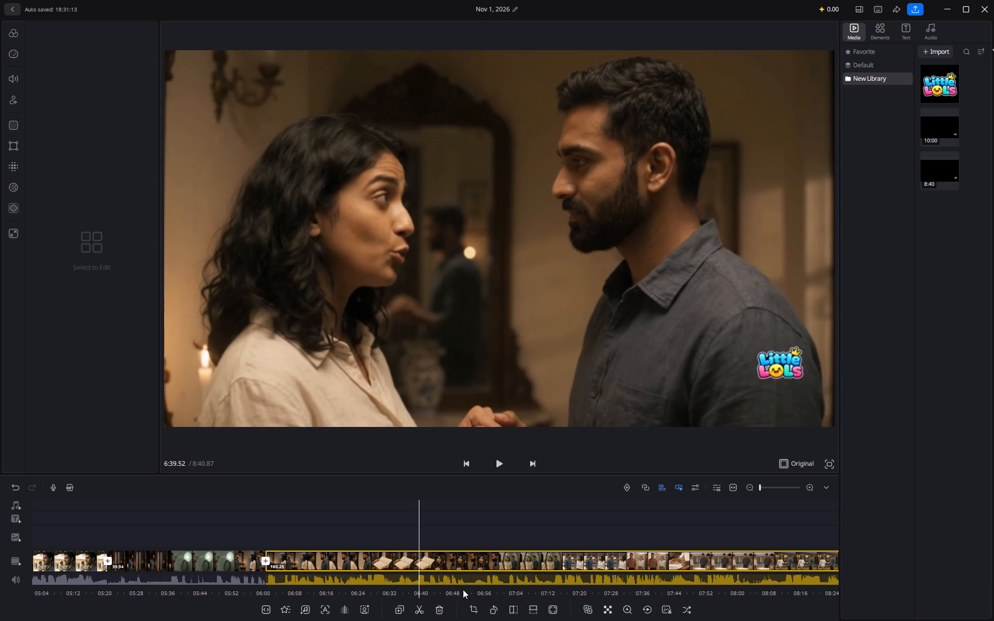
{"action": "left_click_drag", "start_coordinate": [463, 589], "coordinate": [457, 594]}
{"action": "left_click_drag", "start_coordinate": [454, 589], "coordinate": [450, 588]}
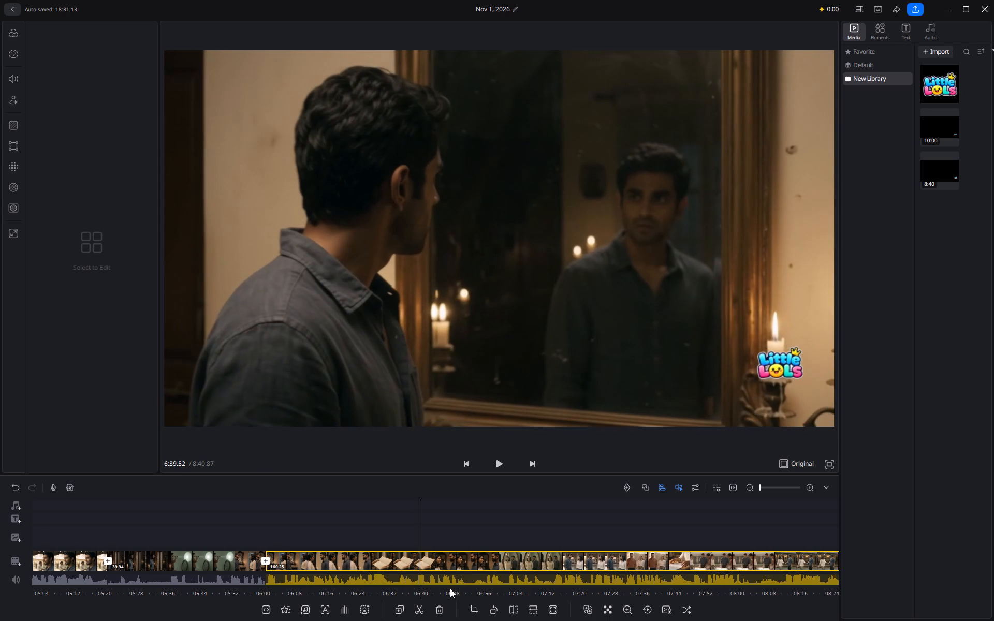
{"action": "left_click_drag", "start_coordinate": [450, 588], "coordinate": [445, 589]}
{"action": "left_click", "coordinate": [417, 602]}
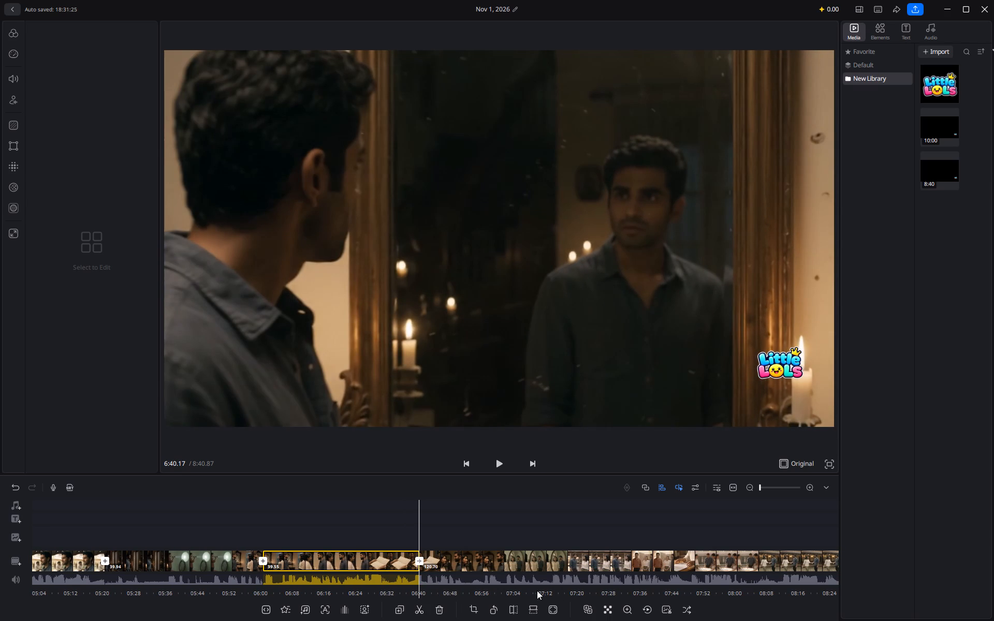
{"action": "left_click_drag", "start_coordinate": [626, 592], "coordinate": [464, 602]}
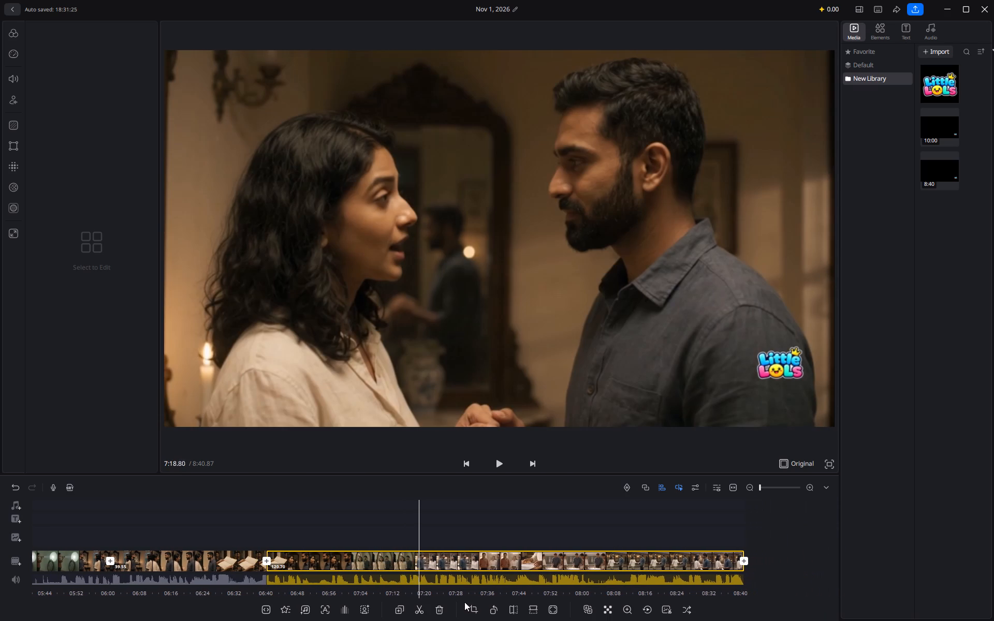
{"action": "left_click_drag", "start_coordinate": [464, 602], "coordinate": [461, 602]}
{"action": "left_click", "coordinate": [420, 607]}
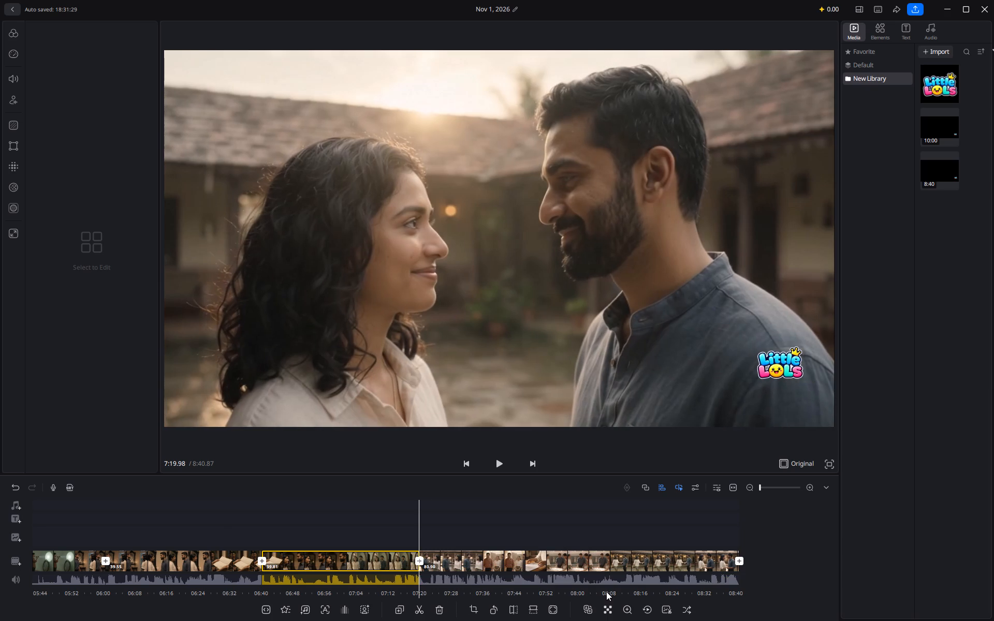
Split the last remaining clip on the timeline at 8:00.05.
{"action": "left_click_drag", "start_coordinate": [606, 592], "coordinate": [515, 598]}
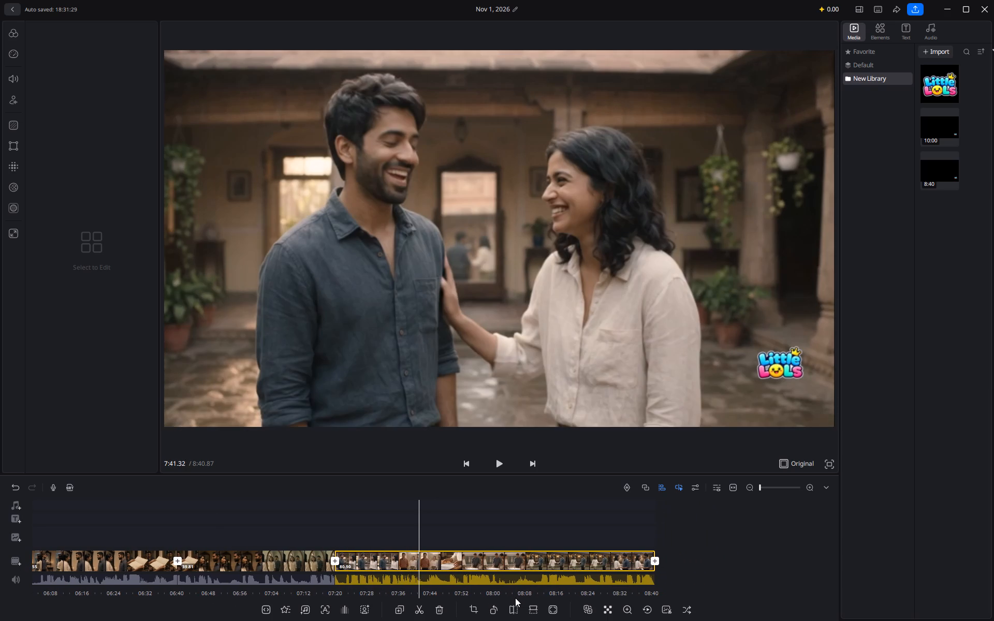
{"action": "left_click_drag", "start_coordinate": [515, 598], "coordinate": [513, 599]}
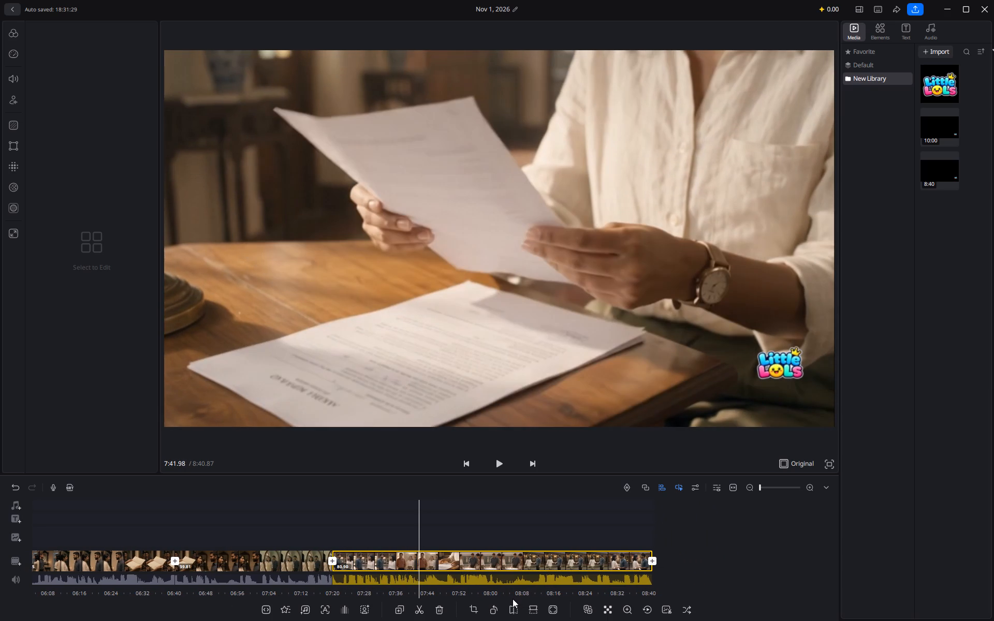
{"action": "left_click_drag", "start_coordinate": [513, 599], "coordinate": [507, 601]}
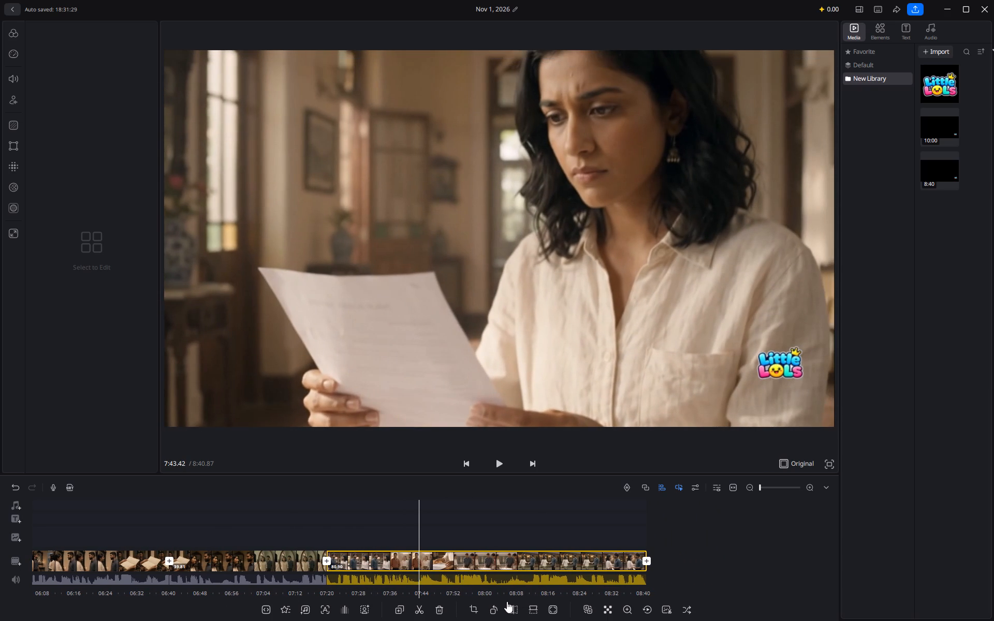
{"action": "left_click_drag", "start_coordinate": [507, 601], "coordinate": [441, 620]}
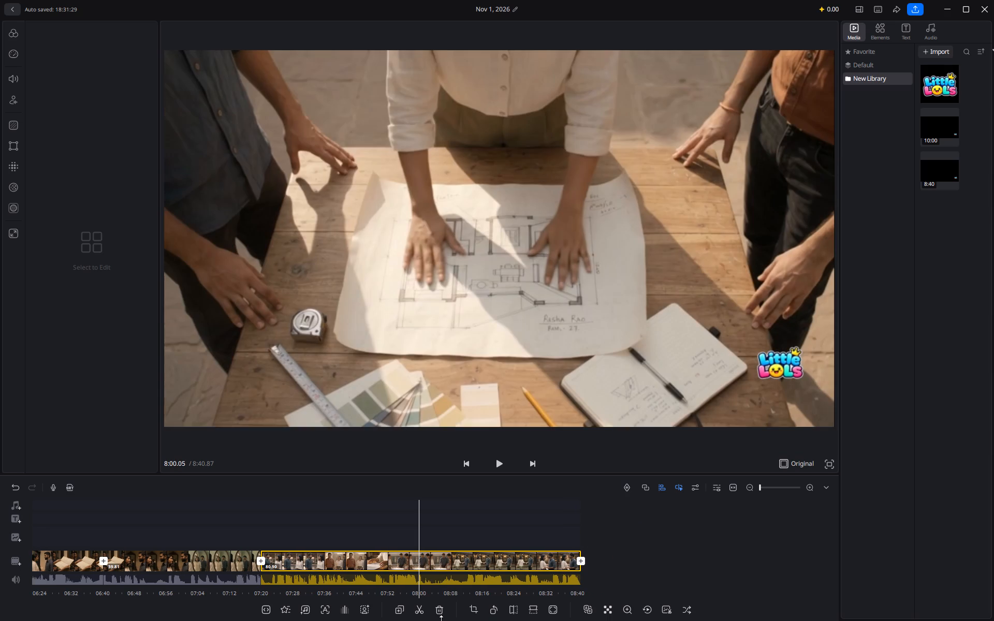
{"action": "left_click", "coordinate": [419, 616]}
Add a text title clip at the very start of the timeline, at 0:00.
{"action": "left_click_drag", "start_coordinate": [484, 587], "coordinate": [881, 605]}
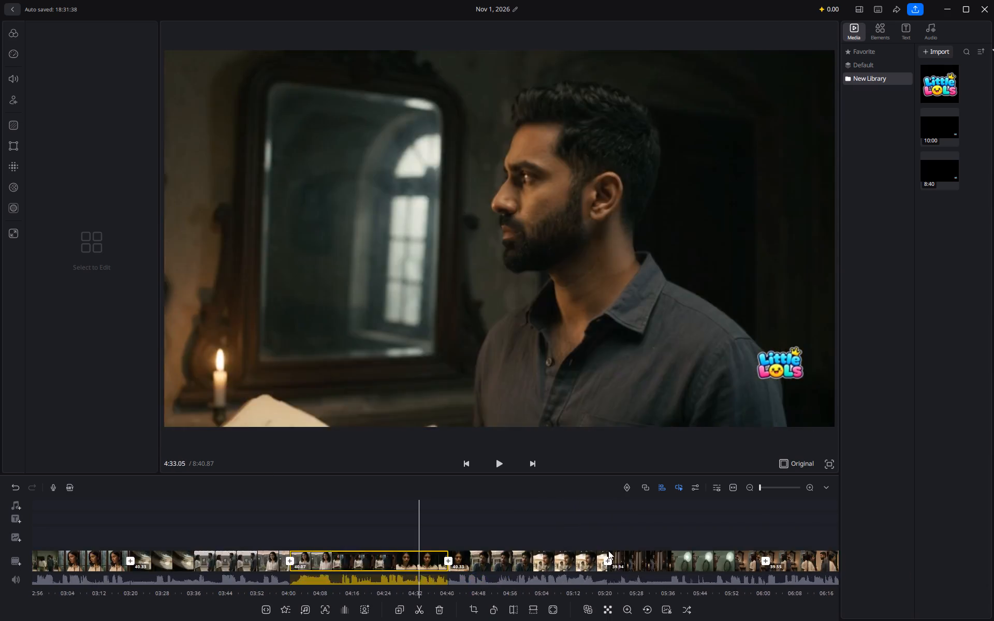
{"action": "left_click_drag", "start_coordinate": [517, 527], "coordinate": [634, 535]}
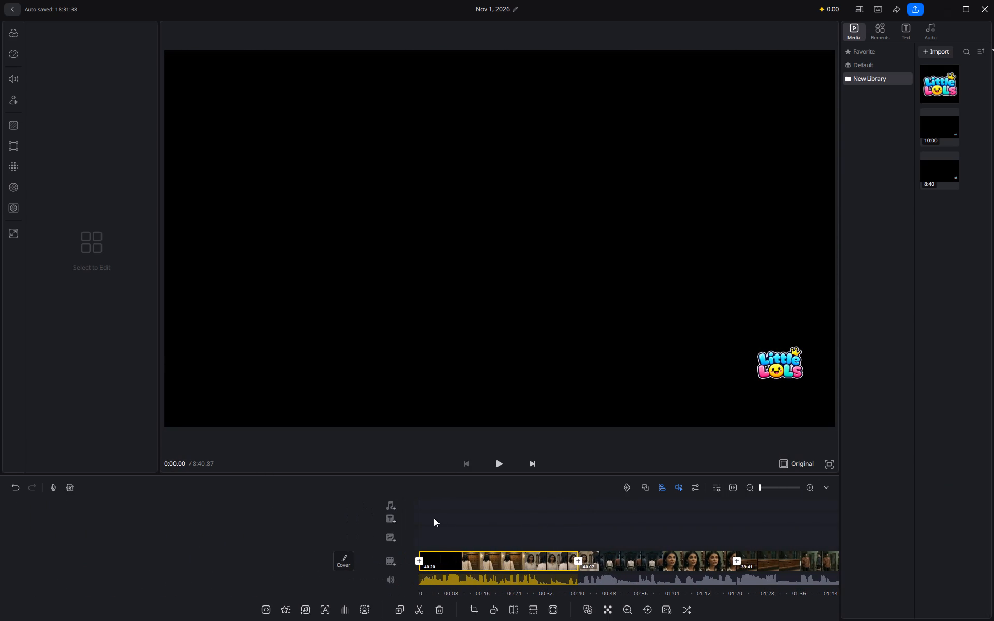
{"action": "left_click", "coordinate": [386, 519]}
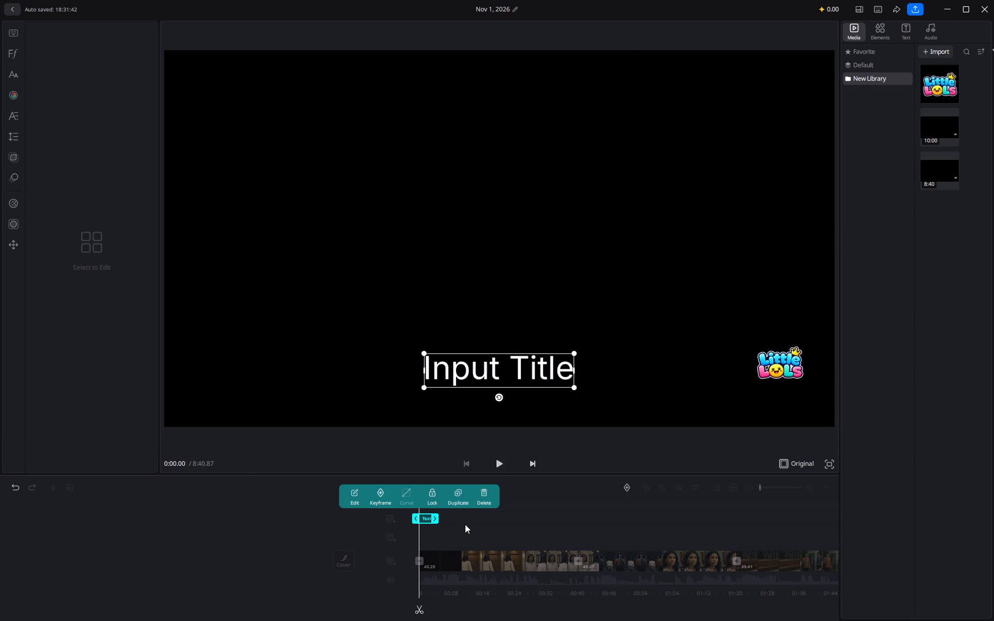
Extend the title clip from 0:00 to the end of the video at 8:40.87.
{"action": "left_click_drag", "start_coordinate": [435, 517], "coordinate": [518, 524]}
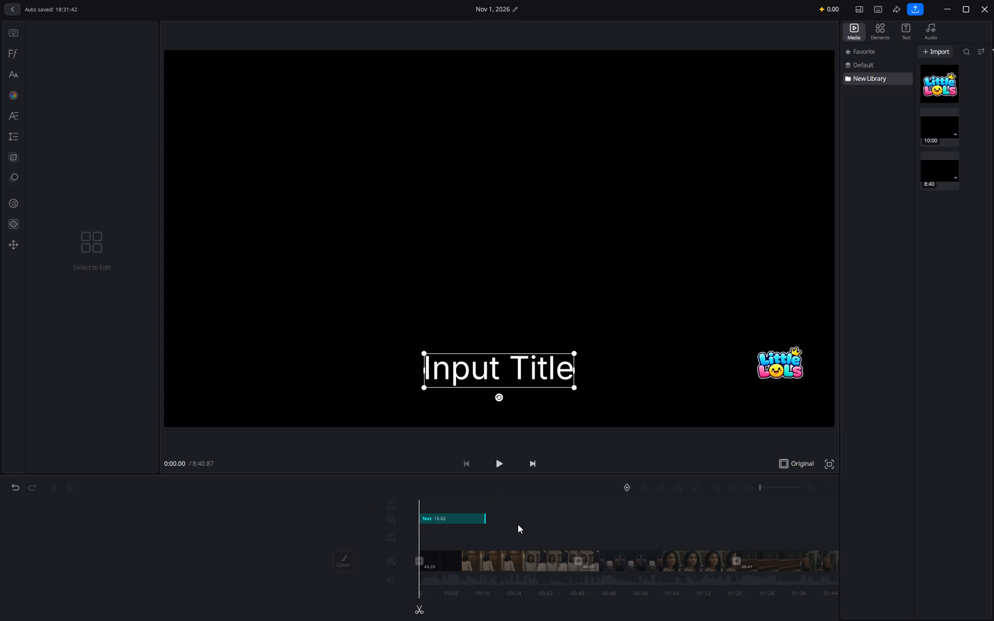
{"action": "left_click_drag", "start_coordinate": [518, 524], "coordinate": [835, 536]}
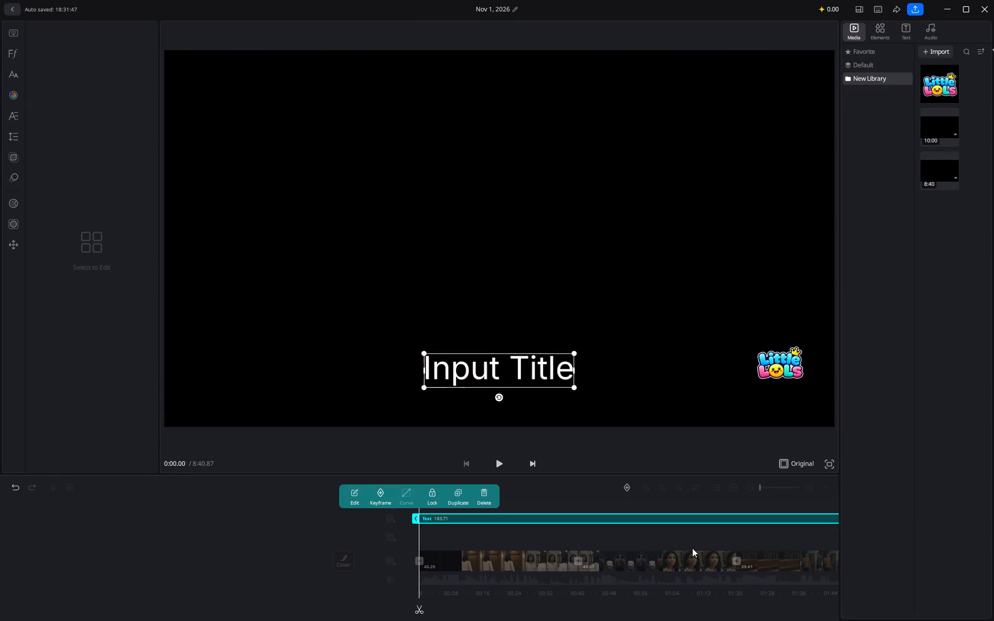
{"action": "scroll", "coordinate": [692, 548], "scroll_direction": "down", "scroll_amount": 4, "text": "ctrl"}
{"action": "scroll", "coordinate": [637, 544], "scroll_direction": "down", "scroll_amount": 3, "text": "ctrl"}
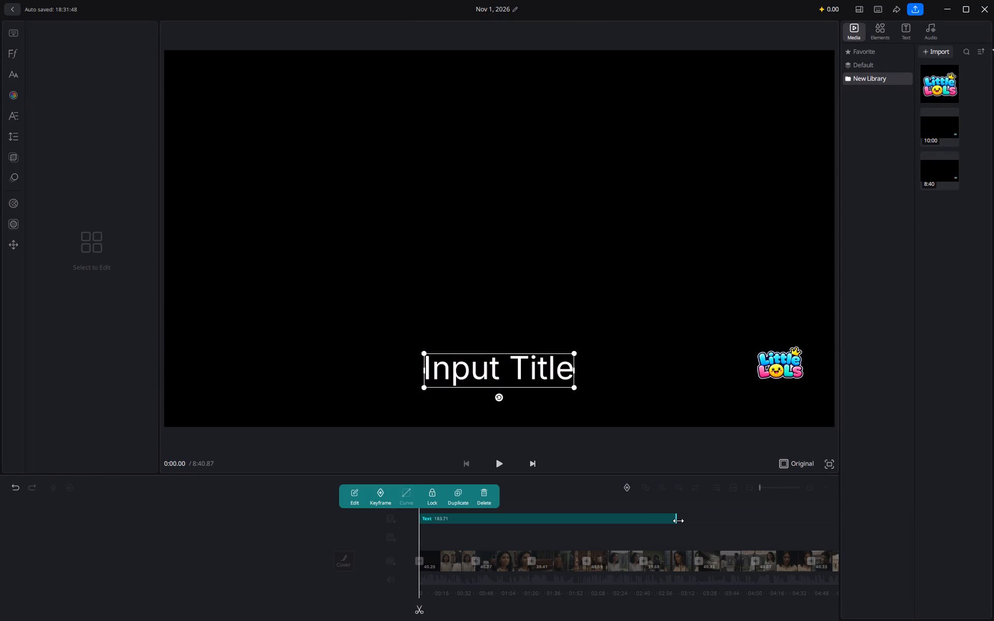
{"action": "left_click_drag", "start_coordinate": [678, 521], "coordinate": [584, 556]}
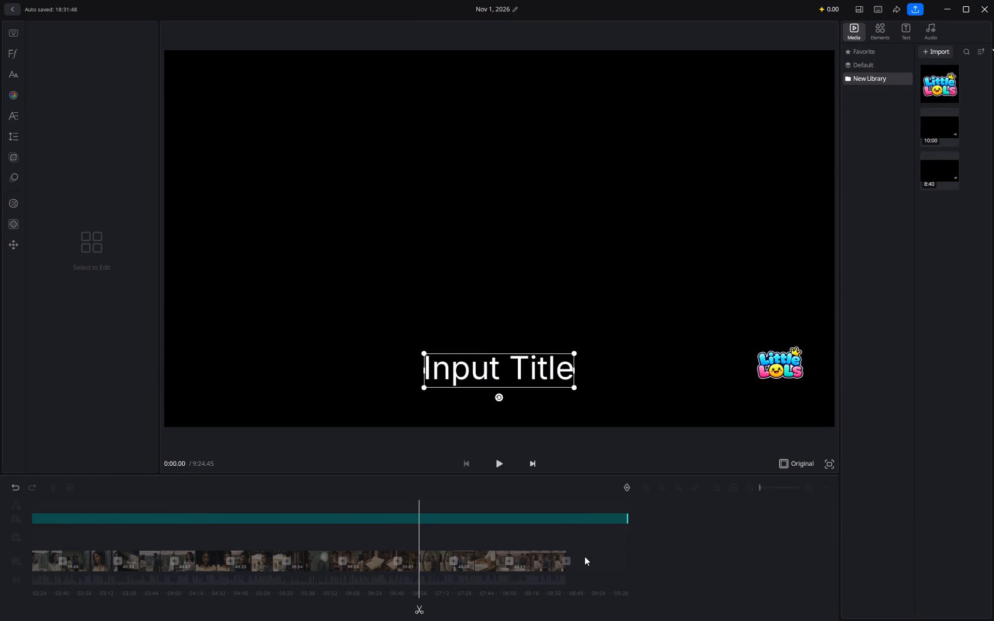
{"action": "left_click_drag", "start_coordinate": [584, 556], "coordinate": [566, 555]}
{"action": "scroll", "coordinate": [574, 545], "scroll_direction": "up", "scroll_amount": 3, "text": "ctrl"}
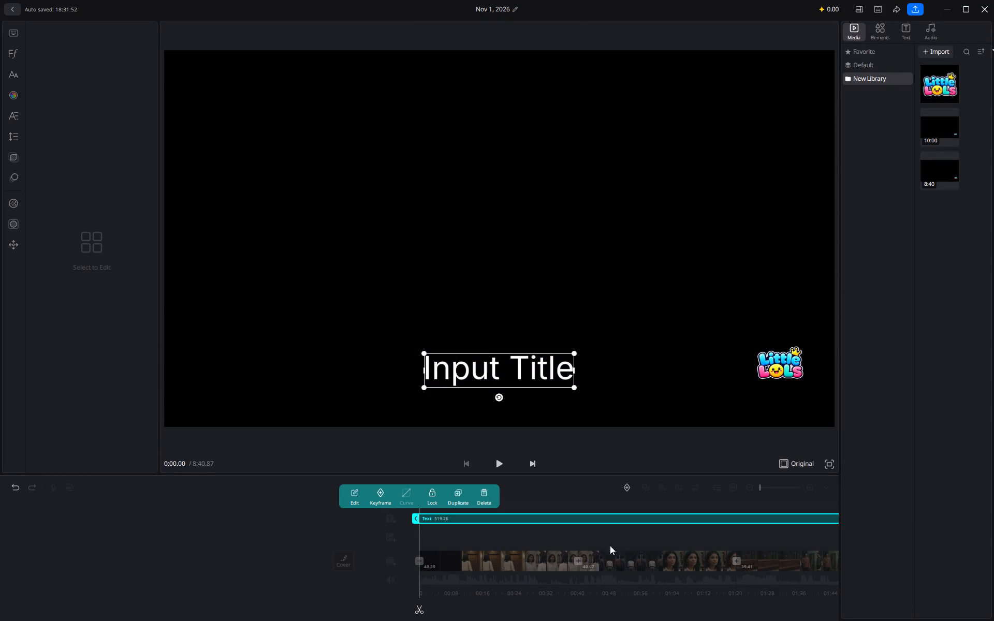
{"action": "left_click_drag", "start_coordinate": [620, 540], "coordinate": [485, 531]}
{"action": "left_click_drag", "start_coordinate": [557, 534], "coordinate": [407, 529]}
{"action": "left_click_drag", "start_coordinate": [561, 535], "coordinate": [235, 534]}
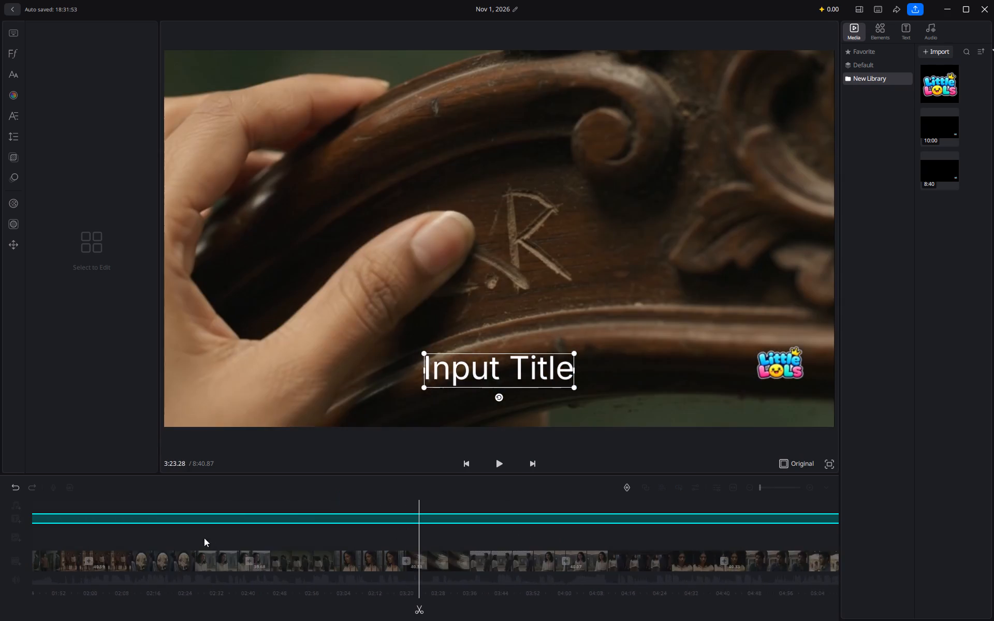
{"action": "left_click", "coordinate": [490, 548]}
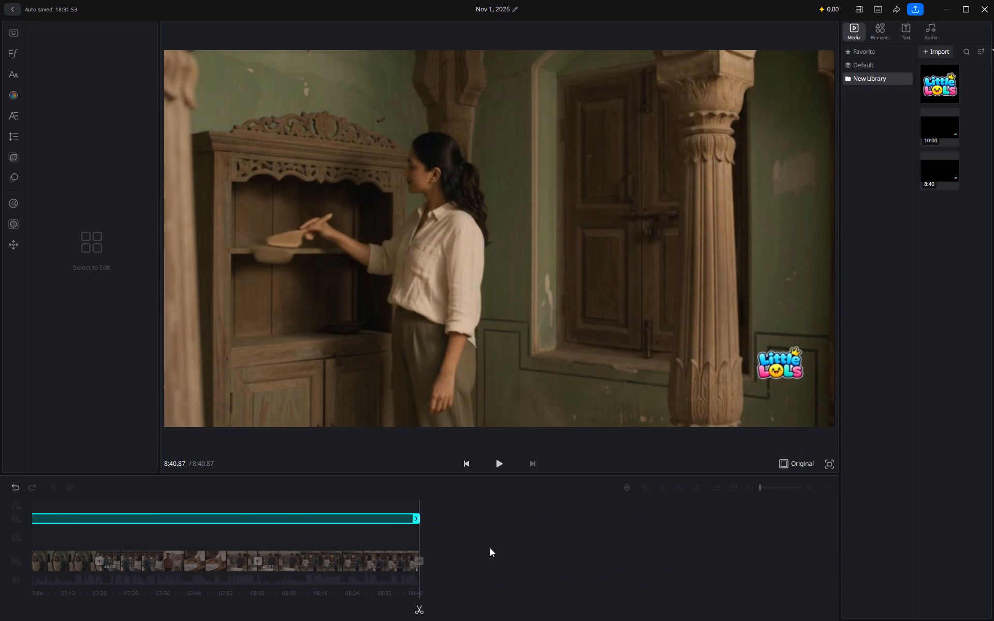
{"action": "left_click", "coordinate": [420, 545]}
{"action": "left_click", "coordinate": [395, 532]}
{"action": "left_click", "coordinate": [402, 516]}
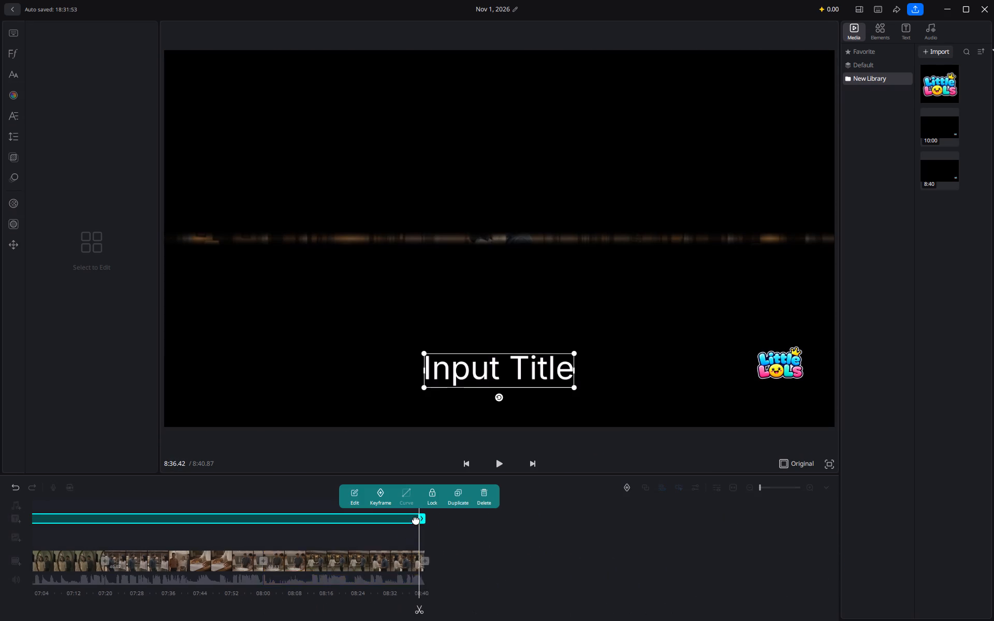
{"action": "left_click_drag", "start_coordinate": [433, 517], "coordinate": [440, 517]}
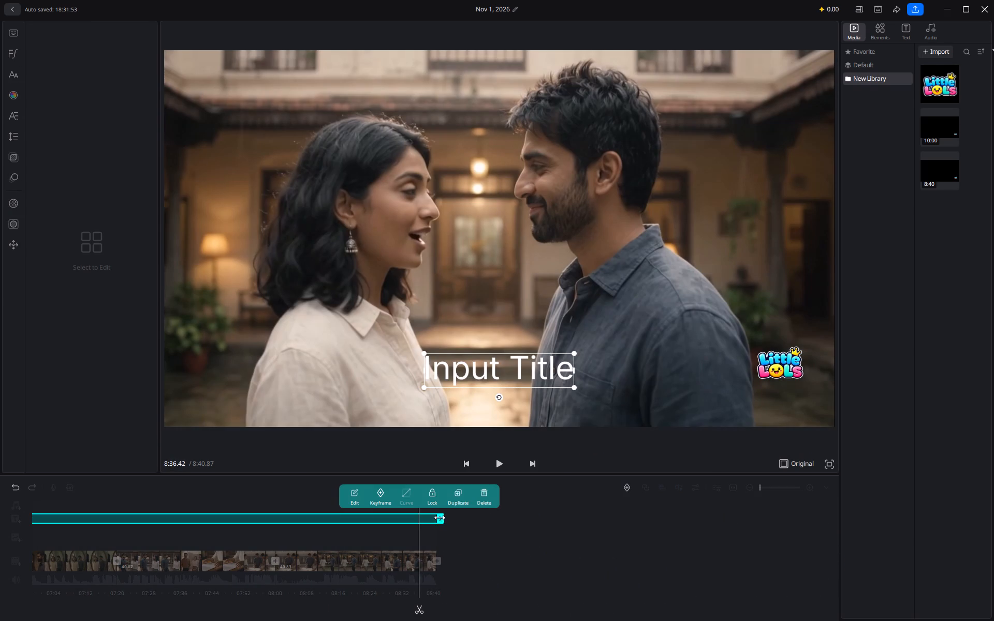
{"action": "left_click", "coordinate": [446, 533]}
Change the project's aspect ratio from Original to vertical 9:16.
{"action": "left_click_drag", "start_coordinate": [416, 529], "coordinate": [764, 522]}
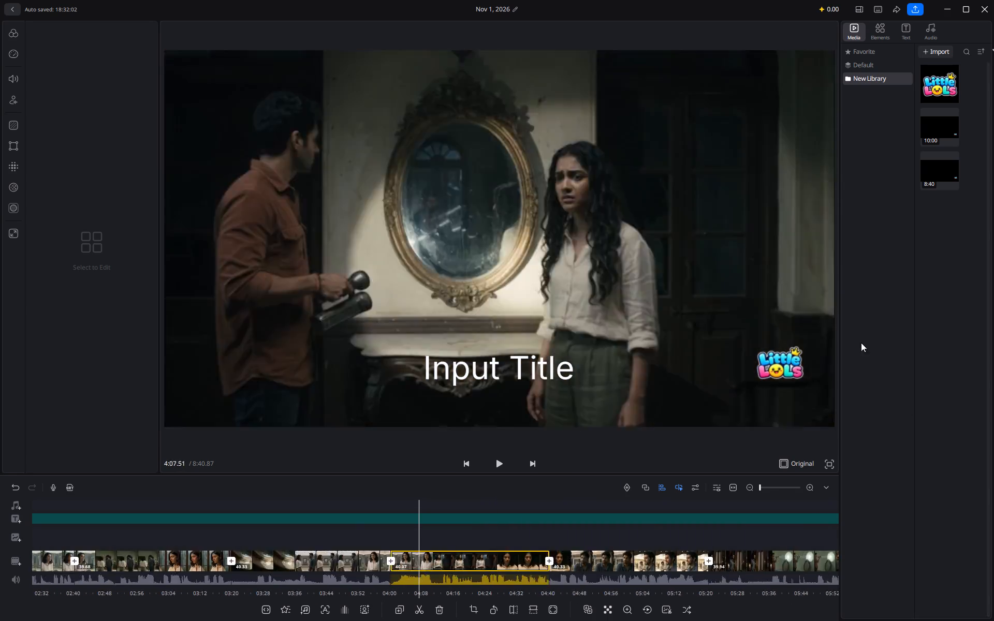
{"action": "left_click_drag", "start_coordinate": [565, 527], "coordinate": [912, 524]}
{"action": "left_click", "coordinate": [790, 469]}
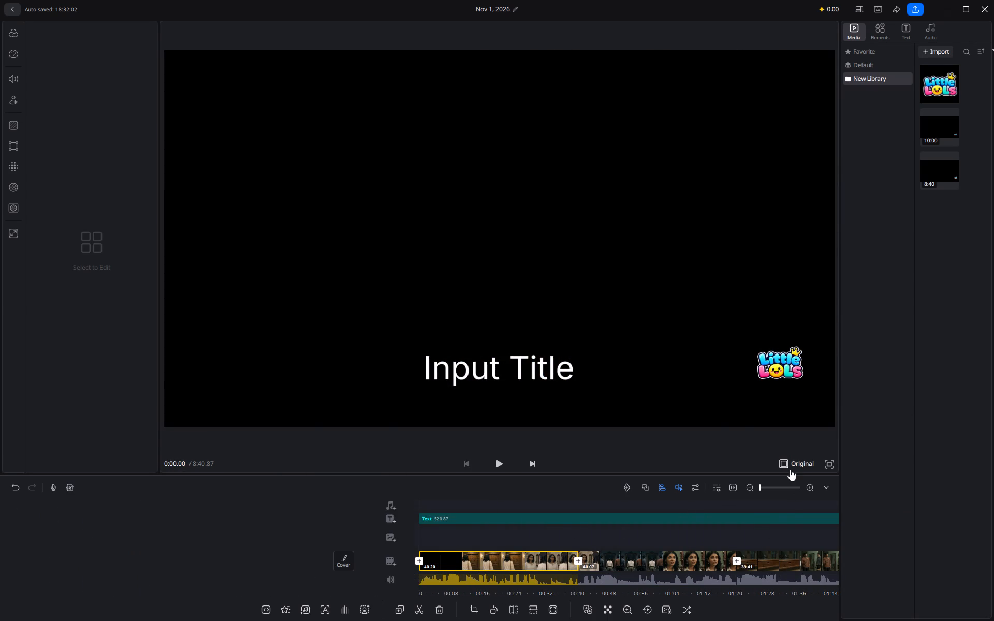
{"action": "left_click", "coordinate": [301, 434]}
{"action": "left_click", "coordinate": [335, 524]}
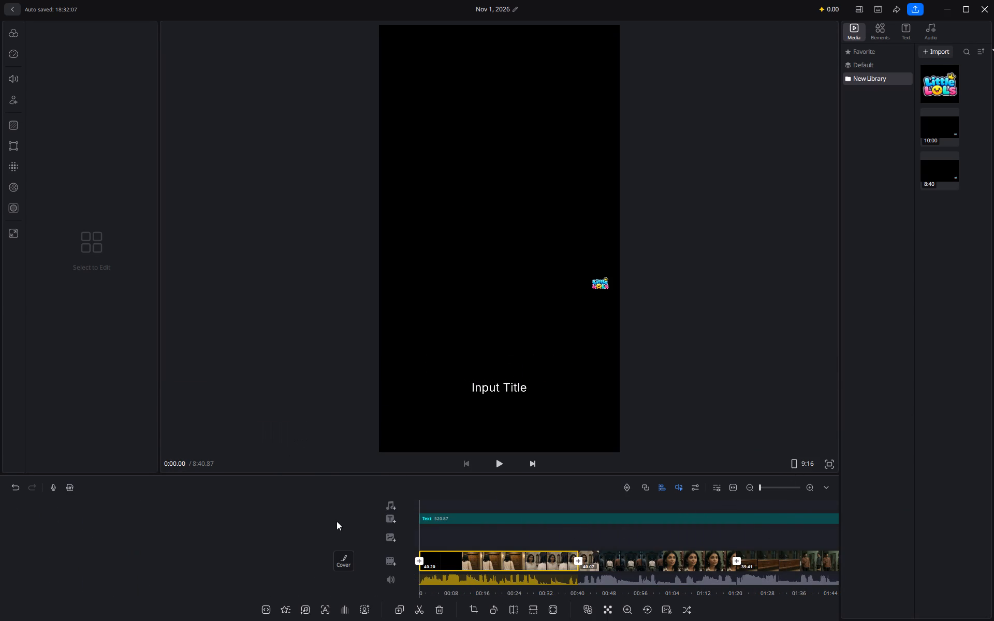
Move the title to the upper black area of the vertical frame, keeping it horizontally centred.
{"action": "left_click", "coordinate": [502, 384]}
{"action": "left_click_drag", "start_coordinate": [502, 385], "coordinate": [507, 303]}
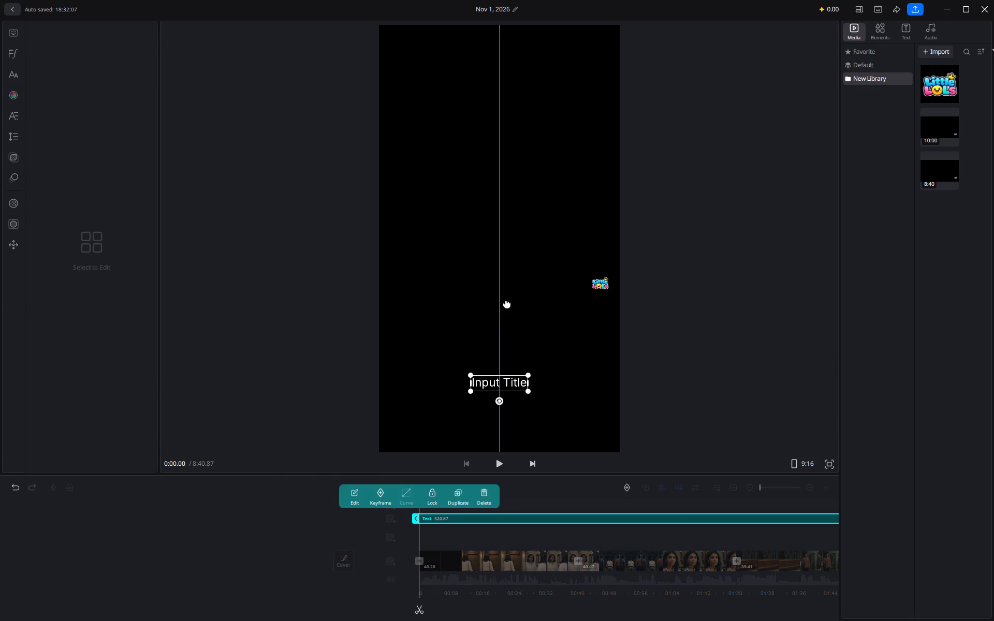
{"action": "left_click_drag", "start_coordinate": [507, 303], "coordinate": [502, 96]}
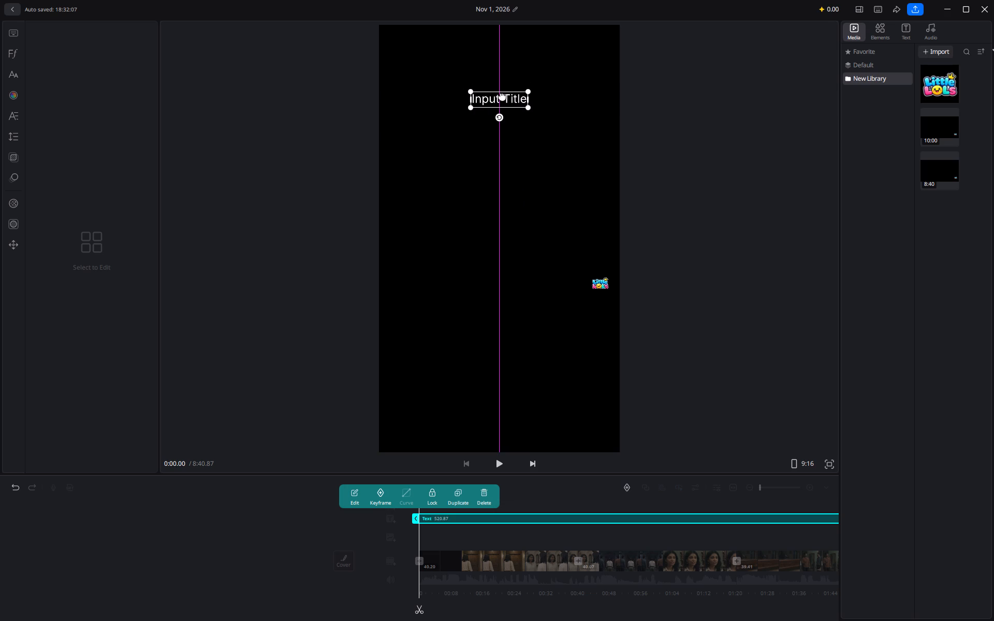
{"action": "left_click_drag", "start_coordinate": [502, 96], "coordinate": [502, 91]}
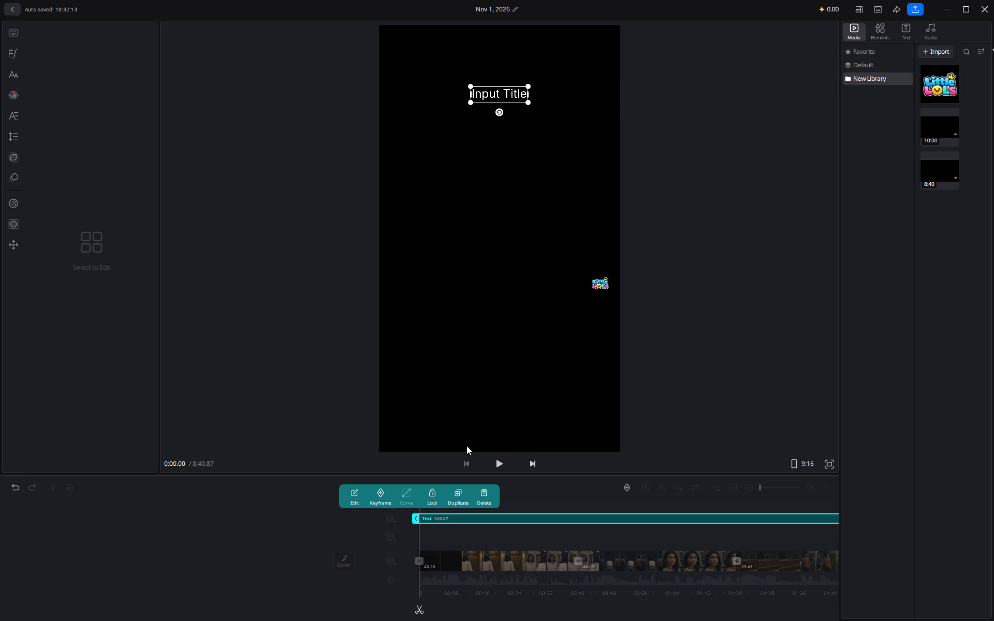
Replace the title's placeholder text with "PART - 1".
{"action": "left_click_drag", "start_coordinate": [355, 525], "coordinate": [183, 507]}
{"action": "left_click_drag", "start_coordinate": [295, 524], "coordinate": [373, 537]}
{"action": "left_click", "coordinate": [350, 497]}
{"action": "left_click", "coordinate": [85, 72]}
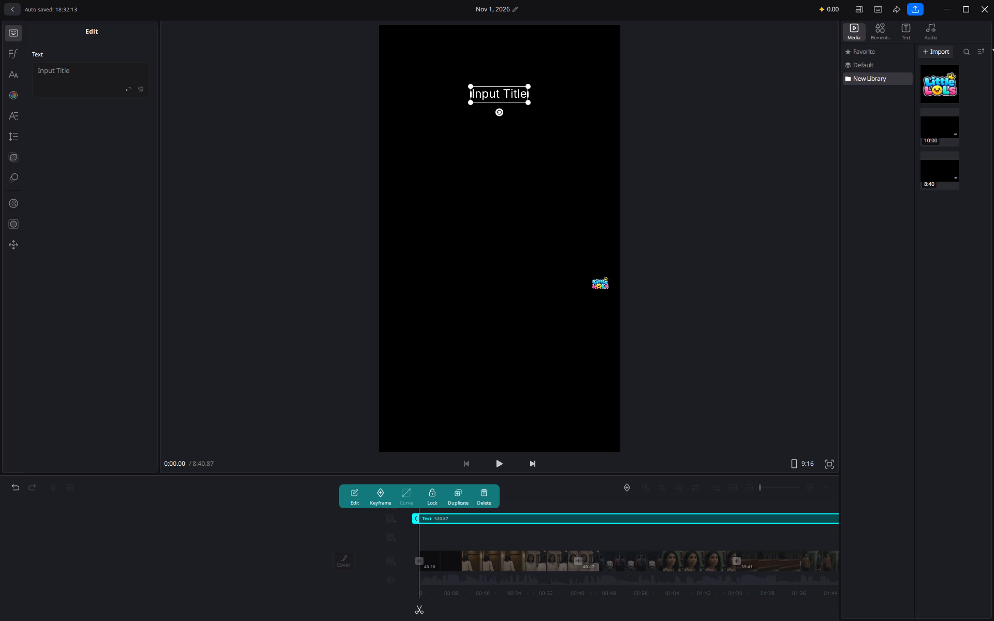
{"action": "type", "text": "PART -"}
{"action": "key", "text": "space"}
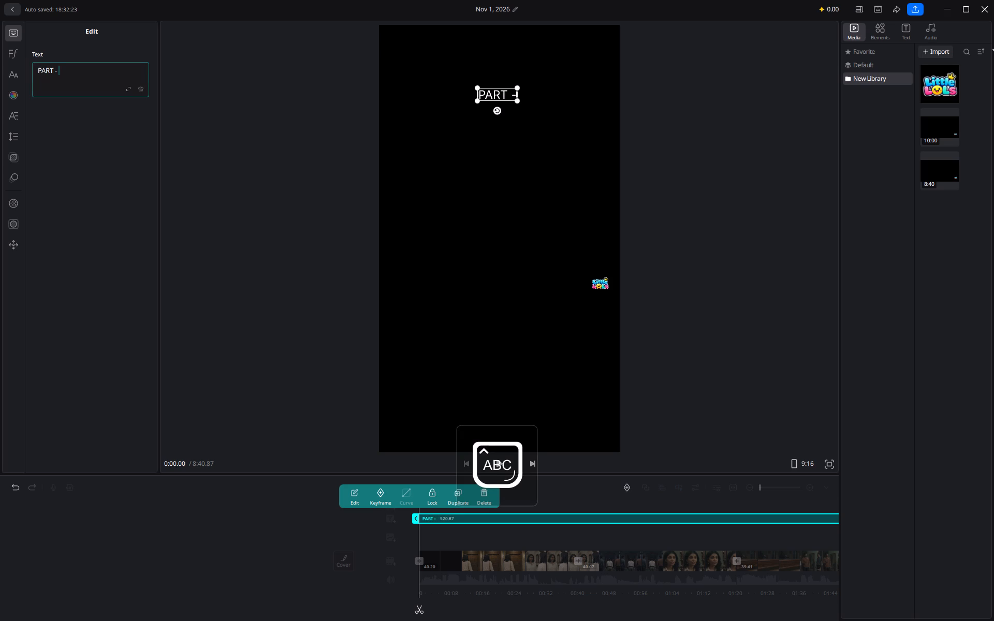
{"action": "key", "text": "space"}
{"action": "type", "text": "1"}
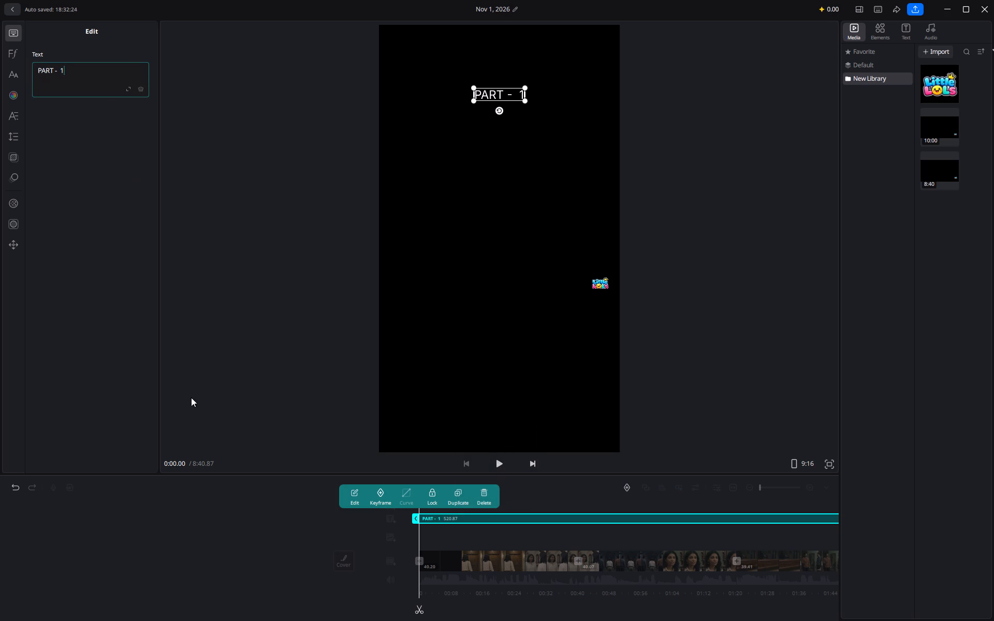
{"action": "key", "text": "BackSpace"}
{"action": "key", "text": "BackSpace"}
{"action": "key", "text": "1"}
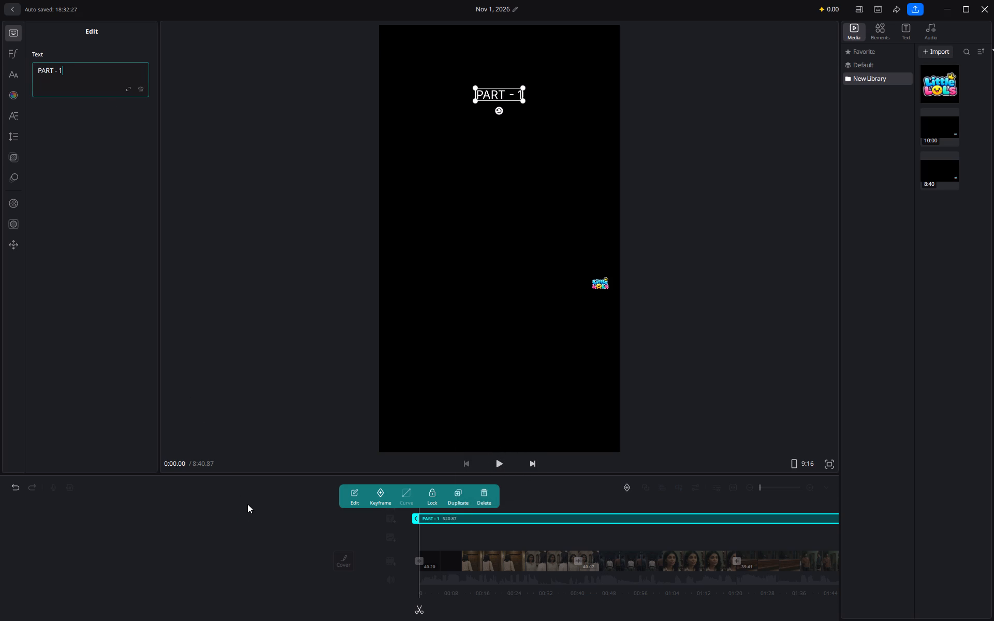
{"action": "left_click", "coordinate": [276, 539]}
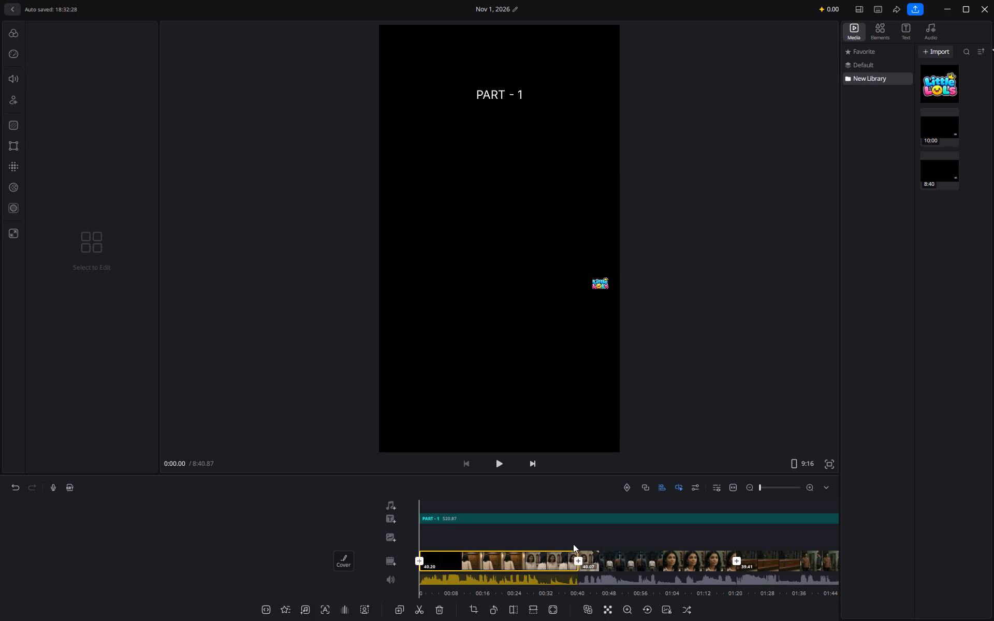
Split the "PART - 1" title clip at the first video cut, 0:40.07.
{"action": "scroll", "coordinate": [561, 548], "scroll_direction": "down", "scroll_amount": 1, "text": "ctrl"}
{"action": "scroll", "coordinate": [541, 561], "scroll_direction": "up", "scroll_amount": 1, "text": "ctrl"}
{"action": "scroll", "coordinate": [541, 561], "scroll_direction": "down", "scroll_amount": 4, "text": "ctrl"}
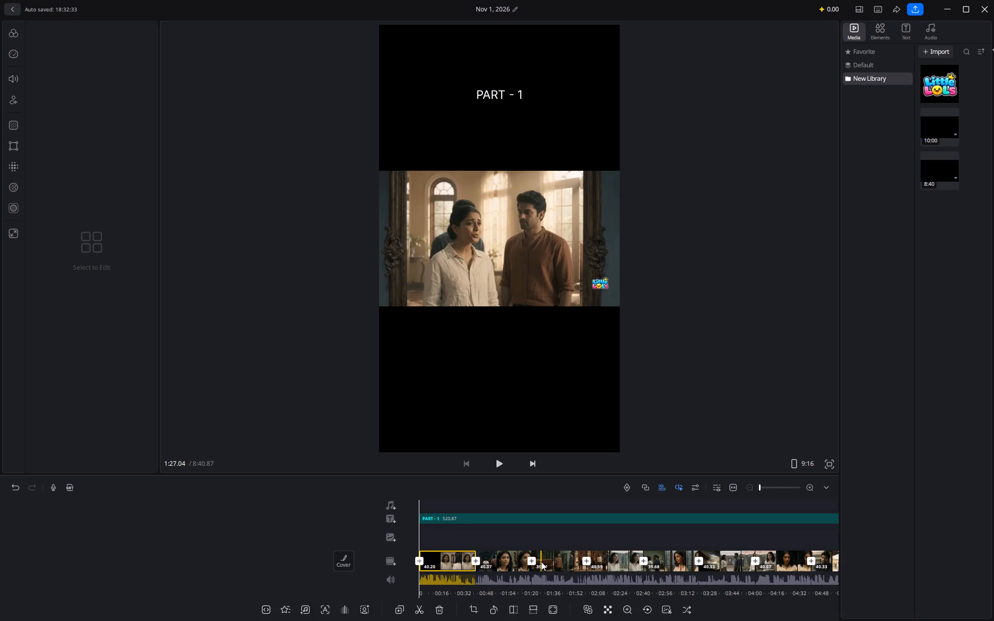
{"action": "scroll", "coordinate": [541, 561], "scroll_direction": "up", "scroll_amount": 7, "text": "ctrl"}
{"action": "left_click_drag", "start_coordinate": [602, 532], "coordinate": [342, 545]}
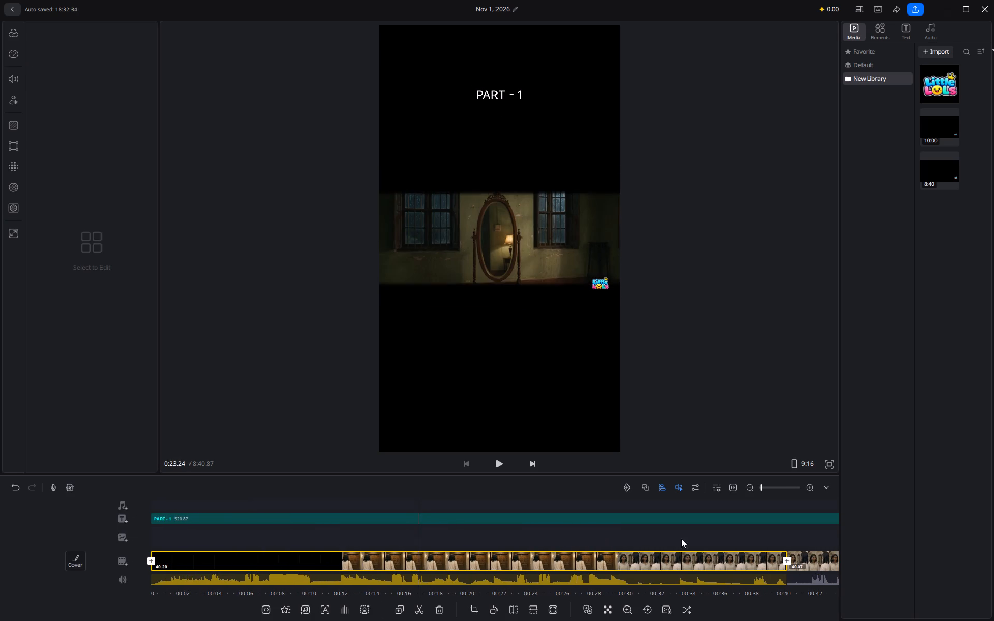
{"action": "left_click_drag", "start_coordinate": [678, 535], "coordinate": [474, 539]}
{"action": "left_click_drag", "start_coordinate": [528, 537], "coordinate": [750, 531]}
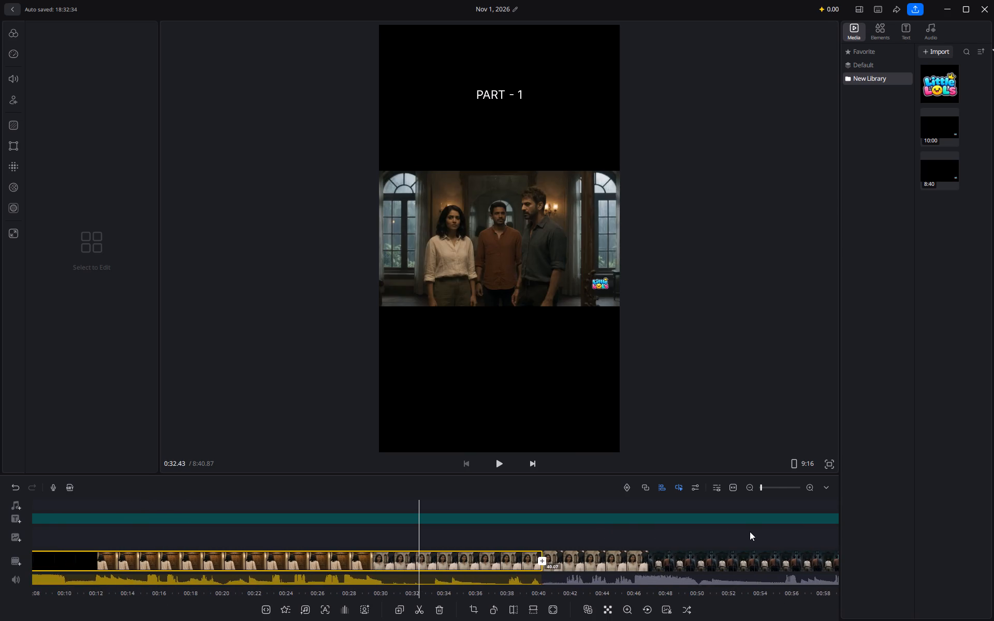
{"action": "left_click_drag", "start_coordinate": [750, 531], "coordinate": [632, 567]}
{"action": "left_click", "coordinate": [417, 522]}
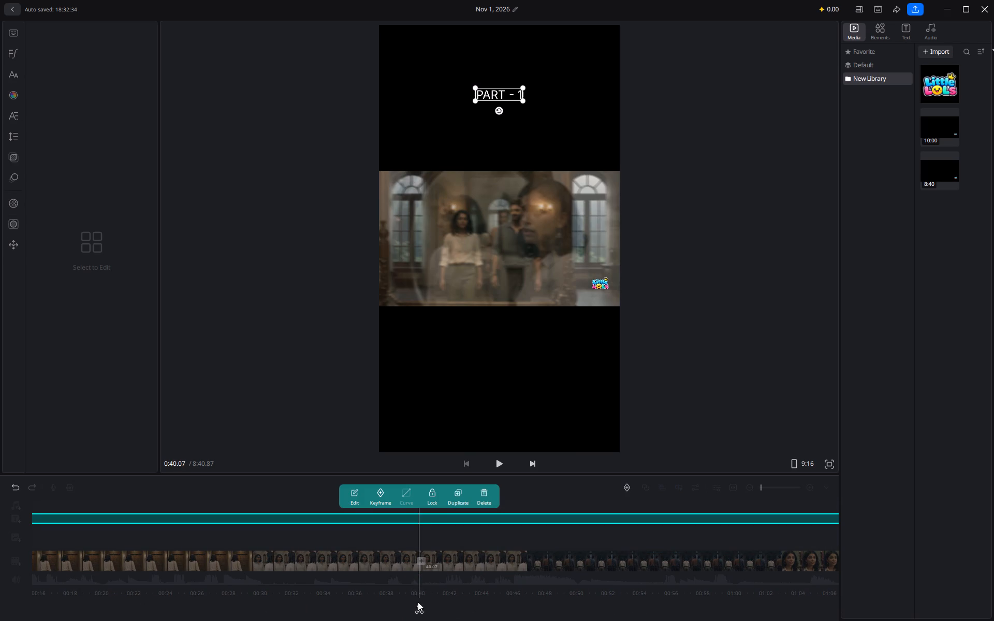
{"action": "left_click", "coordinate": [419, 605]}
Split the remaining title clip at the second video cut, 1:20.24.
{"action": "left_click_drag", "start_coordinate": [591, 529], "coordinate": [296, 548]}
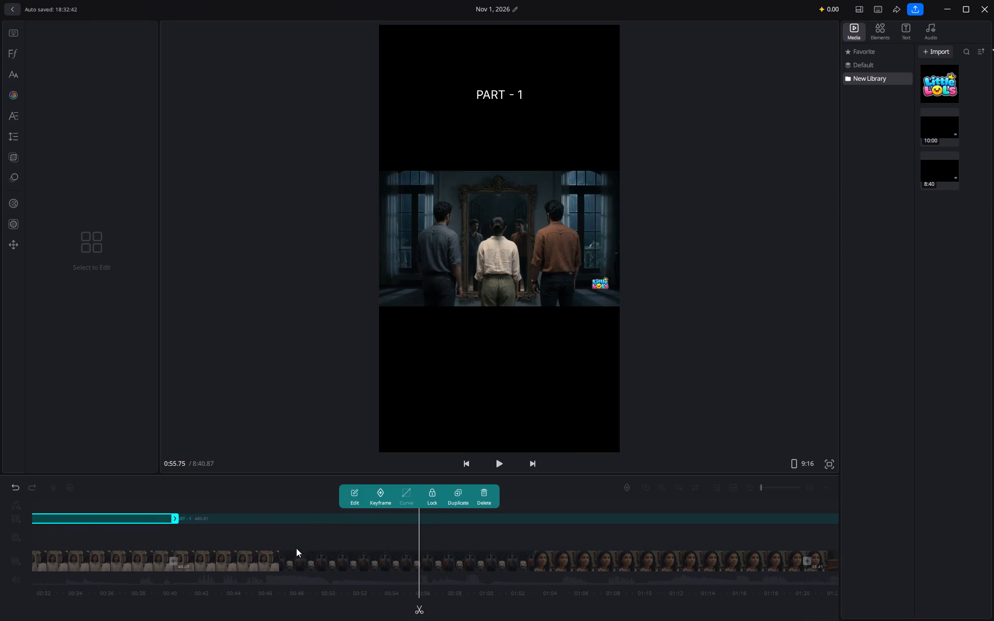
{"action": "left_click_drag", "start_coordinate": [296, 548], "coordinate": [165, 550]}
{"action": "left_click_drag", "start_coordinate": [614, 532], "coordinate": [449, 539]}
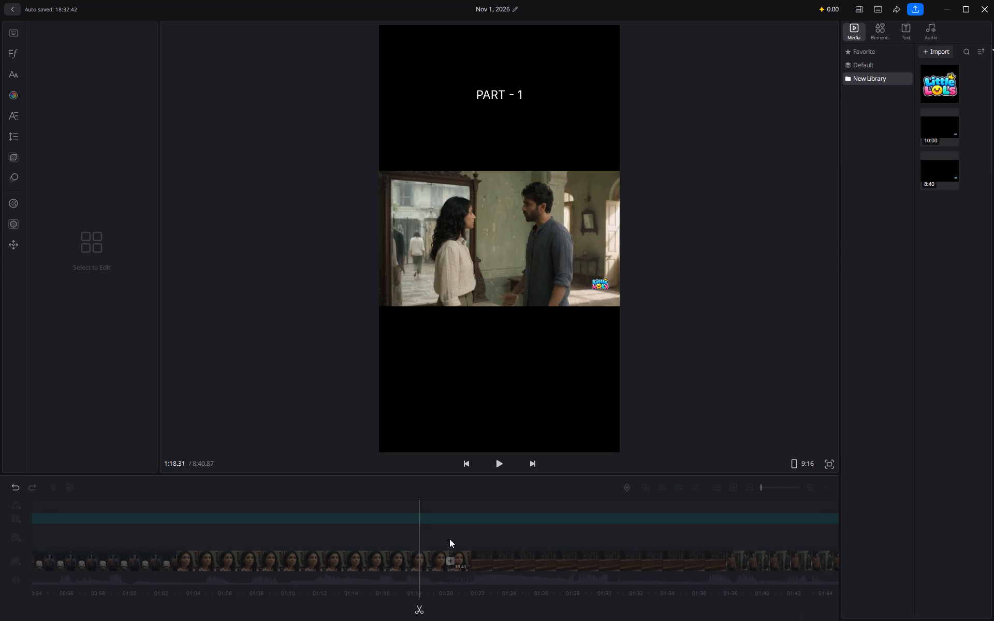
{"action": "left_click_drag", "start_coordinate": [449, 539], "coordinate": [425, 546]}
{"action": "left_click", "coordinate": [419, 519]}
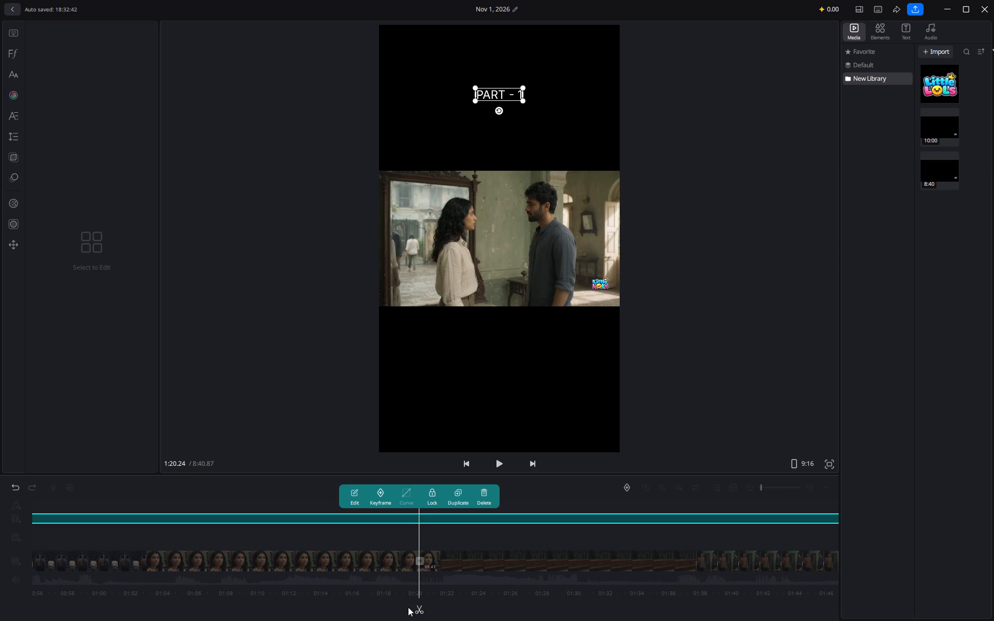
{"action": "left_click", "coordinate": [415, 608]}
Split the remaining title clip at the third video cut, about 1:59.7.
{"action": "left_click_drag", "start_coordinate": [640, 530], "coordinate": [517, 533]}
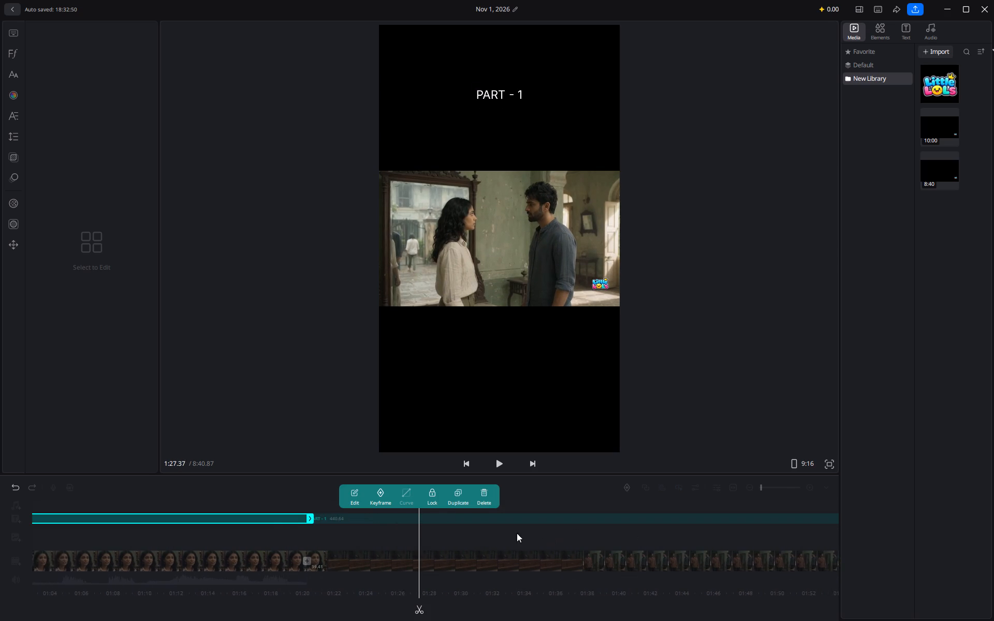
{"action": "left_click_drag", "start_coordinate": [517, 533], "coordinate": [140, 533]}
{"action": "left_click_drag", "start_coordinate": [578, 535], "coordinate": [452, 550]}
{"action": "left_click", "coordinate": [418, 557]}
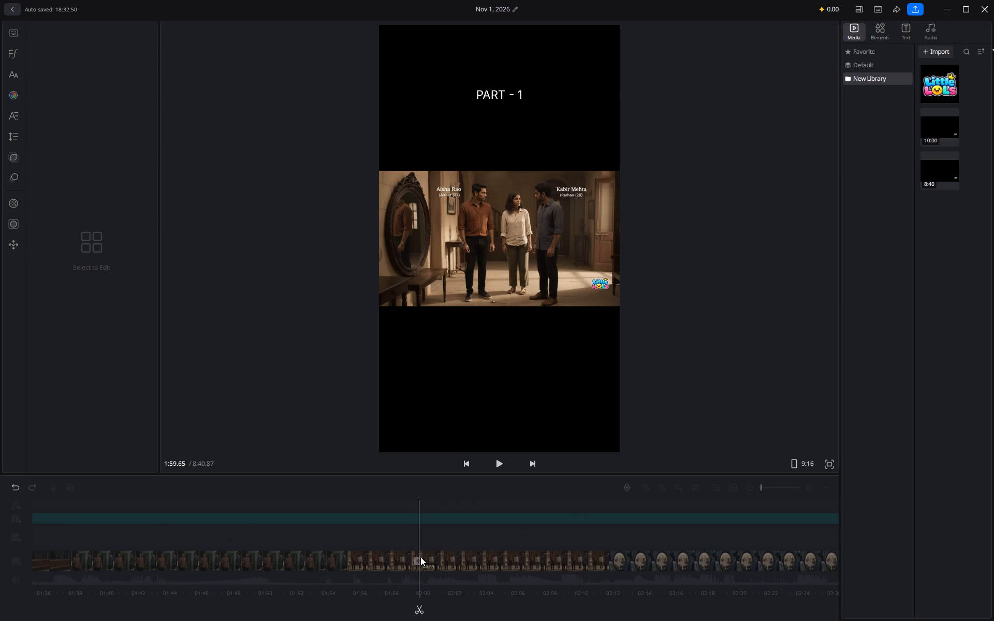
{"action": "left_click", "coordinate": [423, 559]}
{"action": "left_click", "coordinate": [291, 605]}
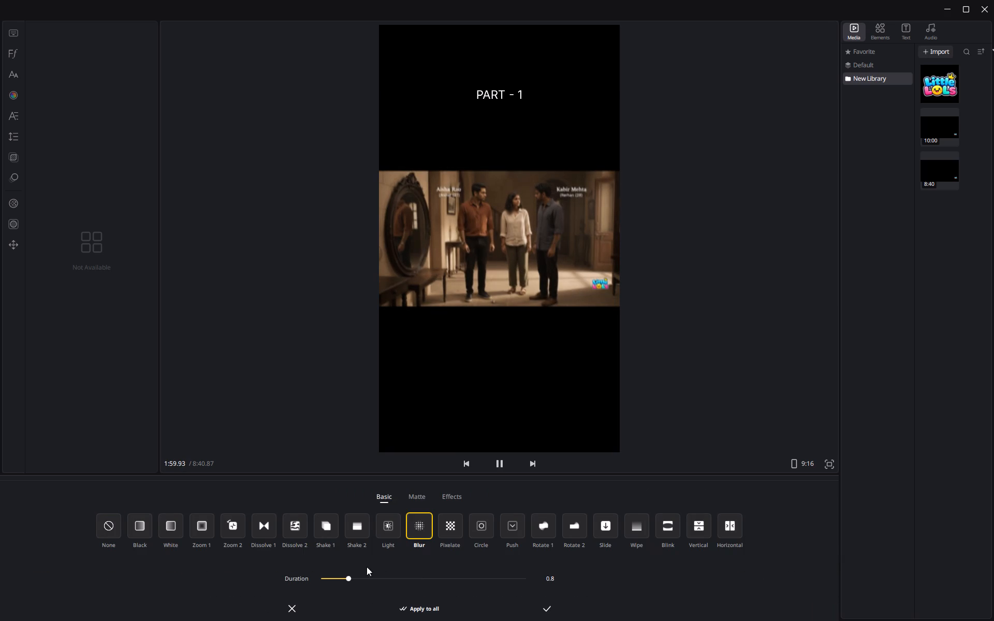
{"action": "left_click", "coordinate": [290, 605]}
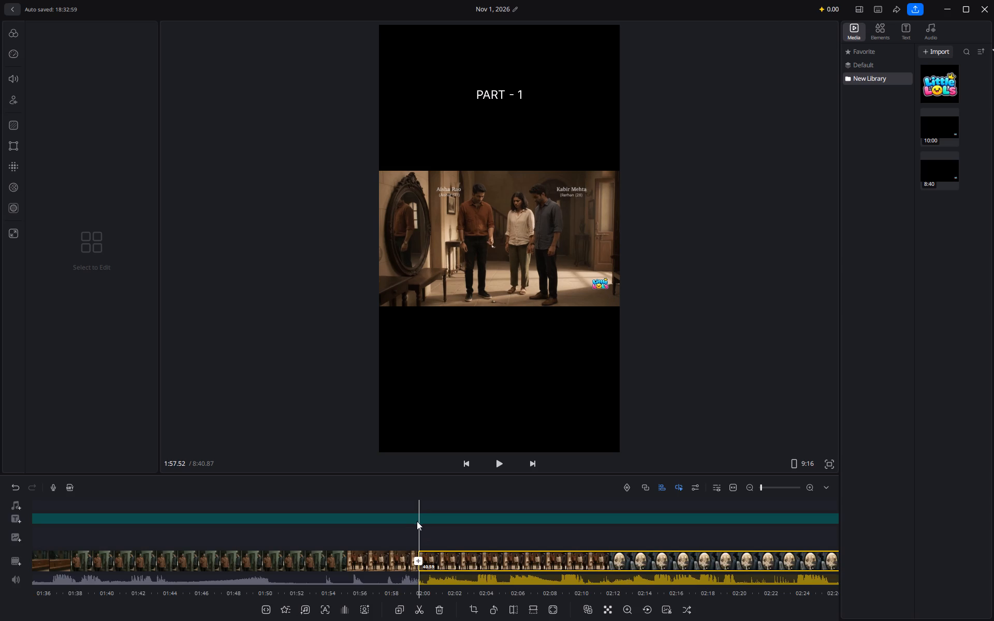
{"action": "left_click", "coordinate": [419, 520]}
{"action": "left_click", "coordinate": [419, 612]}
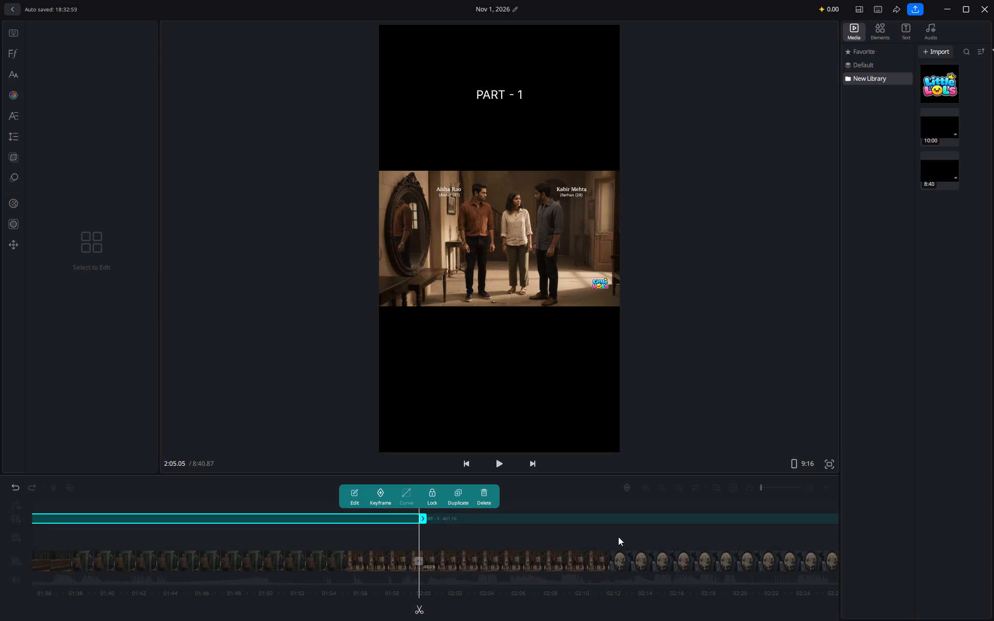
Split the remaining title clip at the fourth video cut, about 2:40.2.
{"action": "left_click_drag", "start_coordinate": [618, 537], "coordinate": [238, 545]}
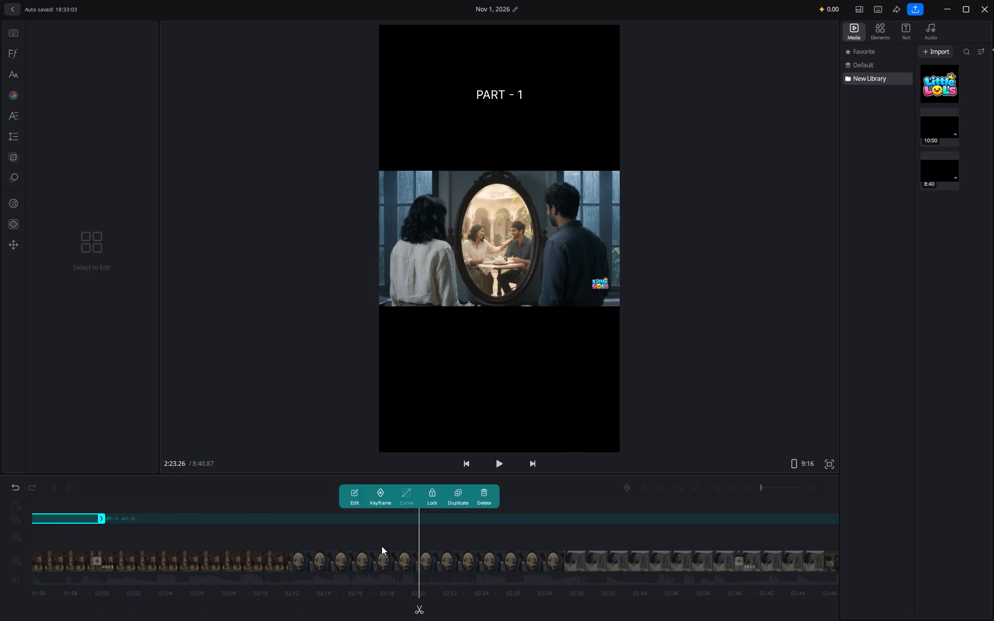
{"action": "left_click_drag", "start_coordinate": [661, 538], "coordinate": [429, 550]}
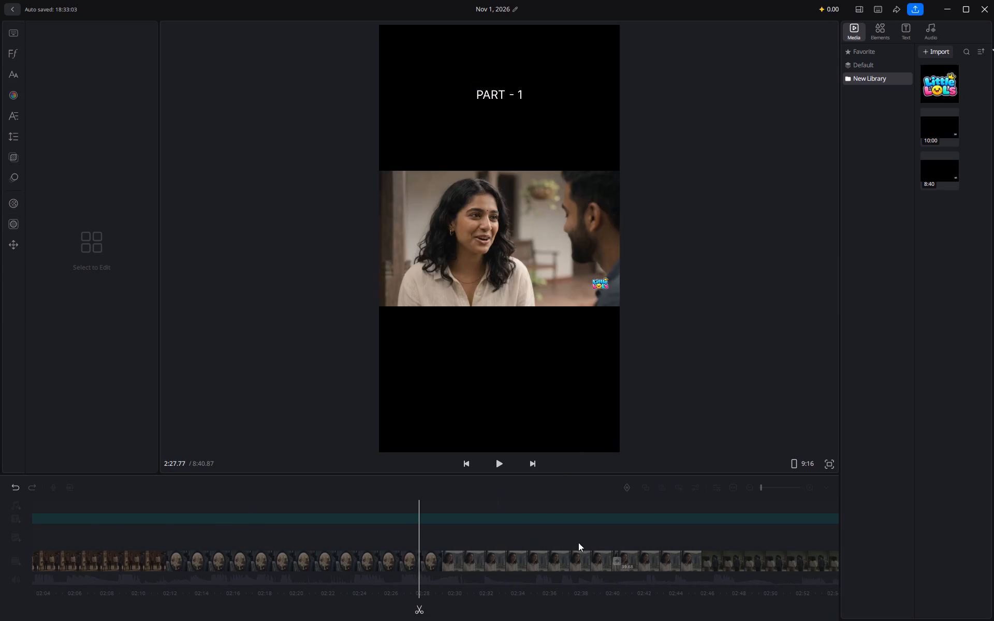
{"action": "left_click_drag", "start_coordinate": [656, 536], "coordinate": [492, 548]}
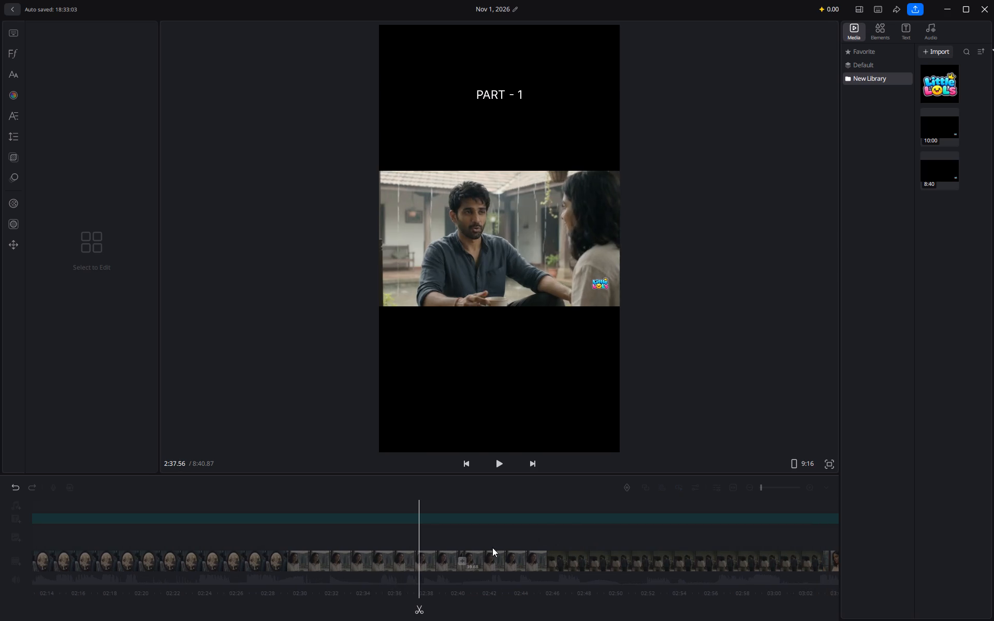
{"action": "left_click_drag", "start_coordinate": [492, 548], "coordinate": [450, 553]}
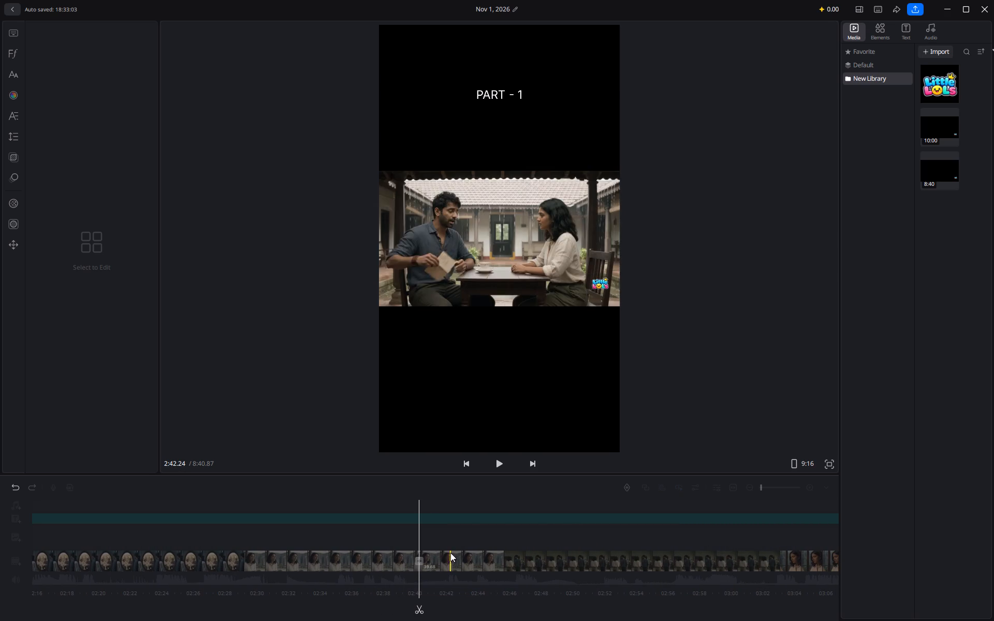
{"action": "left_click", "coordinate": [418, 518]}
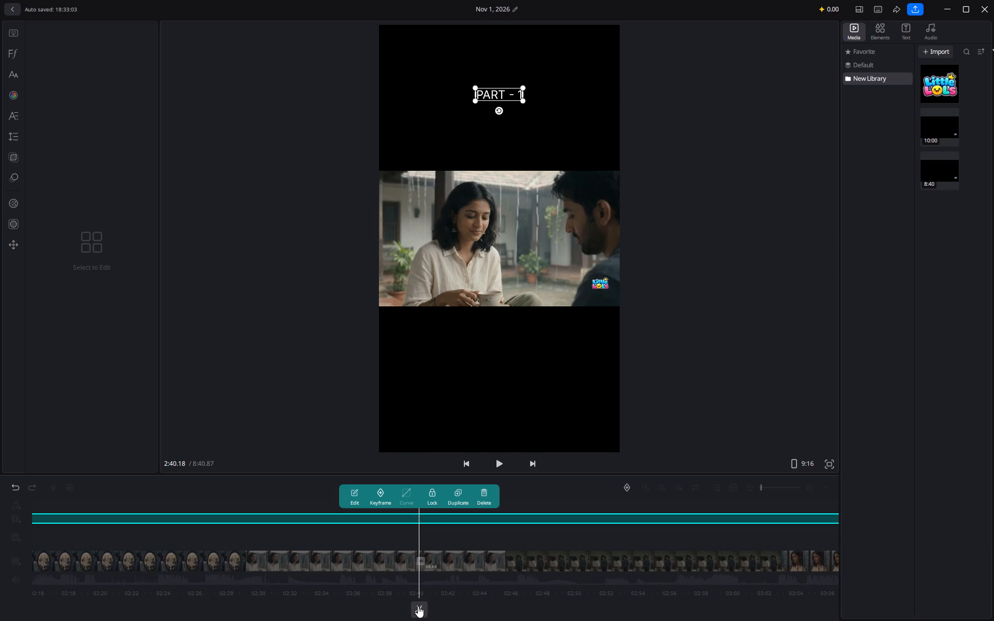
{"action": "left_click", "coordinate": [418, 606]}
Split the remaining title clip at the fifth video cut, about 3:19.99.
{"action": "left_click_drag", "start_coordinate": [674, 536], "coordinate": [430, 546]}
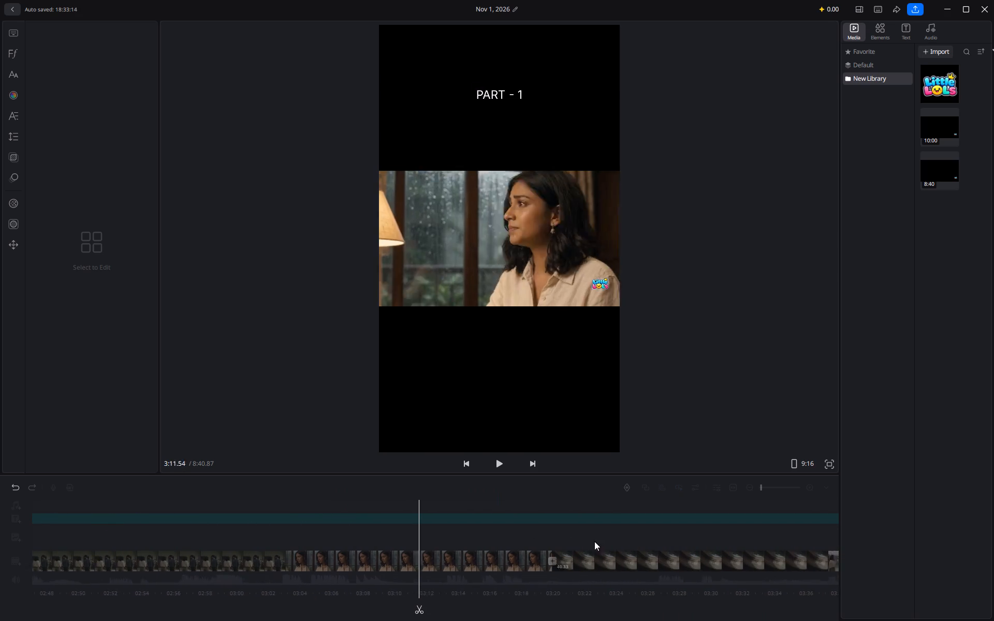
{"action": "left_click_drag", "start_coordinate": [626, 533], "coordinate": [532, 543]}
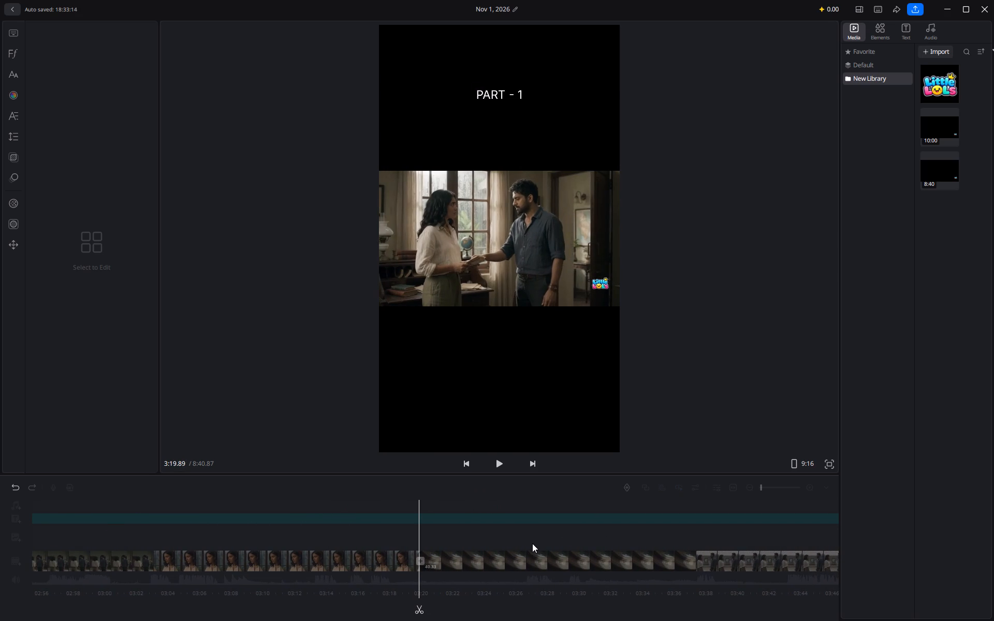
{"action": "left_click_drag", "start_coordinate": [532, 543], "coordinate": [531, 544]}
{"action": "left_click", "coordinate": [413, 517]}
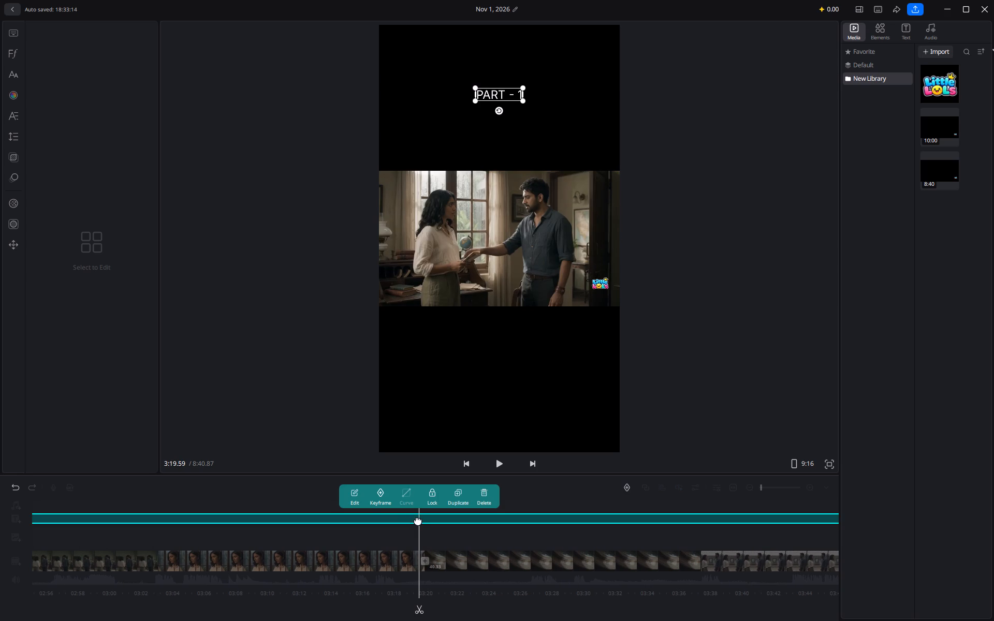
{"action": "left_click_drag", "start_coordinate": [448, 531], "coordinate": [438, 531]}
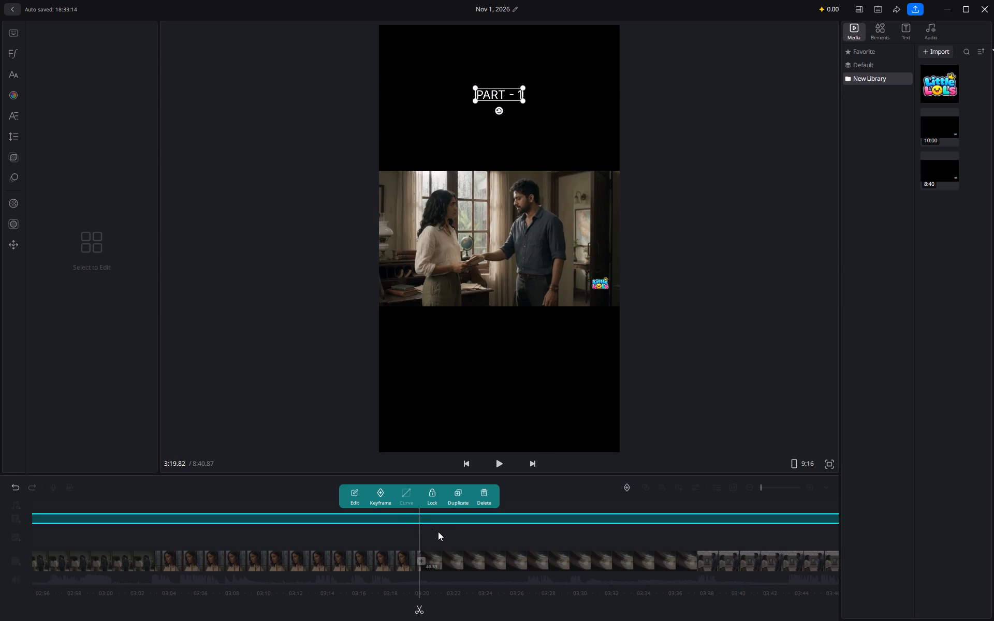
{"action": "left_click_drag", "start_coordinate": [438, 531], "coordinate": [436, 532]}
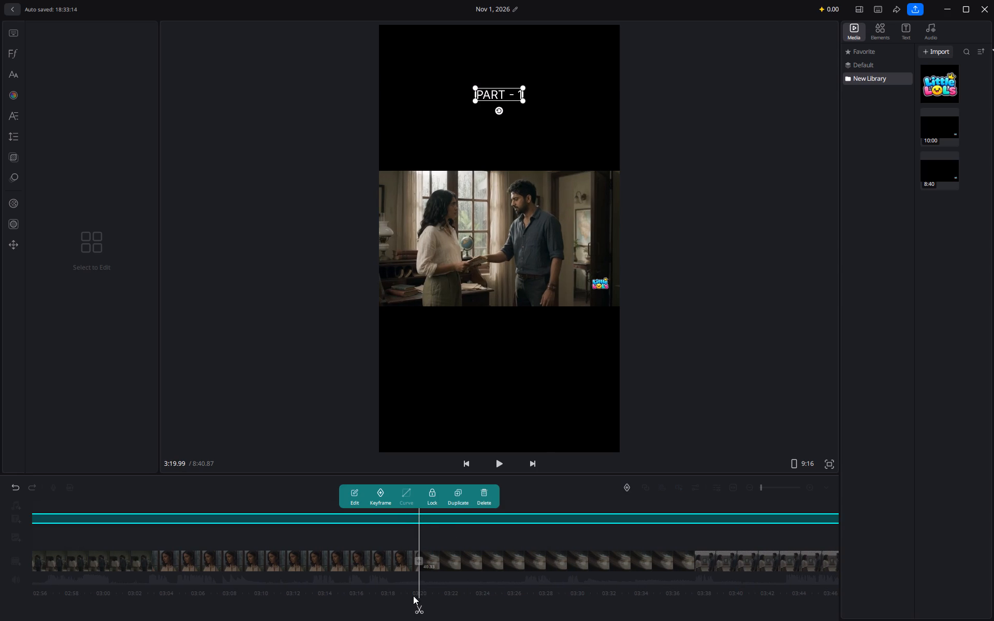
{"action": "left_click", "coordinate": [420, 608]}
Split the remaining title clip at the sixth video cut, 4:00.29.
{"action": "left_click_drag", "start_coordinate": [725, 527], "coordinate": [467, 544]}
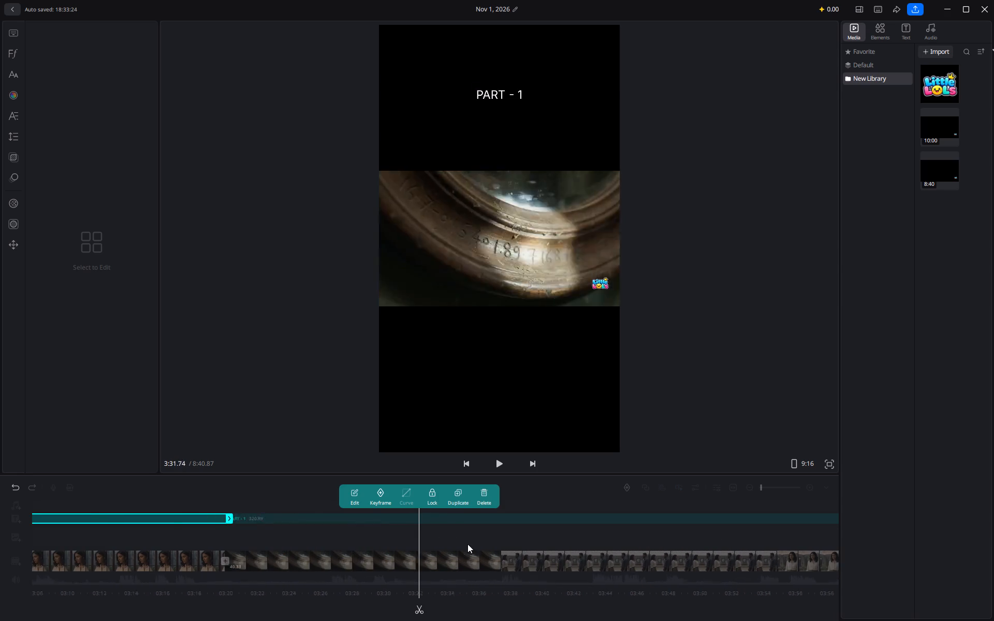
{"action": "left_click_drag", "start_coordinate": [467, 544], "coordinate": [343, 543]}
{"action": "left_click_drag", "start_coordinate": [703, 537], "coordinate": [489, 552]}
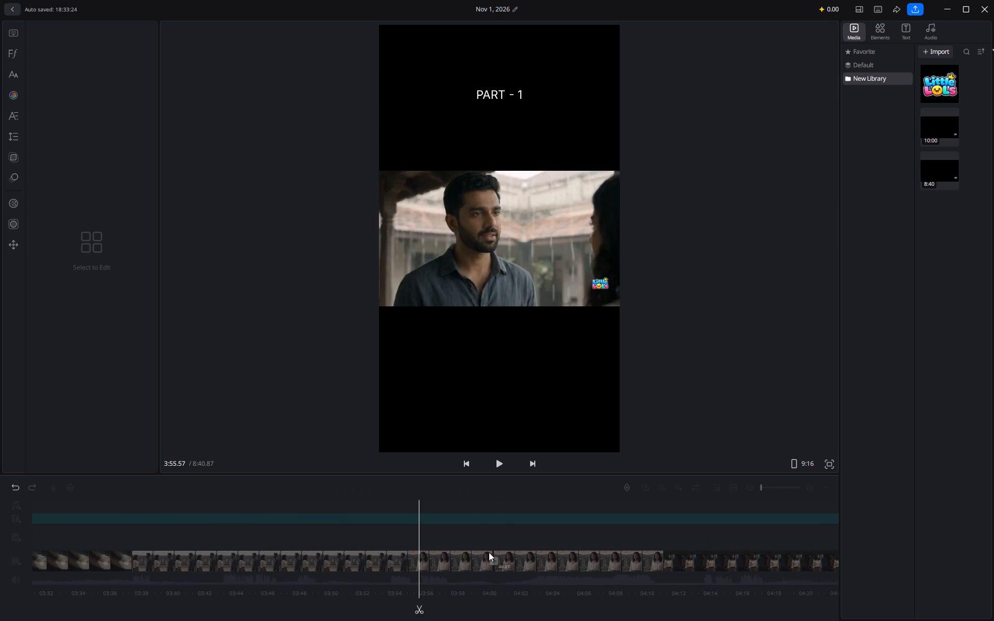
{"action": "left_click_drag", "start_coordinate": [489, 552], "coordinate": [436, 563]}
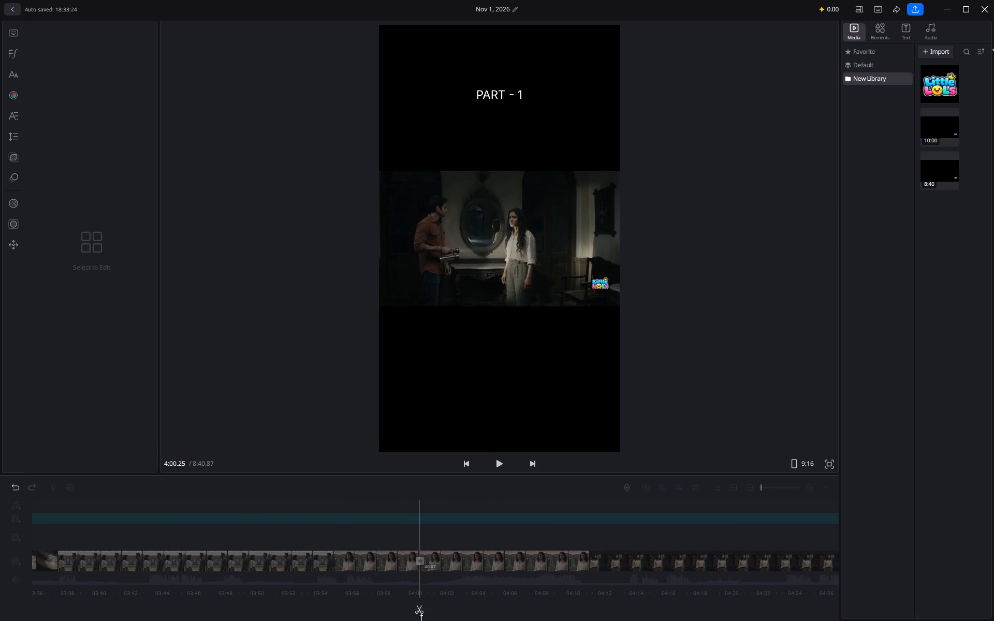
{"action": "left_click", "coordinate": [421, 619]}
{"action": "left_click", "coordinate": [420, 616]}
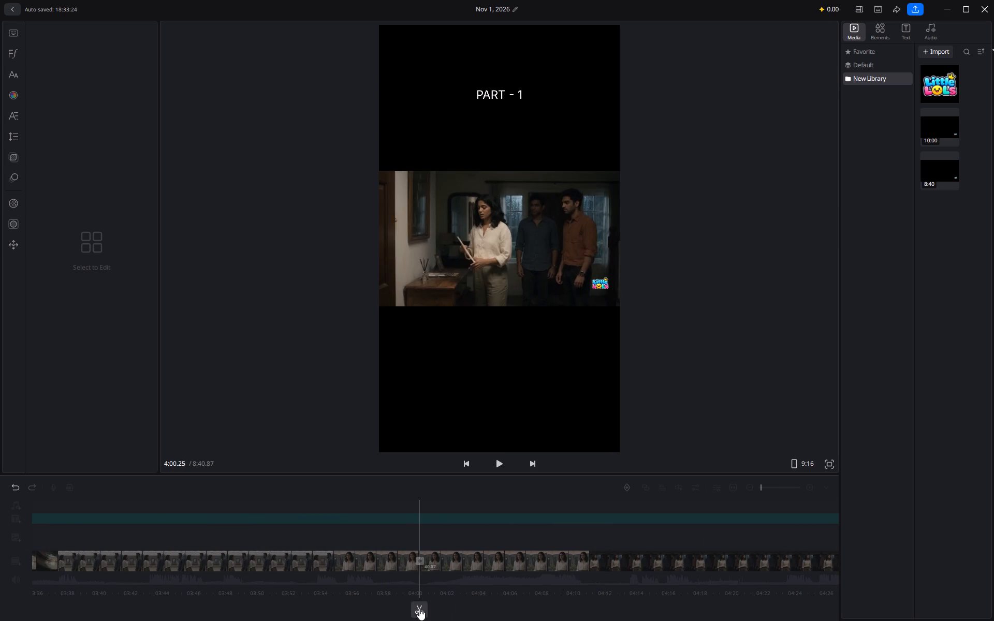
{"action": "left_click", "coordinate": [422, 603]}
{"action": "left_click", "coordinate": [418, 604]}
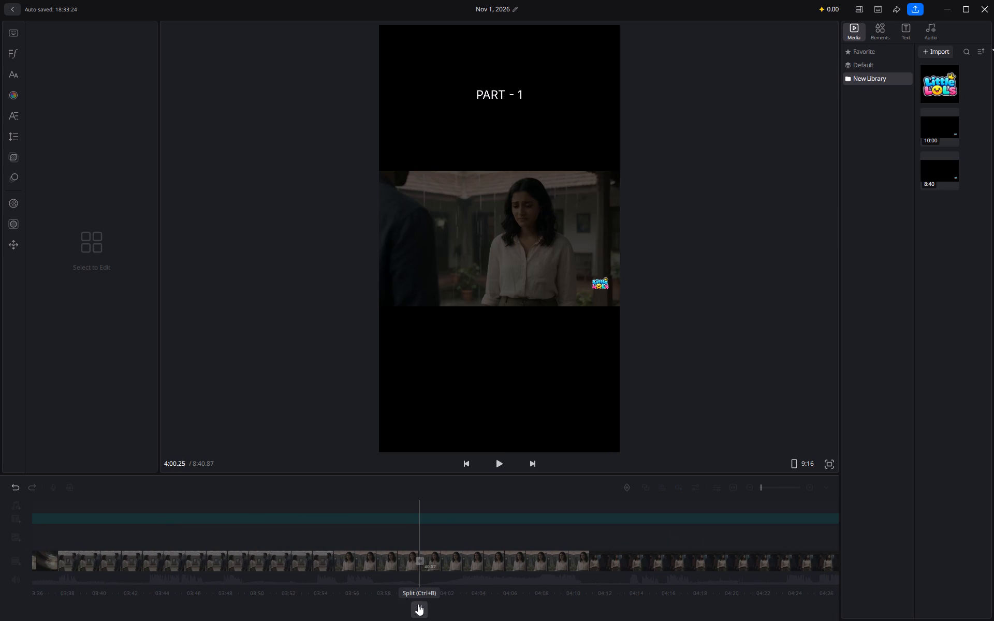
{"action": "left_click", "coordinate": [416, 515]}
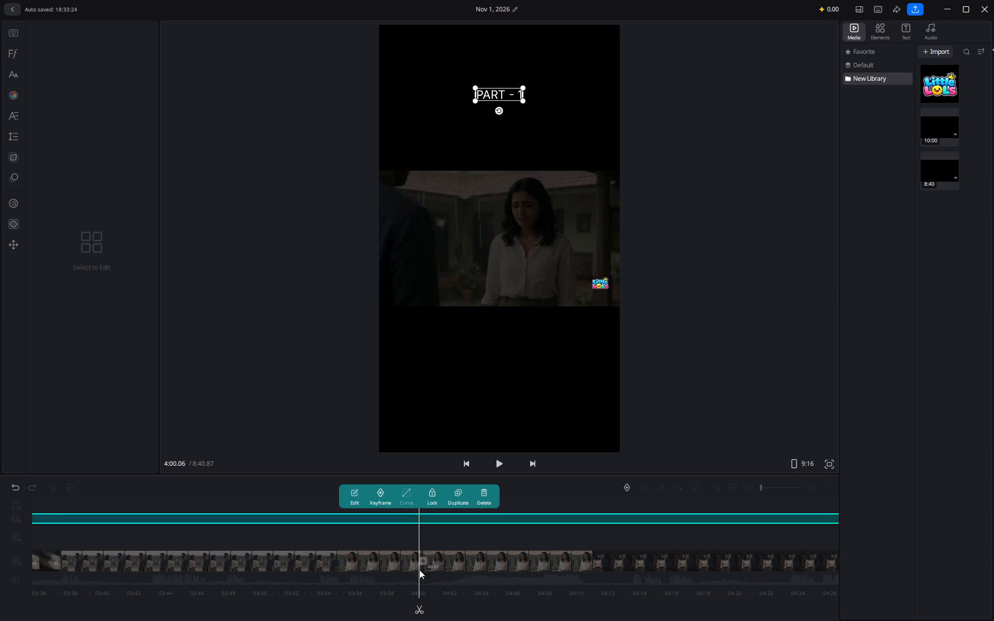
{"action": "left_click_drag", "start_coordinate": [489, 540], "coordinate": [478, 546]}
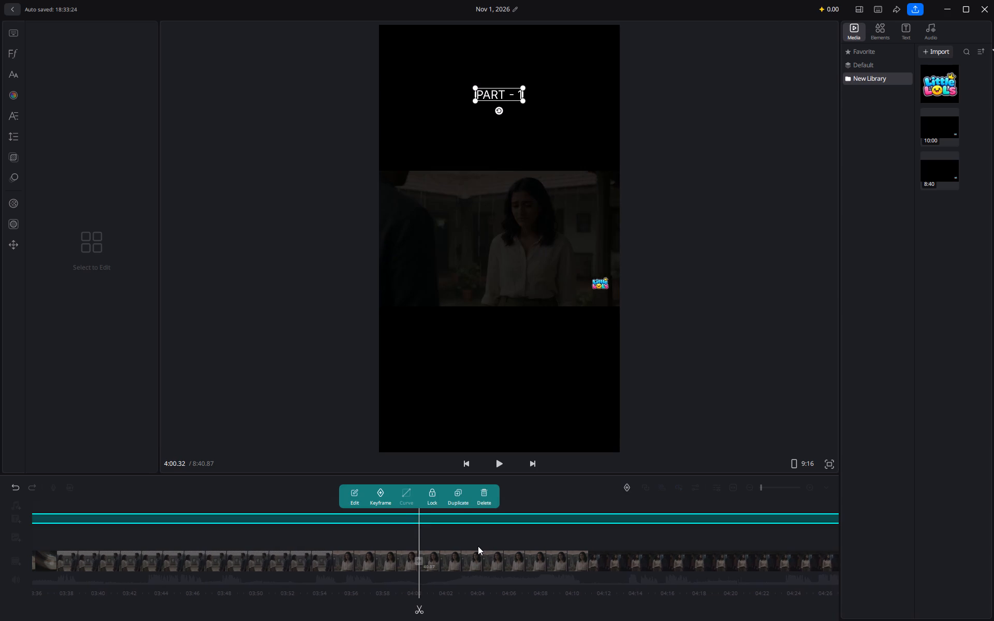
{"action": "left_click_drag", "start_coordinate": [478, 546], "coordinate": [479, 549]}
{"action": "left_click", "coordinate": [425, 611]}
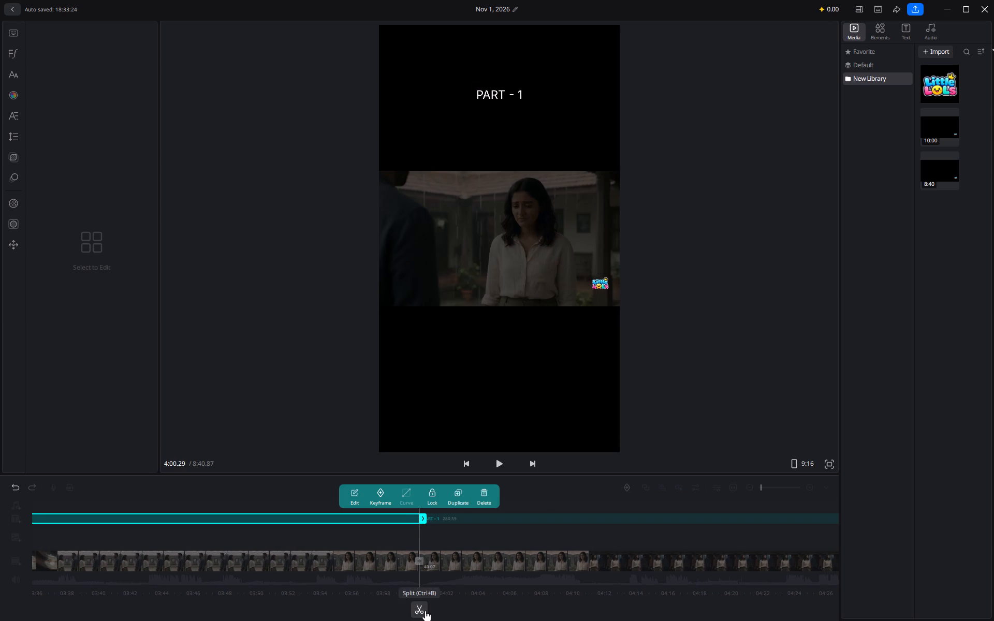
Split the remaining title clip at the seventh video cut, about 4:40.4.
{"action": "left_click_drag", "start_coordinate": [762, 537], "coordinate": [398, 546]}
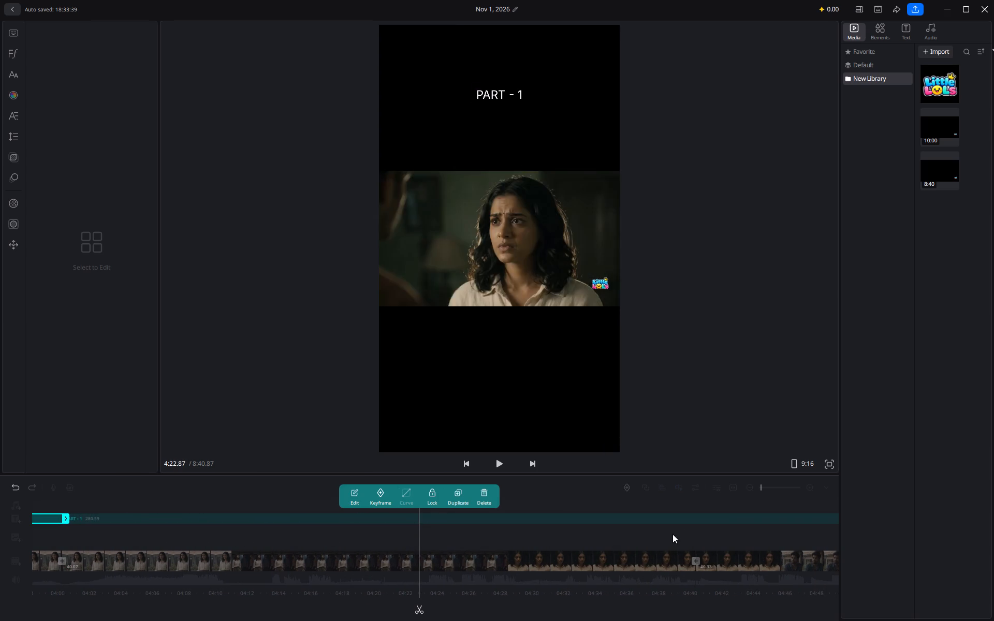
{"action": "left_click_drag", "start_coordinate": [737, 537], "coordinate": [445, 565]}
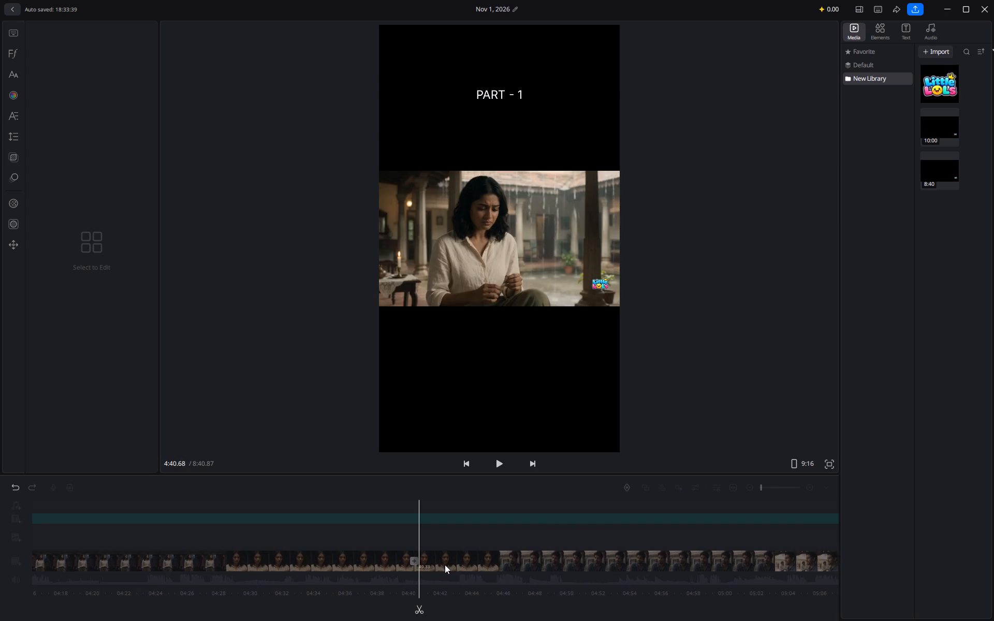
{"action": "left_click_drag", "start_coordinate": [445, 565], "coordinate": [449, 569]}
{"action": "left_click", "coordinate": [416, 519]}
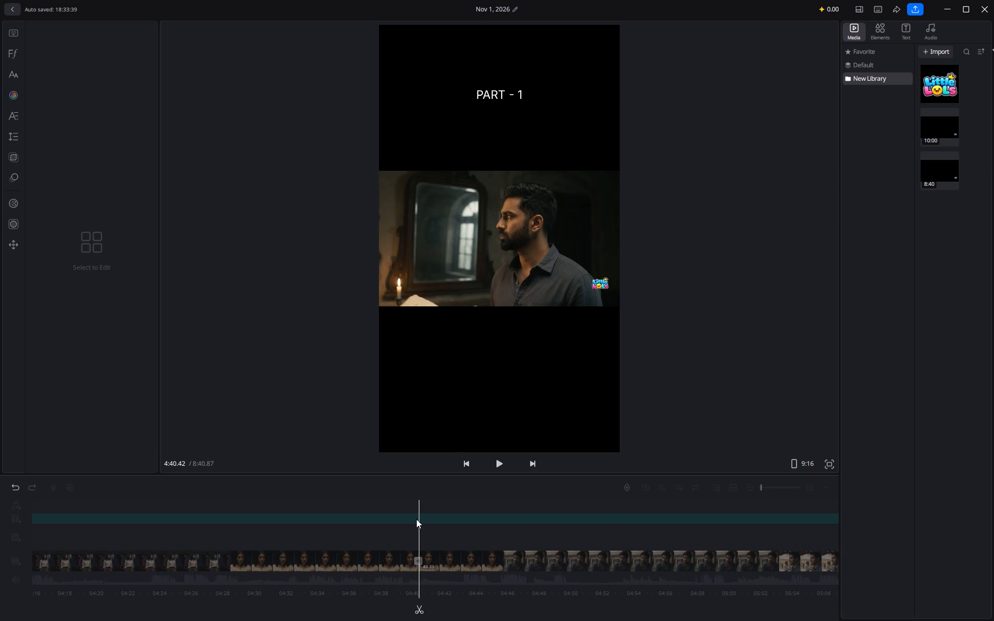
{"action": "left_click_drag", "start_coordinate": [454, 597], "coordinate": [443, 598]}
{"action": "left_click", "coordinate": [421, 607]}
Split the remaining title clip at the eighth video cut, 5:20.75.
{"action": "left_click_drag", "start_coordinate": [781, 540], "coordinate": [565, 550]}
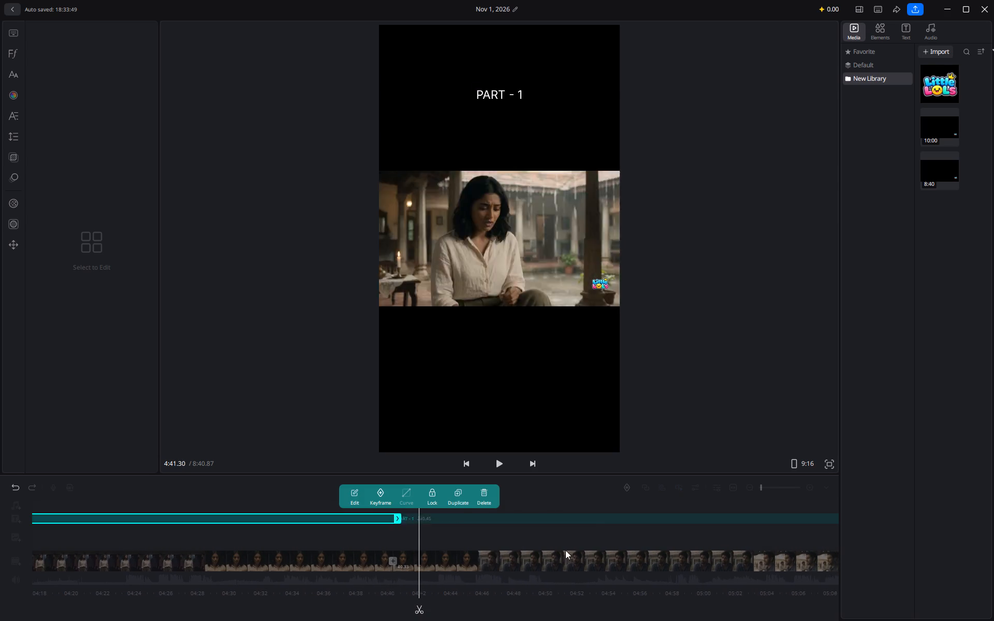
{"action": "left_click_drag", "start_coordinate": [565, 550], "coordinate": [409, 553]}
{"action": "left_click_drag", "start_coordinate": [787, 527], "coordinate": [577, 549]}
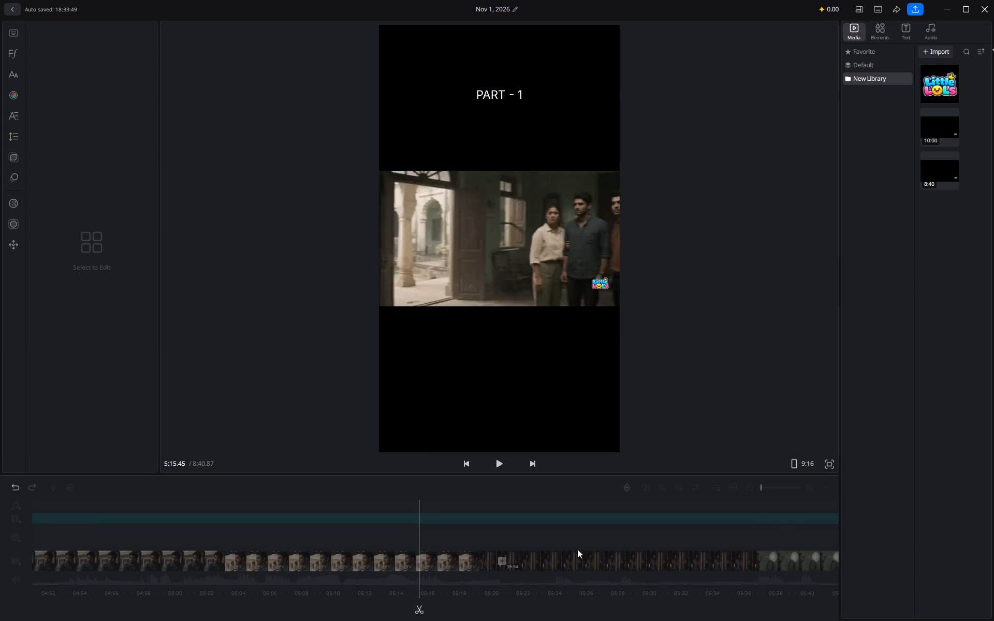
{"action": "left_click_drag", "start_coordinate": [577, 549], "coordinate": [498, 565]}
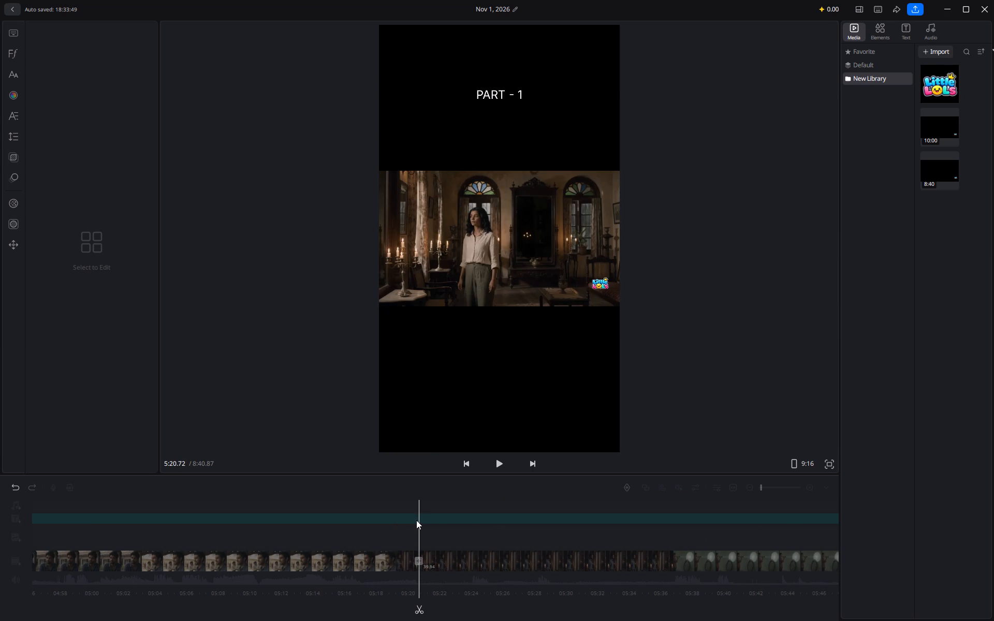
{"action": "left_click", "coordinate": [418, 519]}
{"action": "left_click_drag", "start_coordinate": [450, 596], "coordinate": [441, 597]}
{"action": "left_click", "coordinate": [418, 610]}
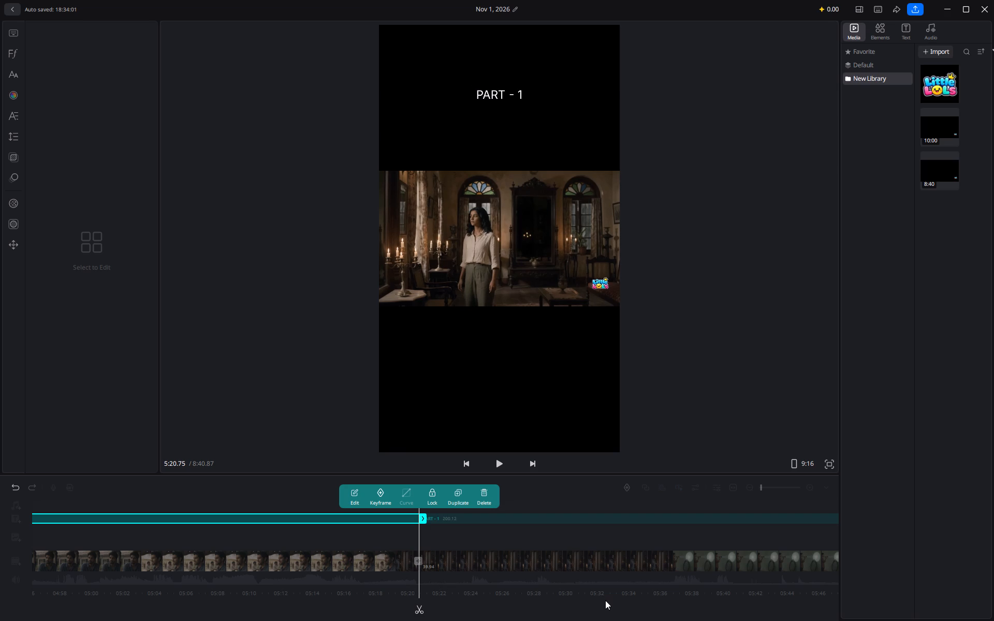
Split the remaining title clip at the ninth video cut, 6:00.66.
{"action": "left_click_drag", "start_coordinate": [602, 599], "coordinate": [338, 589]}
{"action": "left_click_drag", "start_coordinate": [515, 578], "coordinate": [129, 579]}
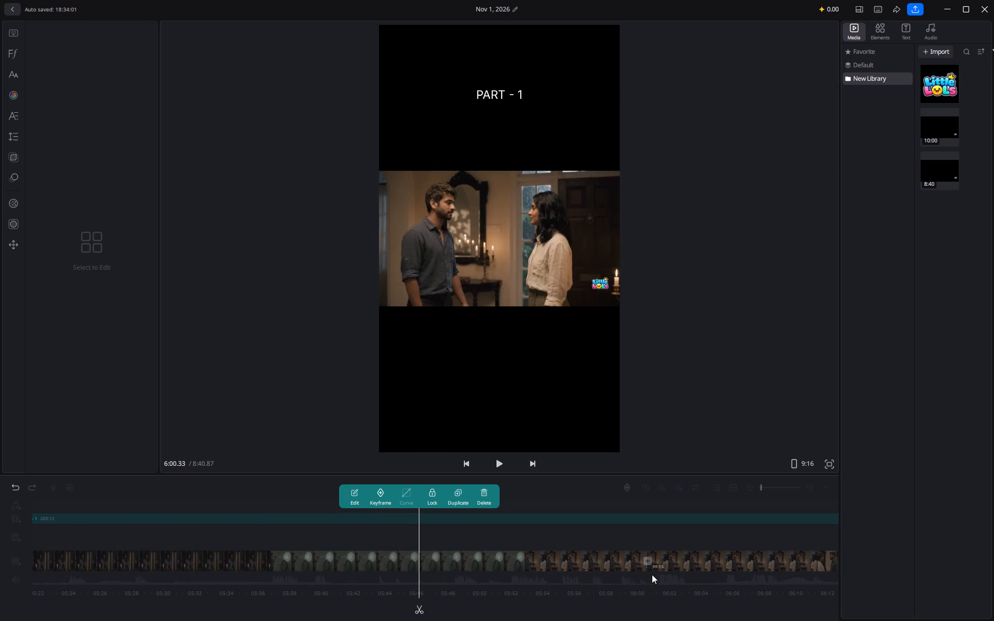
{"action": "left_click_drag", "start_coordinate": [653, 576], "coordinate": [421, 586]}
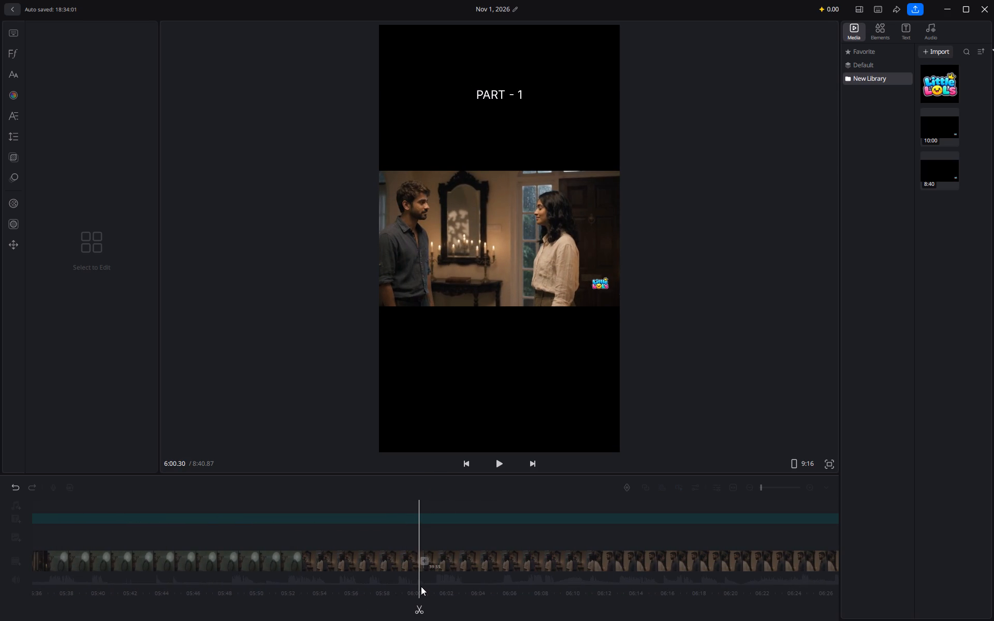
{"action": "left_click_drag", "start_coordinate": [421, 586], "coordinate": [417, 589]}
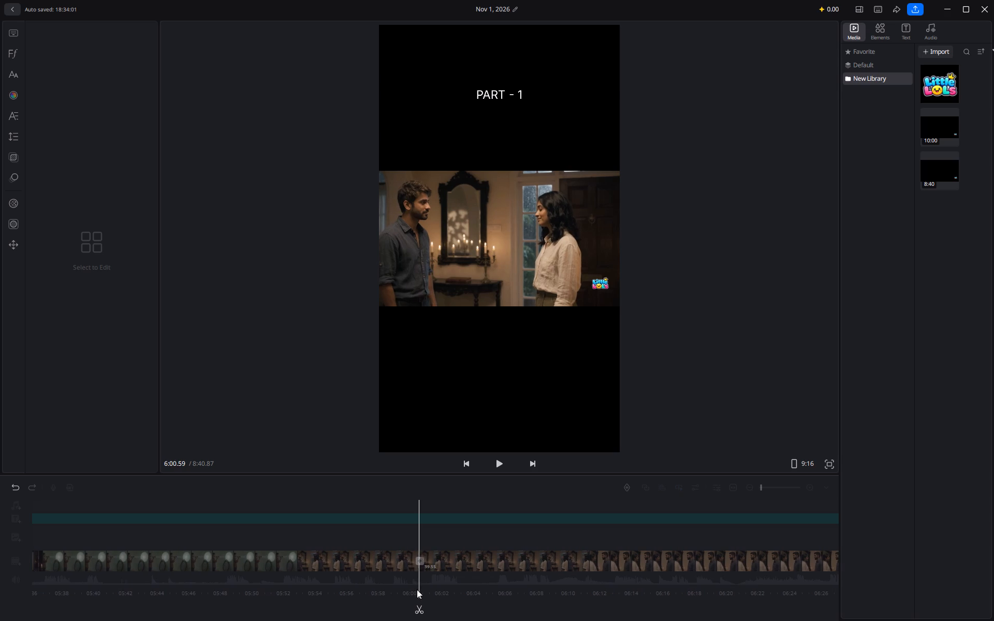
{"action": "left_click_drag", "start_coordinate": [417, 589], "coordinate": [416, 589]}
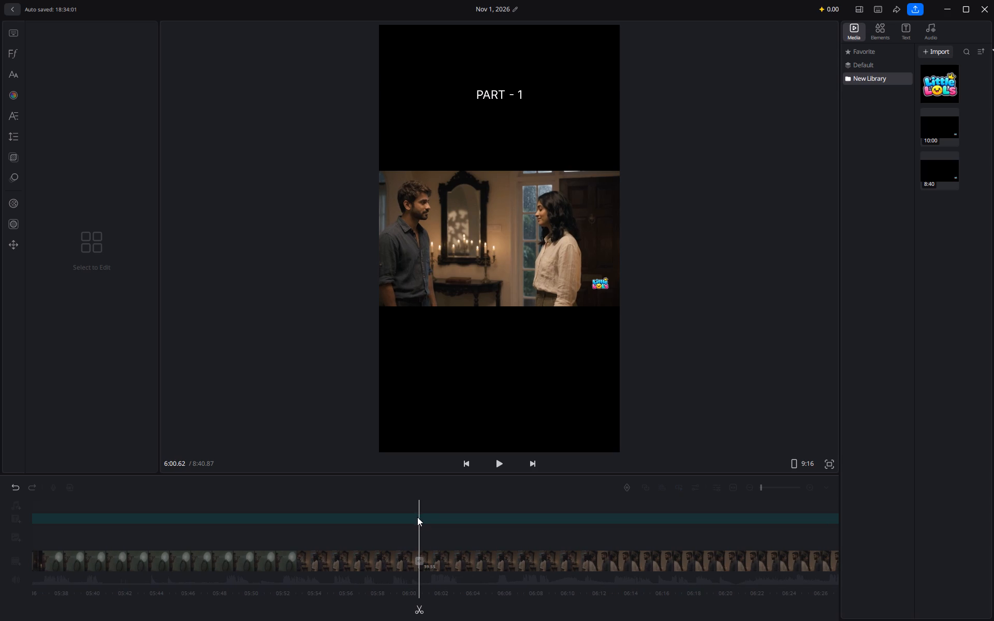
{"action": "left_click", "coordinate": [418, 517]}
{"action": "left_click_drag", "start_coordinate": [442, 583], "coordinate": [440, 583]}
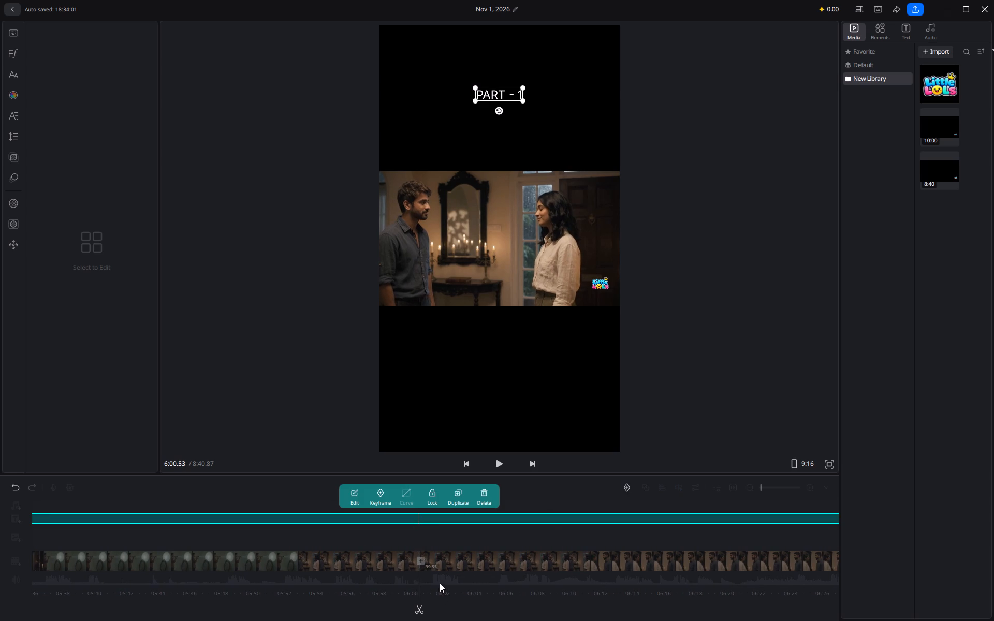
{"action": "left_click_drag", "start_coordinate": [440, 583], "coordinate": [434, 585]}
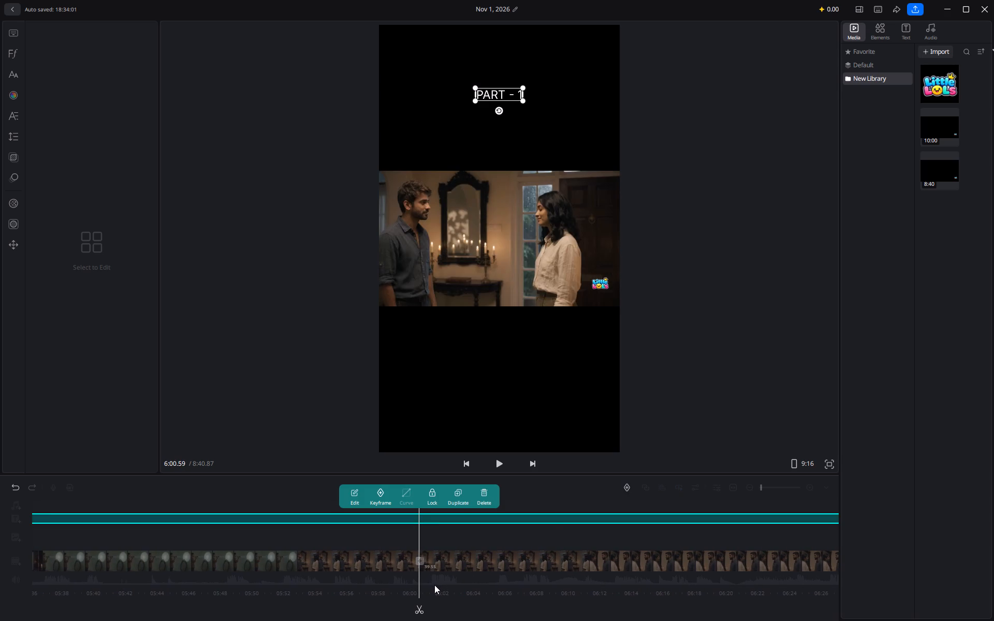
{"action": "left_click_drag", "start_coordinate": [434, 585], "coordinate": [433, 587]}
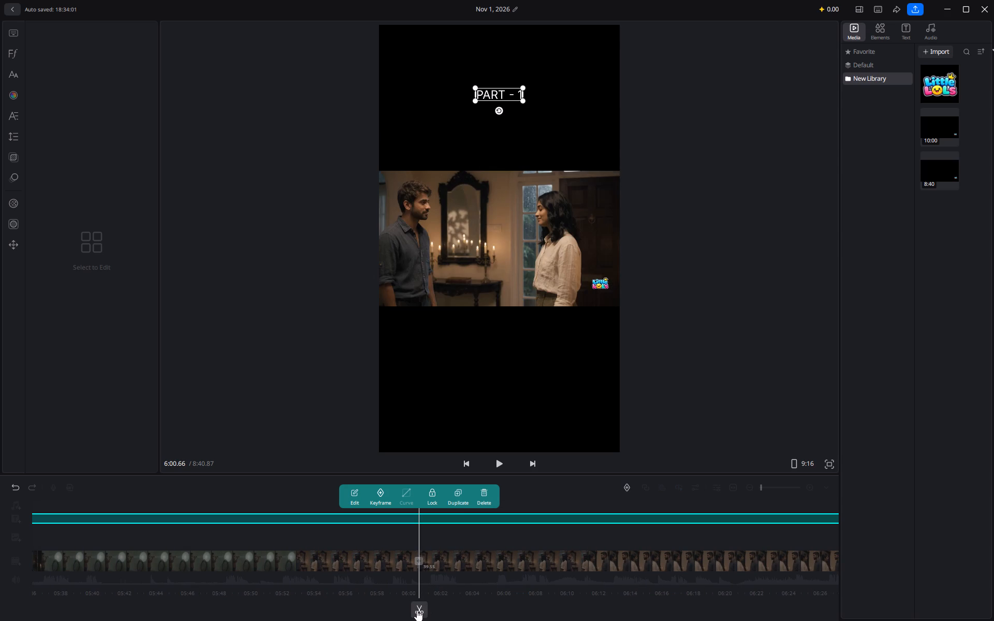
{"action": "left_click", "coordinate": [417, 610]}
Split the remaining title clip at the tenth video cut, 6:40.14.
{"action": "left_click_drag", "start_coordinate": [723, 590], "coordinate": [704, 588]}
{"action": "left_click_drag", "start_coordinate": [730, 585], "coordinate": [630, 586]}
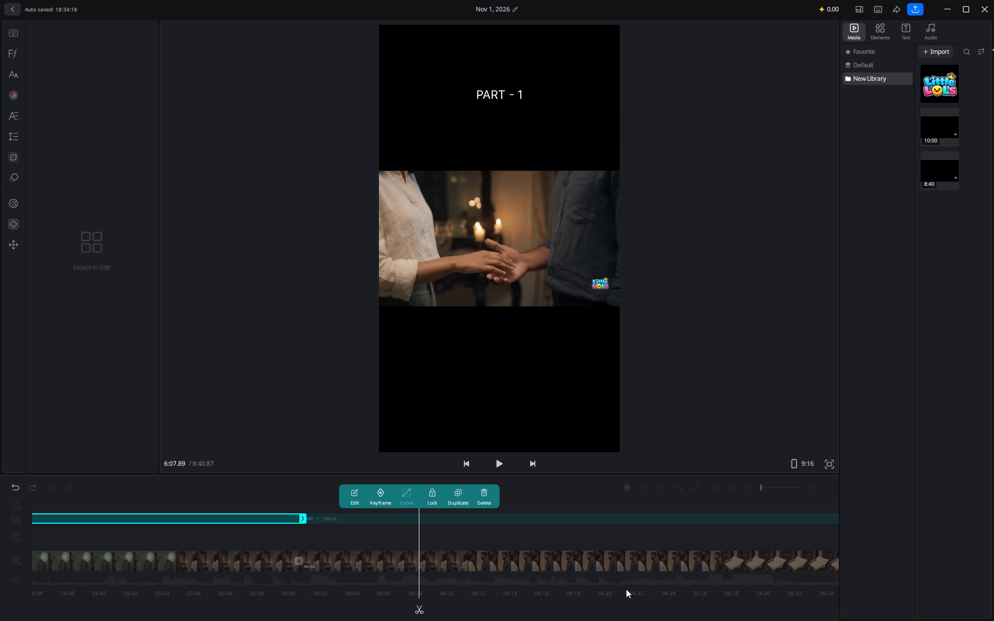
{"action": "left_click_drag", "start_coordinate": [698, 589], "coordinate": [649, 591]}
{"action": "left_click_drag", "start_coordinate": [635, 592], "coordinate": [850, 583]}
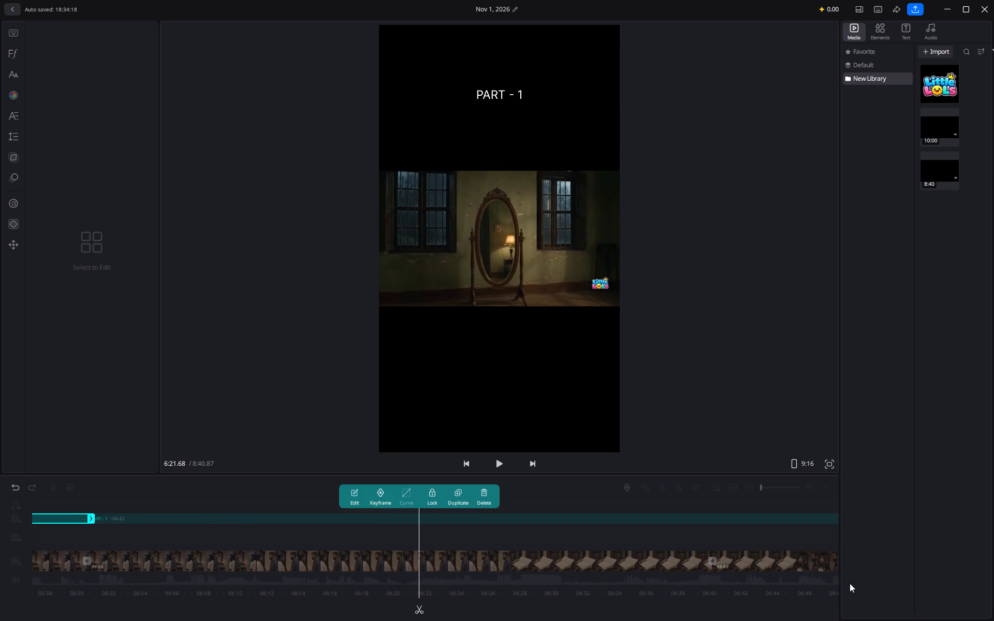
{"action": "left_click_drag", "start_coordinate": [850, 583], "coordinate": [566, 613]}
{"action": "left_click", "coordinate": [419, 519]}
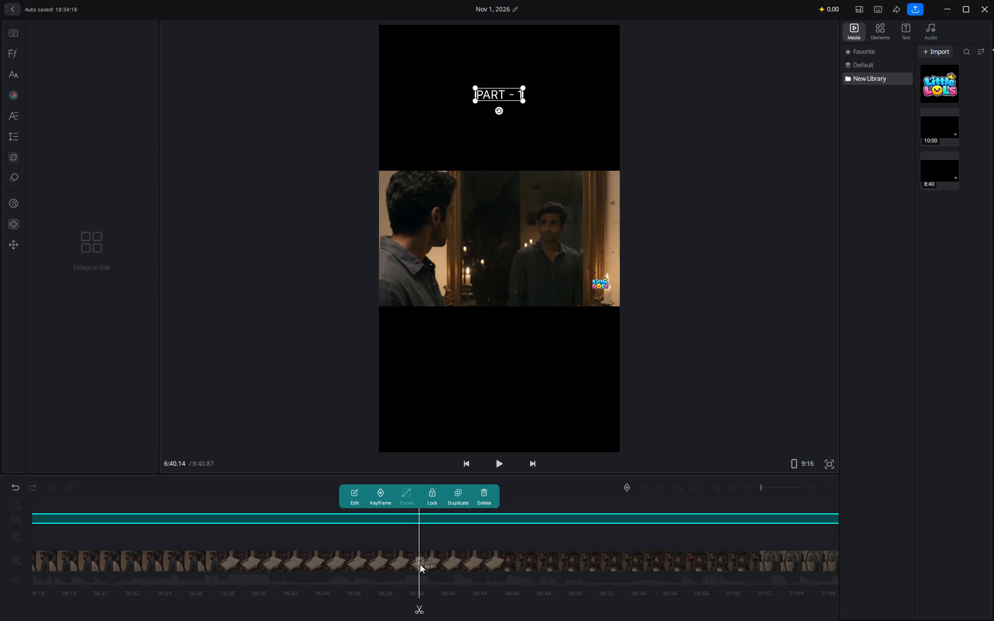
{"action": "left_click", "coordinate": [418, 608]}
Split the remaining title clip at the eleventh video cut, about 7:19.9.
{"action": "left_click_drag", "start_coordinate": [624, 597], "coordinate": [561, 597]}
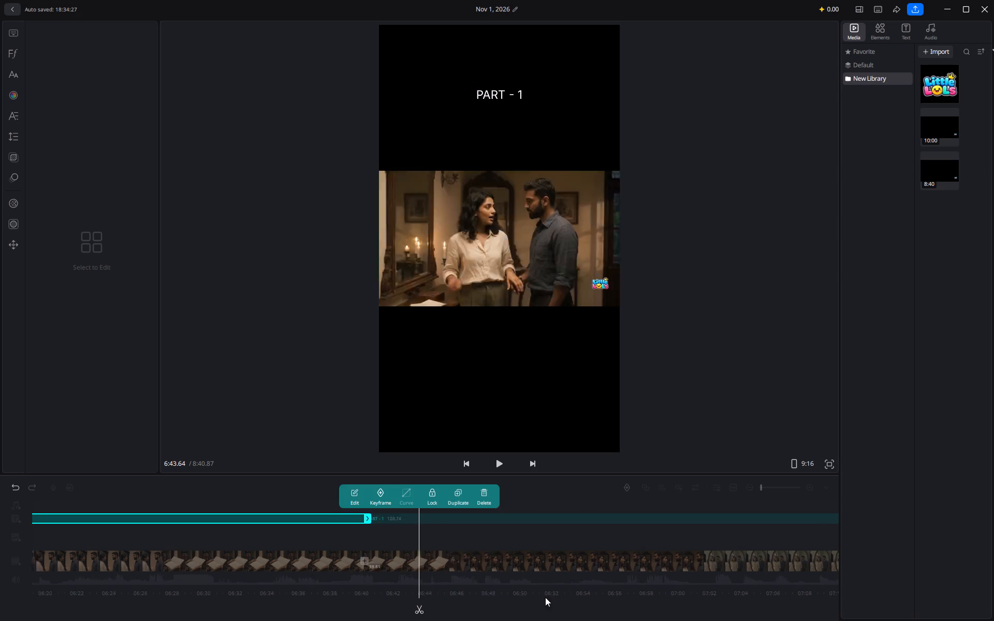
{"action": "left_click_drag", "start_coordinate": [639, 600], "coordinate": [623, 609]}
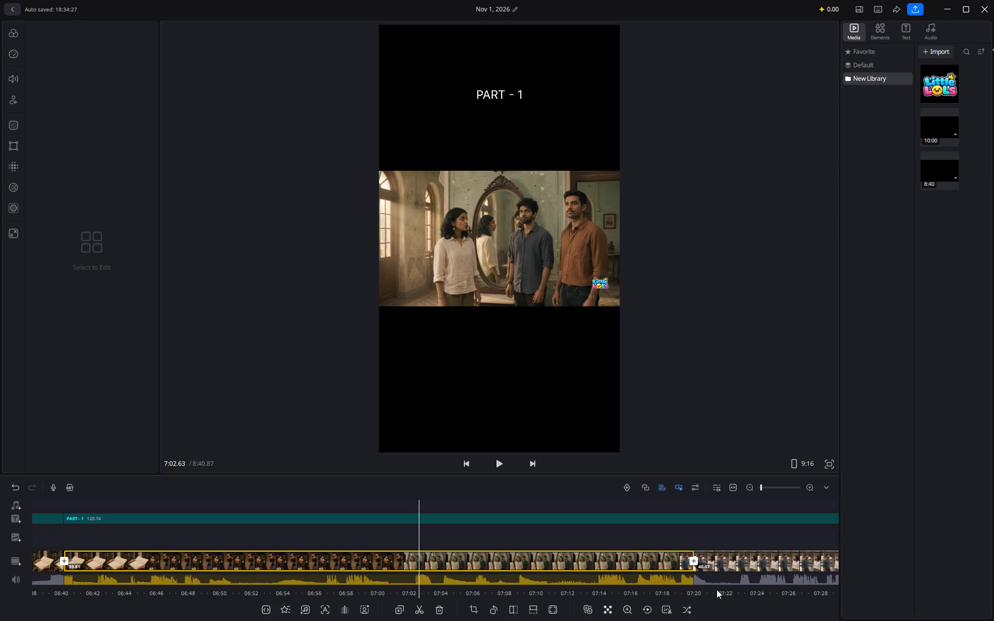
{"action": "left_click_drag", "start_coordinate": [717, 589], "coordinate": [471, 597]}
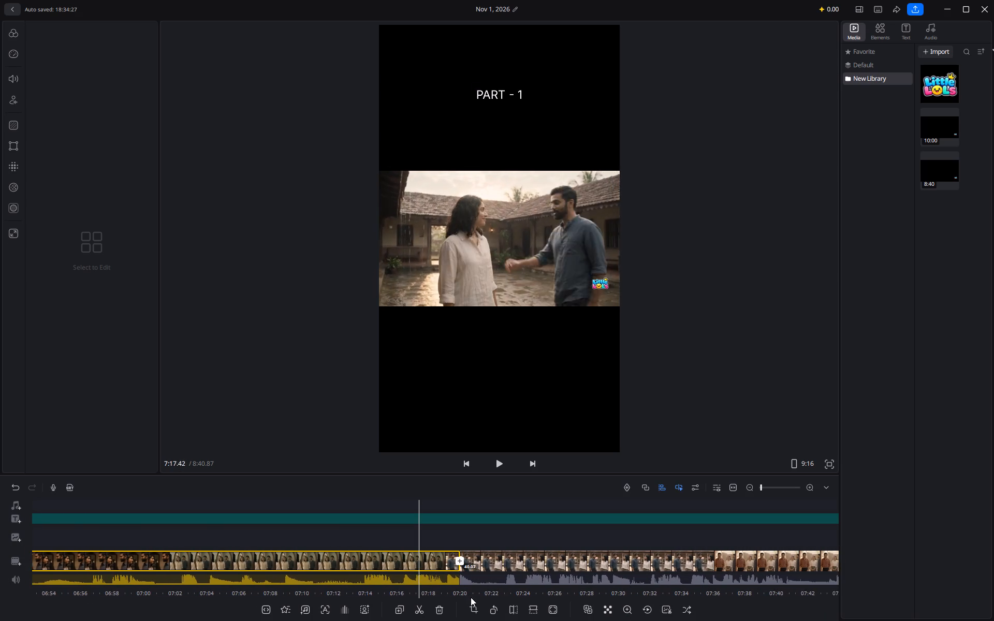
{"action": "left_click_drag", "start_coordinate": [471, 597], "coordinate": [434, 597]}
{"action": "left_click", "coordinate": [419, 517]}
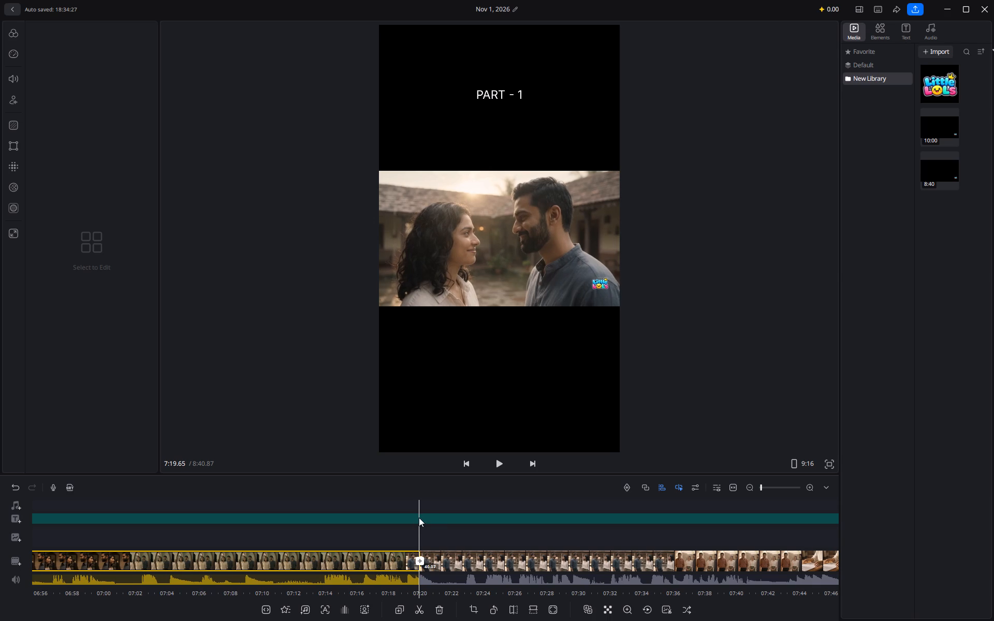
{"action": "left_click", "coordinate": [419, 609]}
Split the remaining title clip at the twelfth video cut, 7:59.98.
{"action": "left_click", "coordinate": [563, 589]}
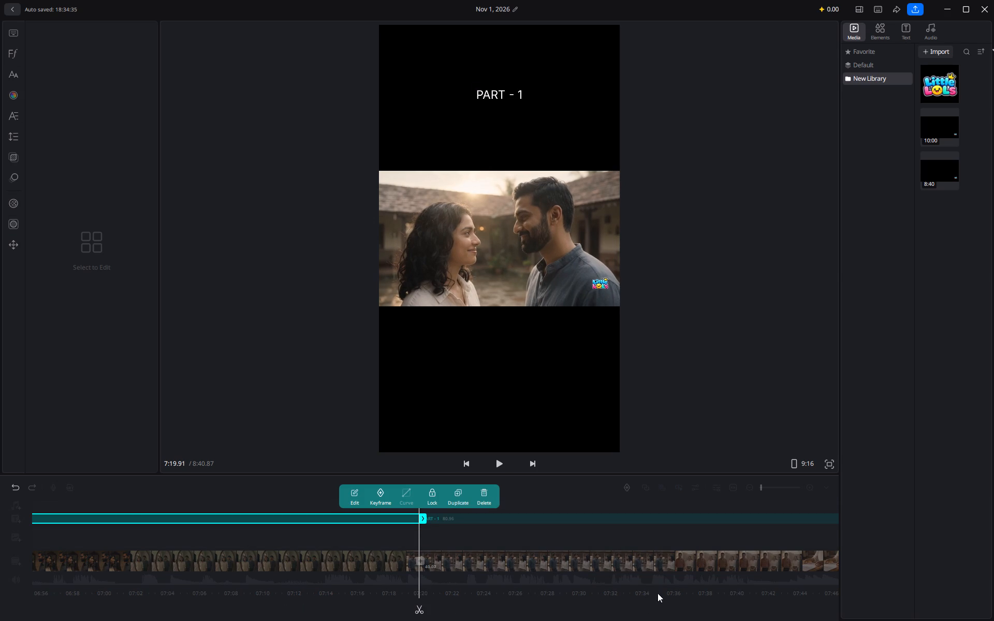
{"action": "left_click_drag", "start_coordinate": [714, 587], "coordinate": [577, 589]}
{"action": "left_click_drag", "start_coordinate": [688, 586], "coordinate": [535, 586]}
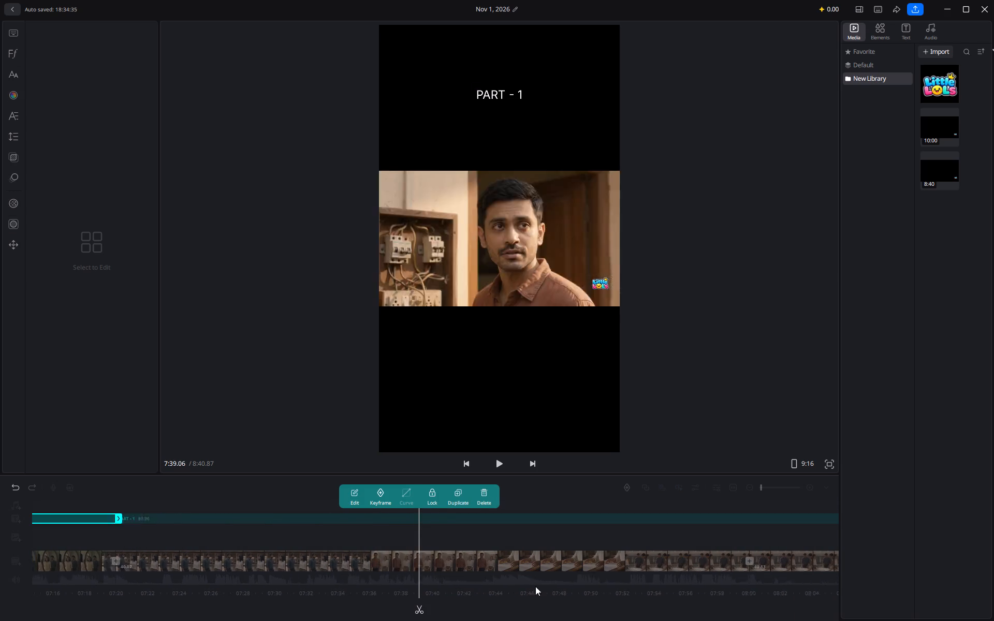
{"action": "left_click_drag", "start_coordinate": [535, 586], "coordinate": [429, 584]}
{"action": "left_click_drag", "start_coordinate": [666, 593], "coordinate": [610, 592]}
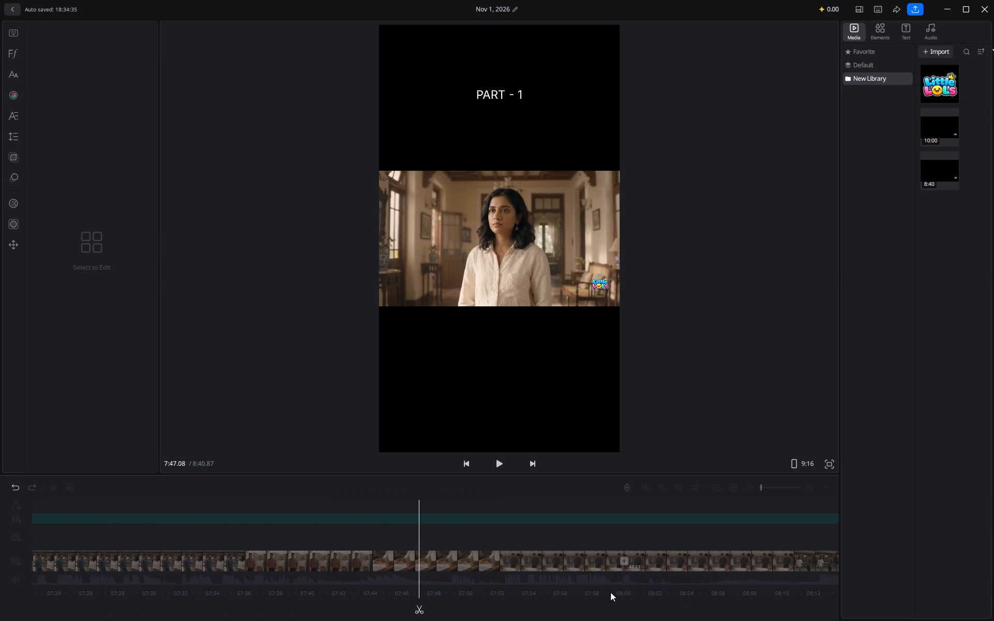
{"action": "left_click_drag", "start_coordinate": [610, 592], "coordinate": [444, 593]}
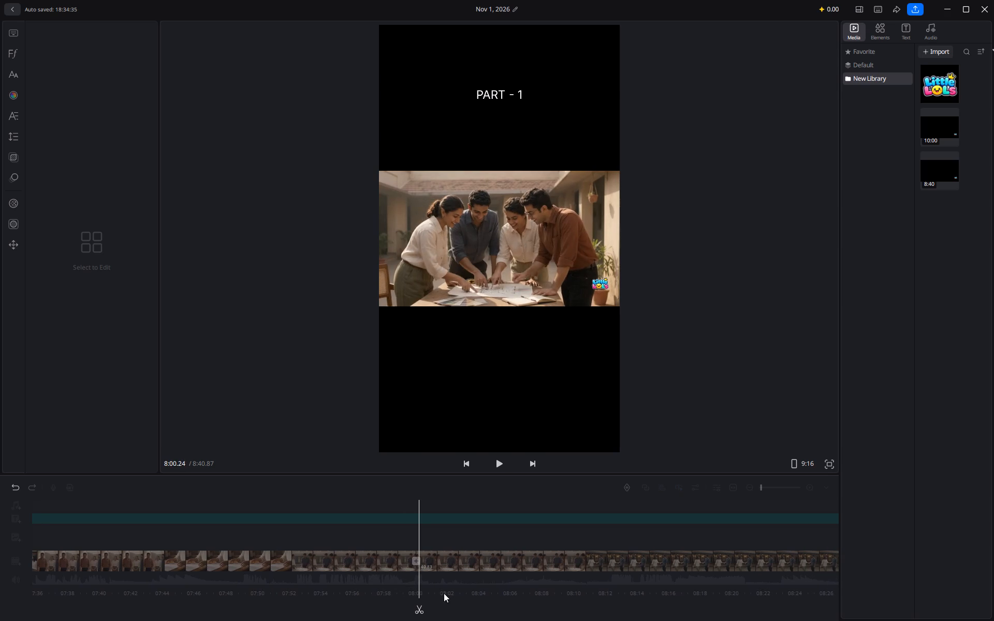
{"action": "left_click_drag", "start_coordinate": [444, 593], "coordinate": [447, 596]}
{"action": "left_click", "coordinate": [418, 515]}
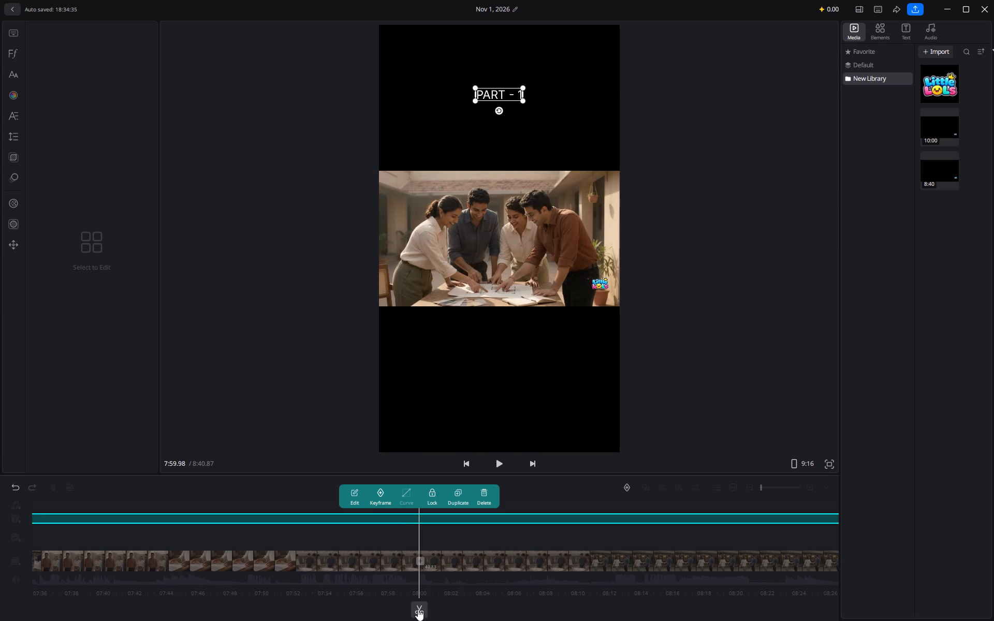
{"action": "left_click", "coordinate": [418, 605]}
Review the title and video splits through to the end of the timeline and back to its beginning.
{"action": "left_click_drag", "start_coordinate": [655, 574], "coordinate": [467, 587]}
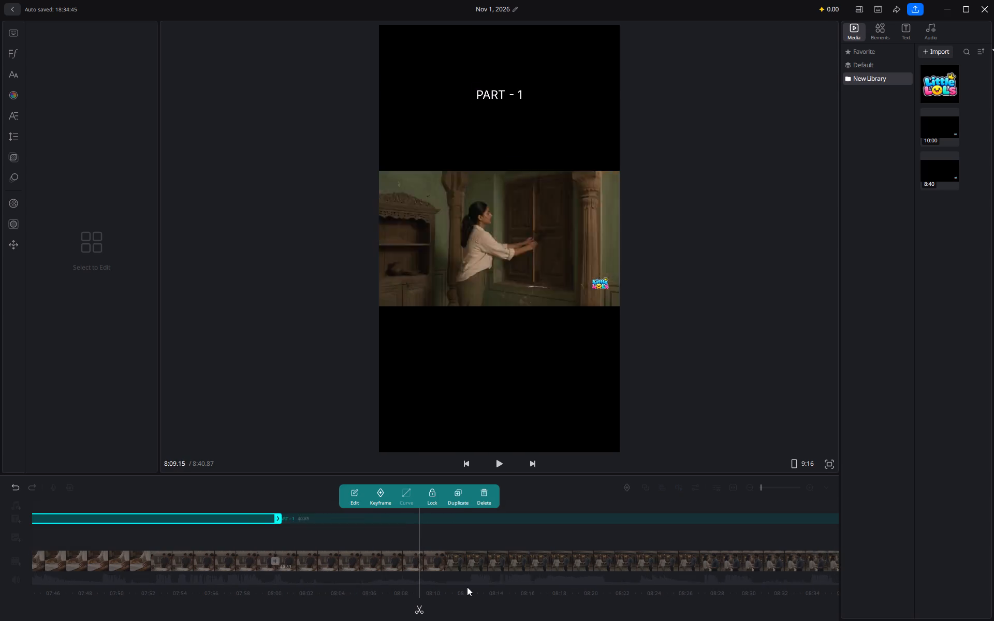
{"action": "left_click_drag", "start_coordinate": [467, 587], "coordinate": [462, 586]}
{"action": "left_click_drag", "start_coordinate": [754, 587], "coordinate": [364, 607]}
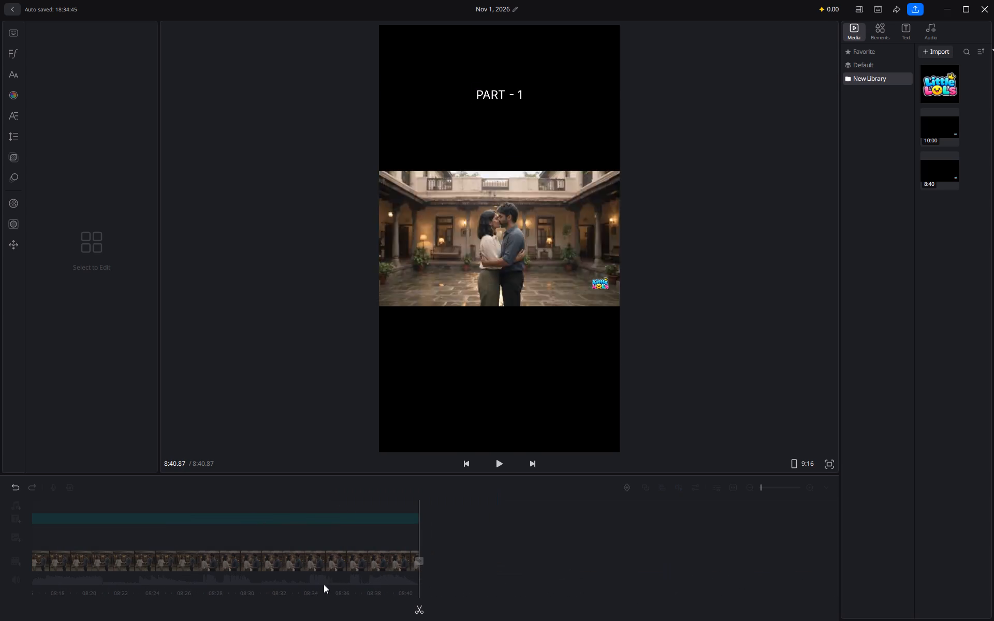
{"action": "left_click_drag", "start_coordinate": [472, 569], "coordinate": [820, 485]}
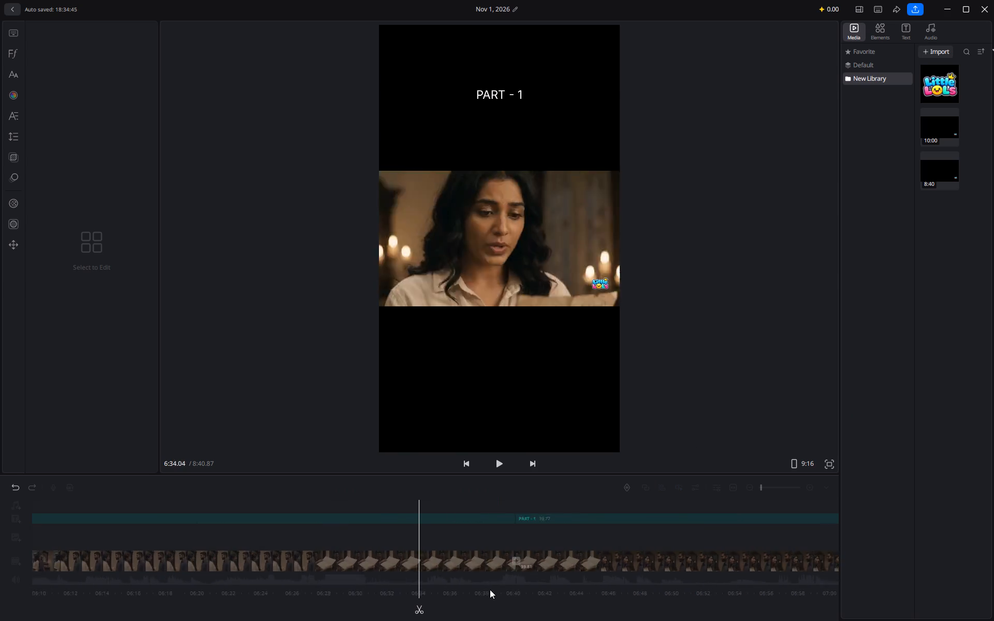
{"action": "left_click_drag", "start_coordinate": [488, 589], "coordinate": [993, 588]}
{"action": "left_click_drag", "start_coordinate": [549, 589], "coordinate": [993, 526]}
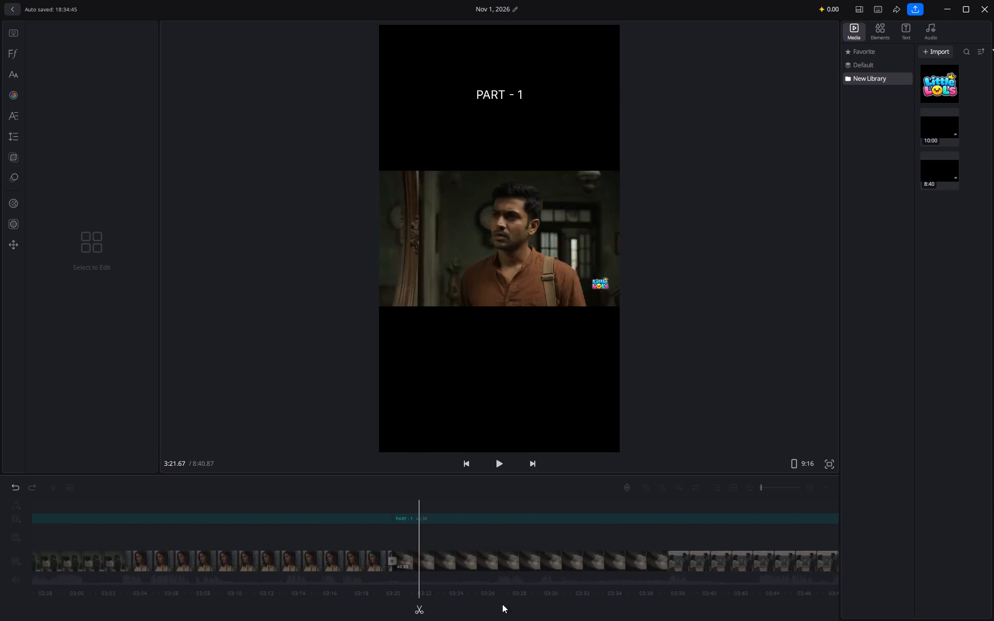
{"action": "left_click_drag", "start_coordinate": [479, 600], "coordinate": [761, 591]}
{"action": "left_click_drag", "start_coordinate": [581, 600], "coordinate": [926, 539]}
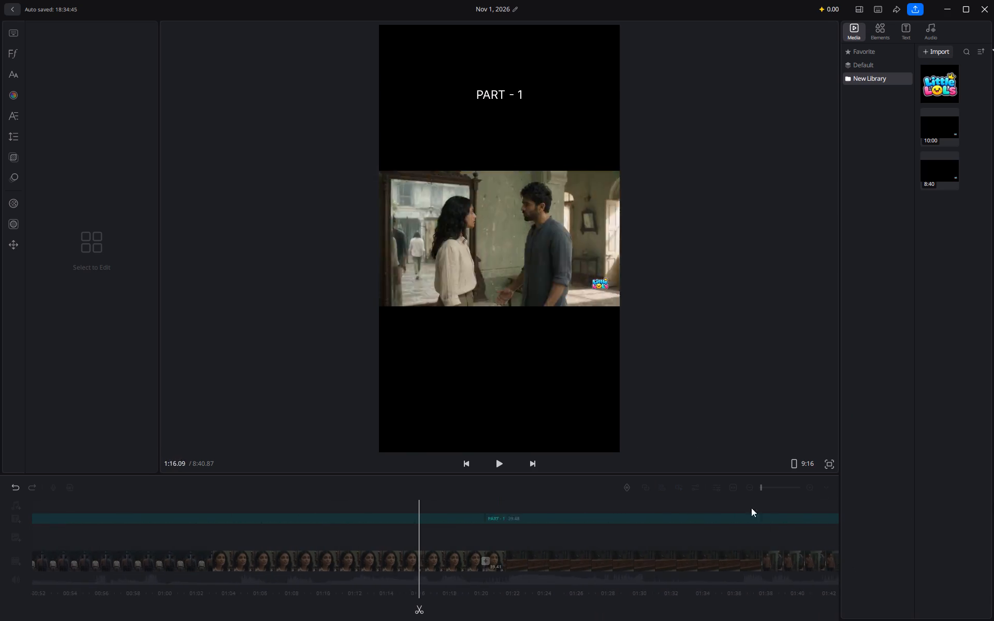
{"action": "left_click_drag", "start_coordinate": [521, 603], "coordinate": [922, 512]}
{"action": "left_click_drag", "start_coordinate": [437, 578], "coordinate": [974, 578]}
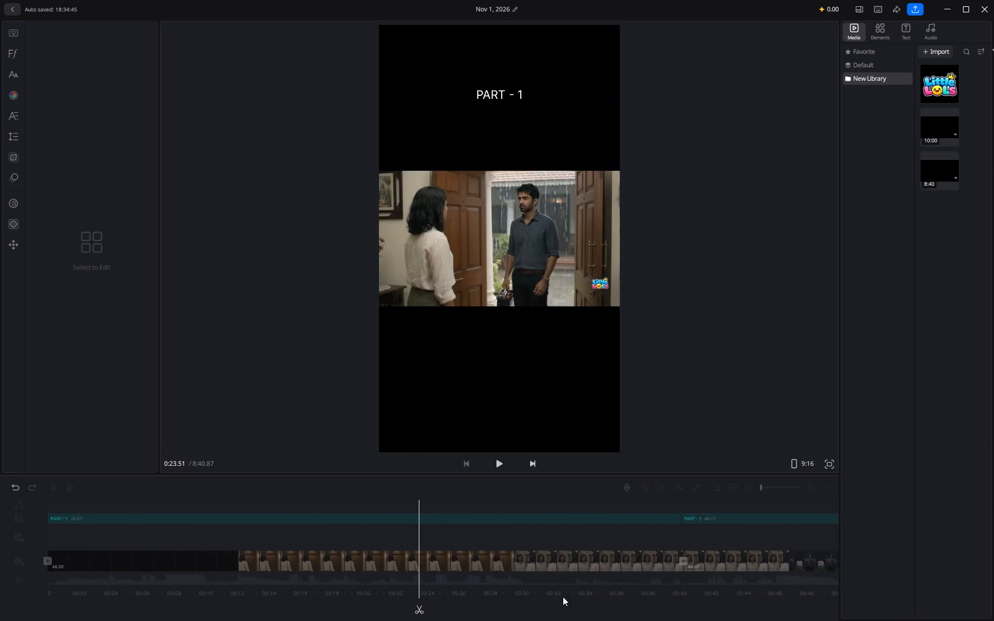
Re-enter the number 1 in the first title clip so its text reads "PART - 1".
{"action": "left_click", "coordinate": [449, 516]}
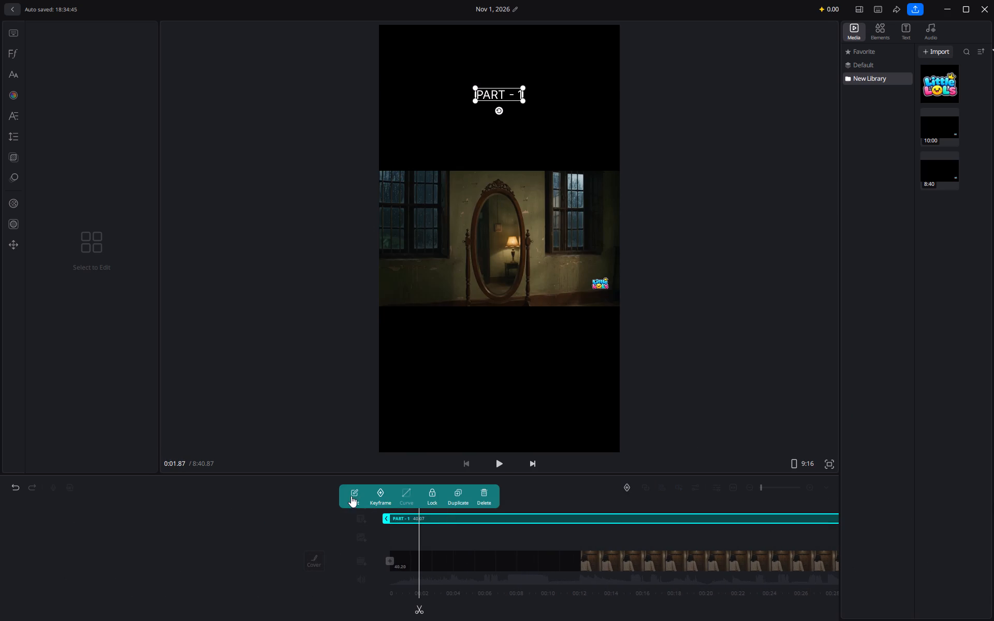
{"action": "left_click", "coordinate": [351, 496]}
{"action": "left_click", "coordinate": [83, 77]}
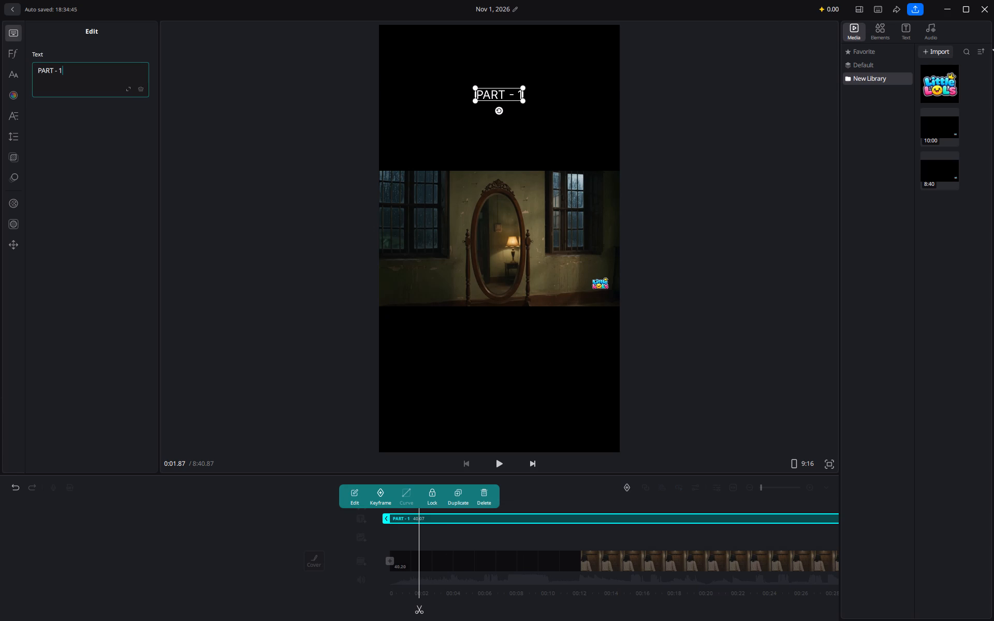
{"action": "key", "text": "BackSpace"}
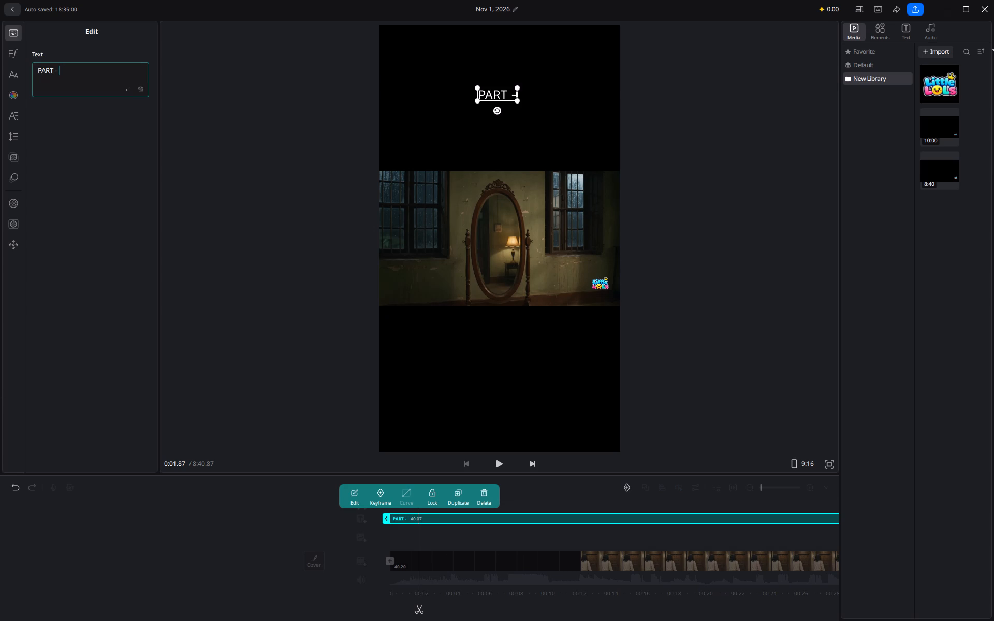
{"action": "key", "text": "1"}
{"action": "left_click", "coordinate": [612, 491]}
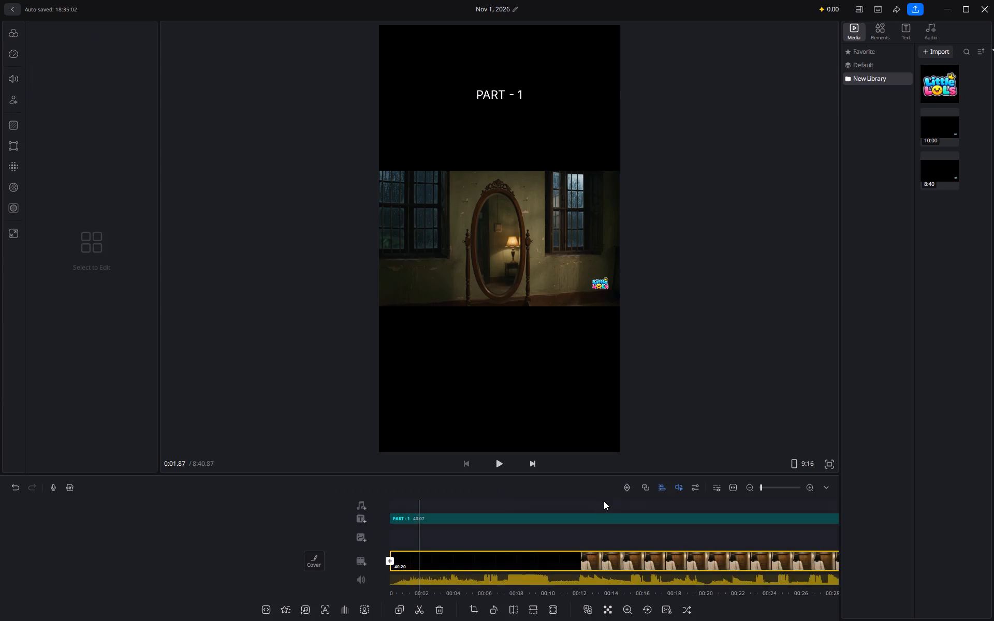
Change the second title clip's text to "PART - 2".
{"action": "scroll", "coordinate": [603, 501], "scroll_direction": "down", "scroll_amount": 3, "text": "ctrl"}
{"action": "scroll", "coordinate": [603, 501], "scroll_direction": "down", "scroll_amount": 2}
{"action": "scroll", "coordinate": [568, 531], "scroll_direction": "down", "scroll_amount": 3, "text": "ctrl"}
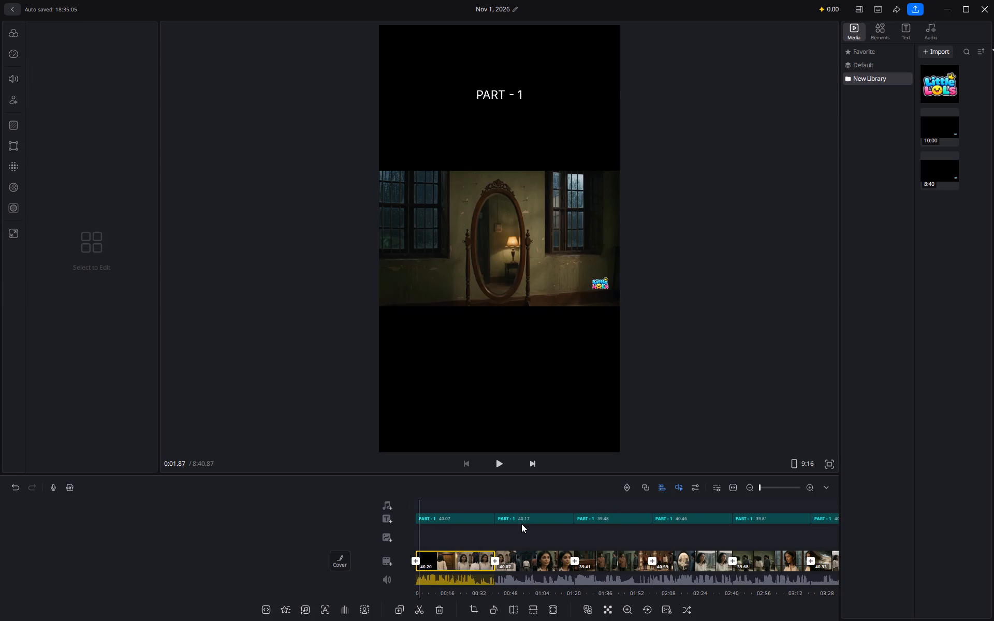
{"action": "left_click", "coordinate": [521, 514]}
{"action": "left_click", "coordinate": [356, 497]}
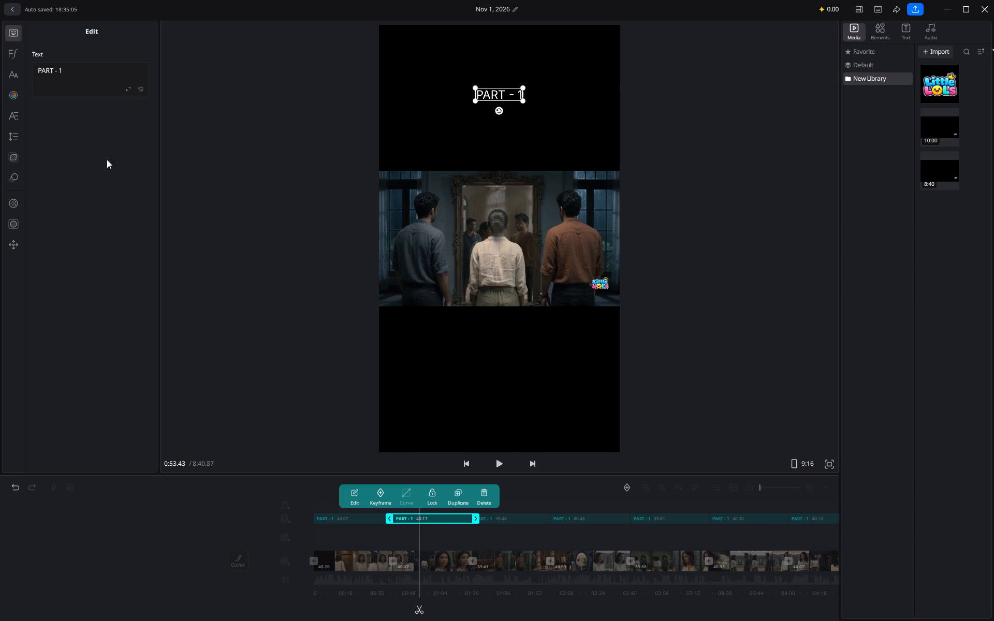
{"action": "left_click", "coordinate": [108, 73]}
{"action": "key", "text": "BackSpace"}
{"action": "key", "text": "2"}
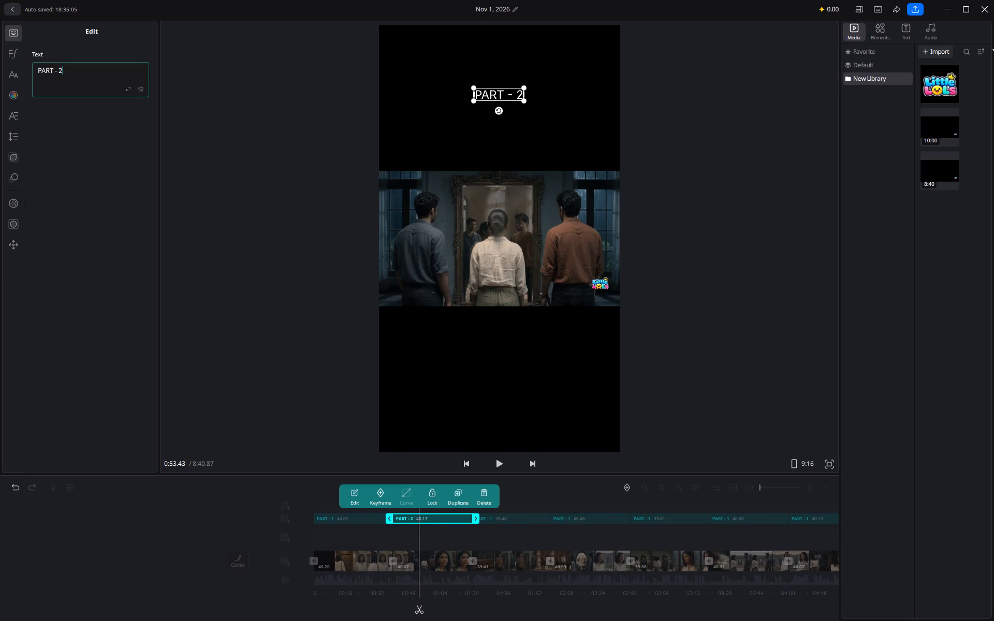
Change the third title clip's text to "PART - 3".
{"action": "left_click", "coordinate": [519, 516]}
{"action": "left_click", "coordinate": [87, 65]}
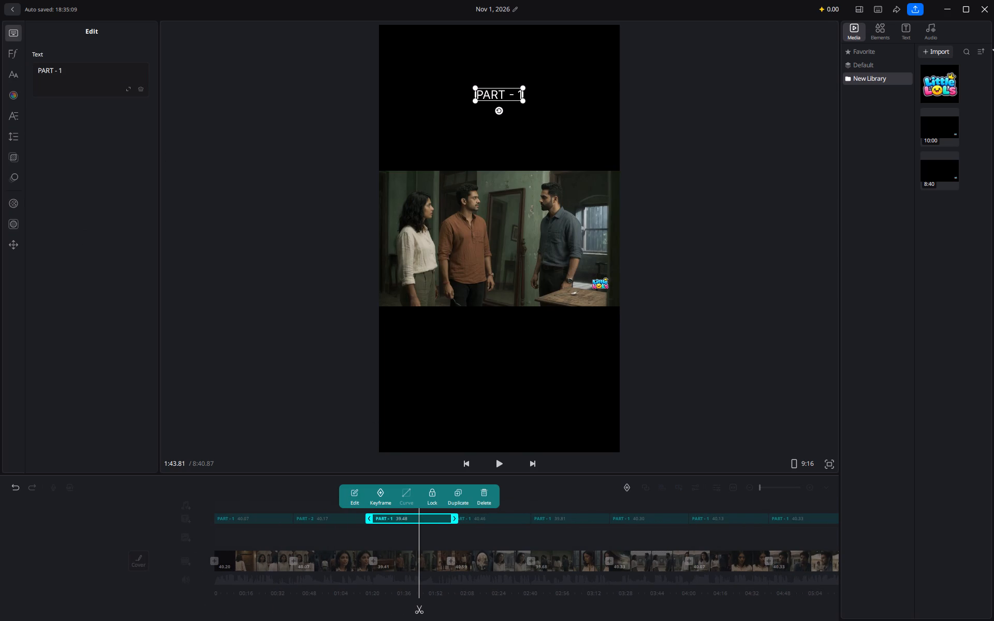
{"action": "left_click", "coordinate": [87, 65]}
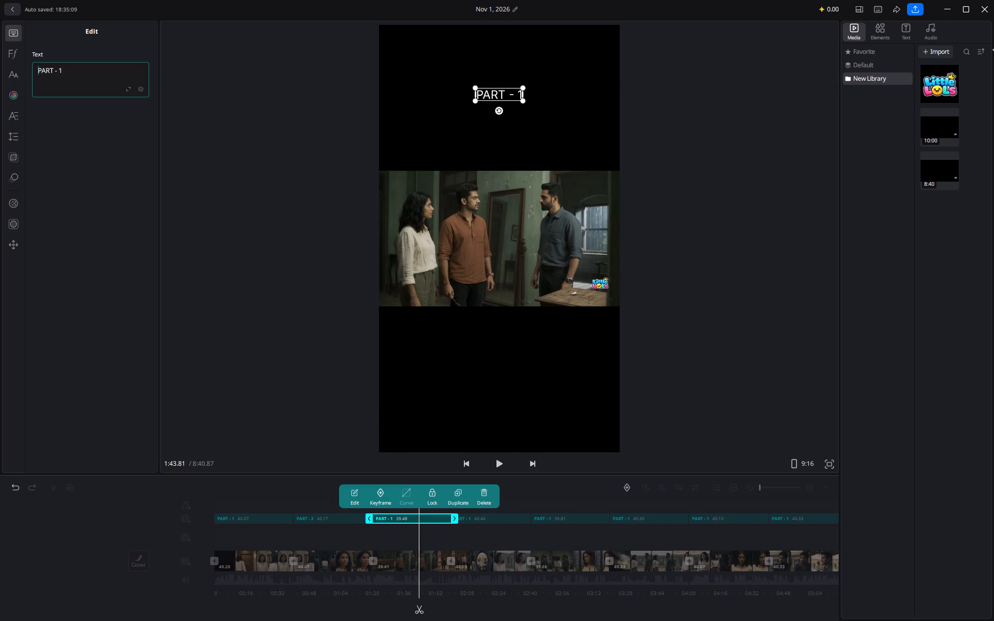
{"action": "left_click", "coordinate": [84, 72]}
{"action": "key", "text": "BackSpace"}
{"action": "key", "text": "3"}
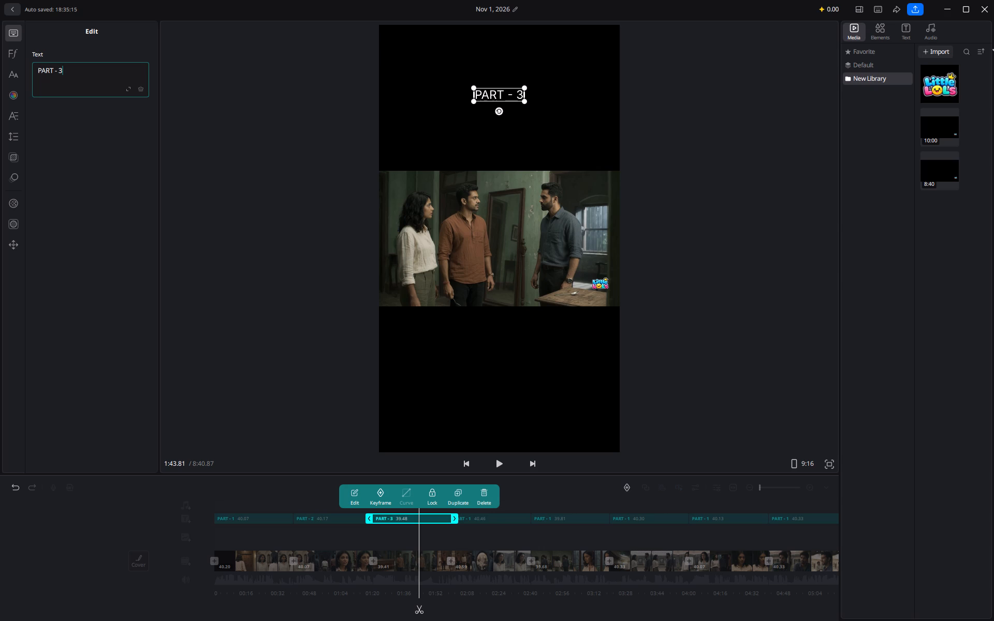
Change the fourth title clip's text to "PART - 4".
{"action": "left_click", "coordinate": [493, 511]}
{"action": "left_click", "coordinate": [487, 517]}
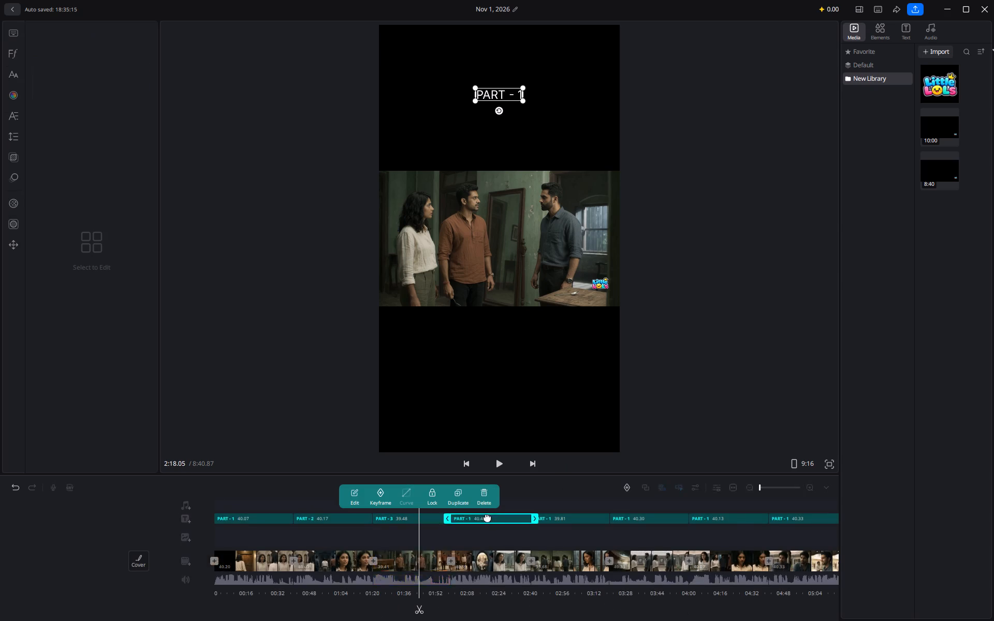
{"action": "left_click", "coordinate": [357, 496]}
{"action": "left_click", "coordinate": [102, 75]}
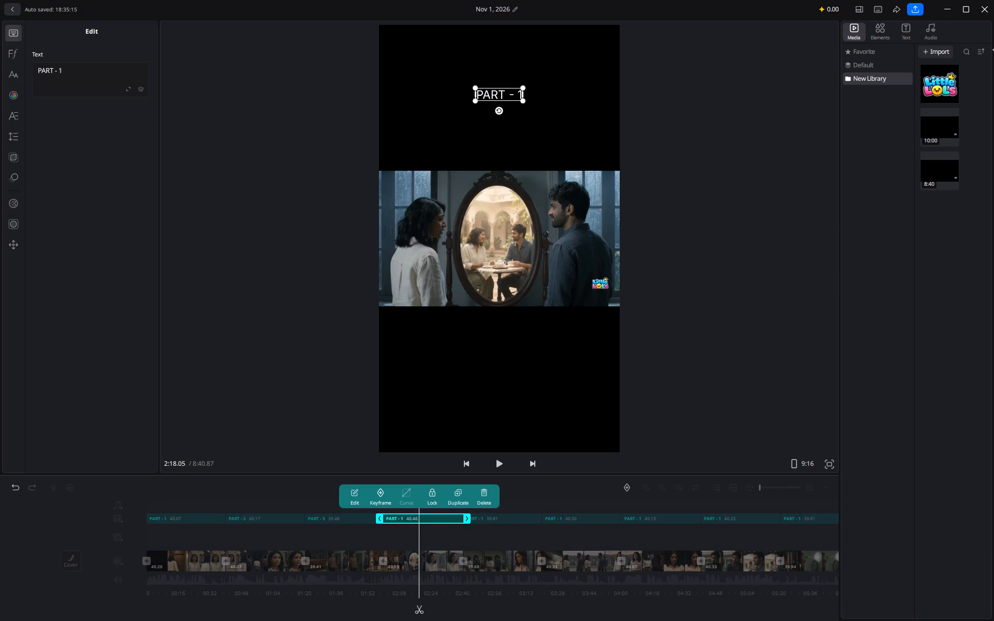
{"action": "key", "text": "BackSpace"}
{"action": "key", "text": "4"}
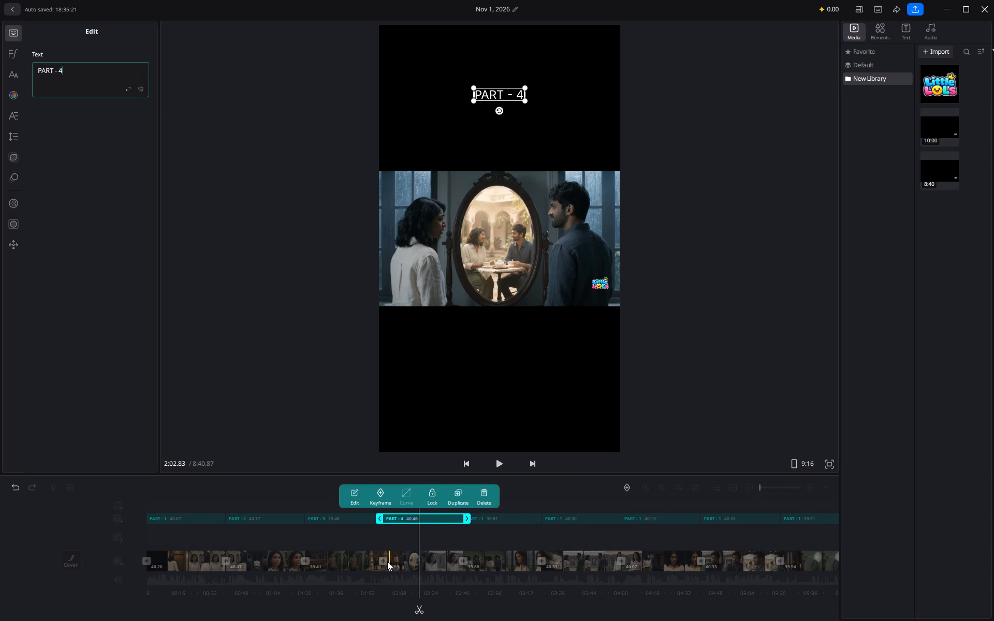
Change the fifth title clip's text to "PART - 5".
{"action": "left_click", "coordinate": [516, 520]}
{"action": "left_click", "coordinate": [357, 499]}
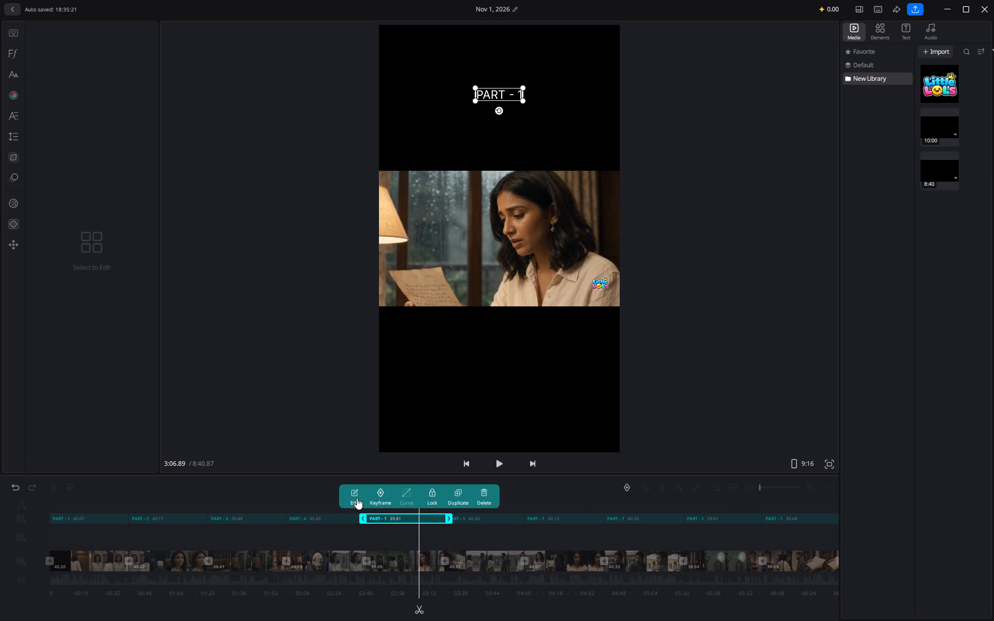
{"action": "left_click", "coordinate": [354, 494]}
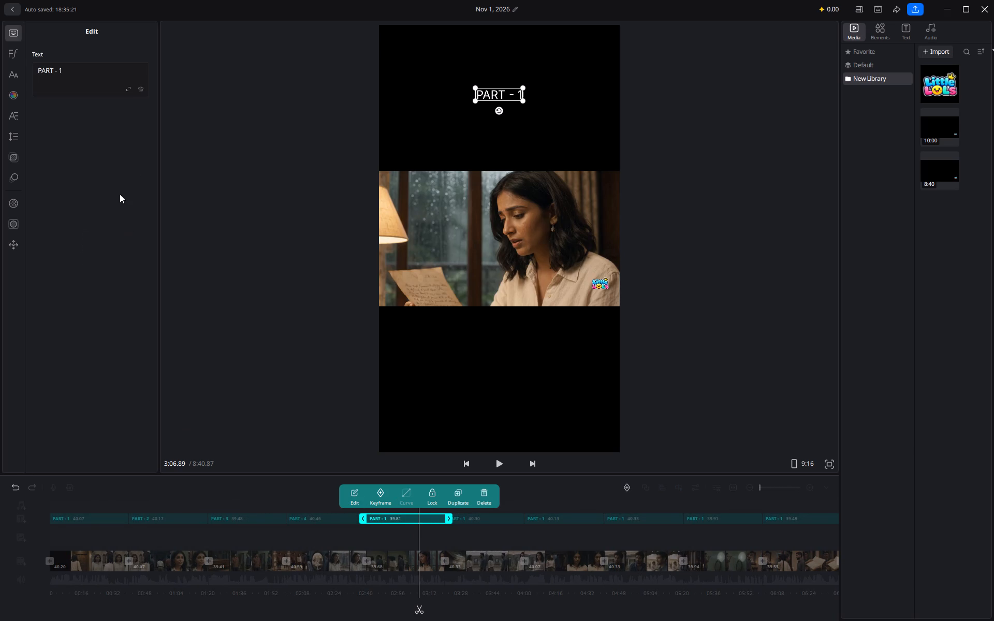
{"action": "left_click", "coordinate": [85, 73]}
{"action": "key", "text": "BackSpace"}
{"action": "key", "text": "5"}
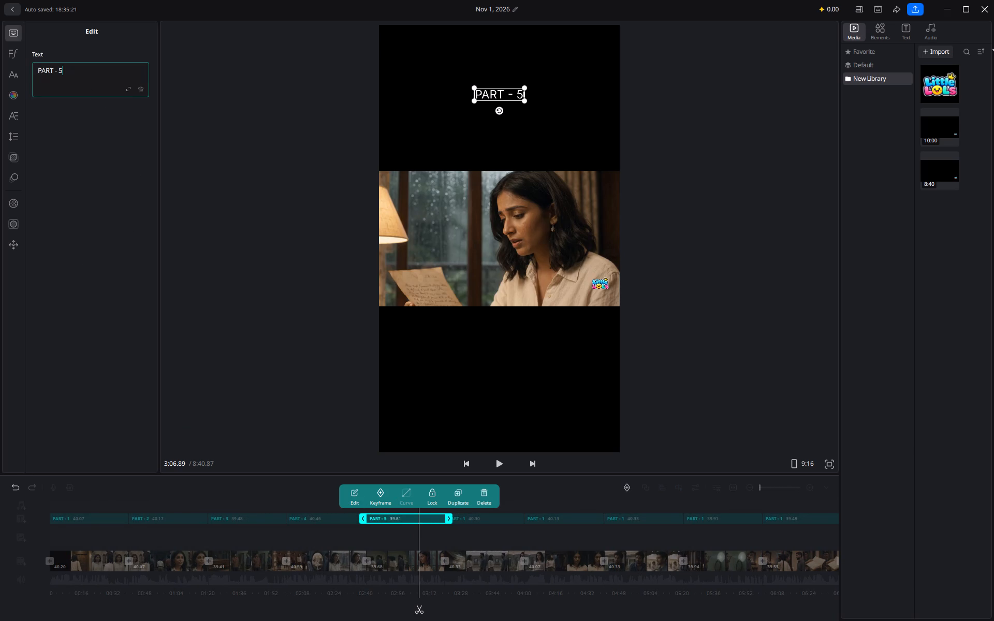
Change the sixth title clip's text to "PART - 6".
{"action": "left_click", "coordinate": [486, 523]}
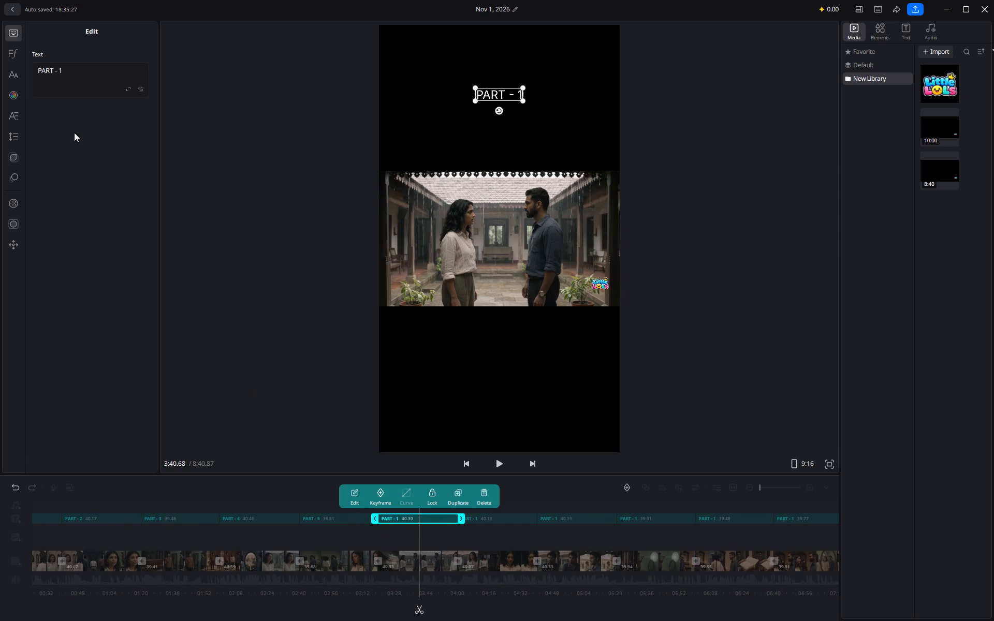
{"action": "left_click", "coordinate": [85, 75]}
{"action": "key", "text": "BackSpace"}
{"action": "key", "text": "6"}
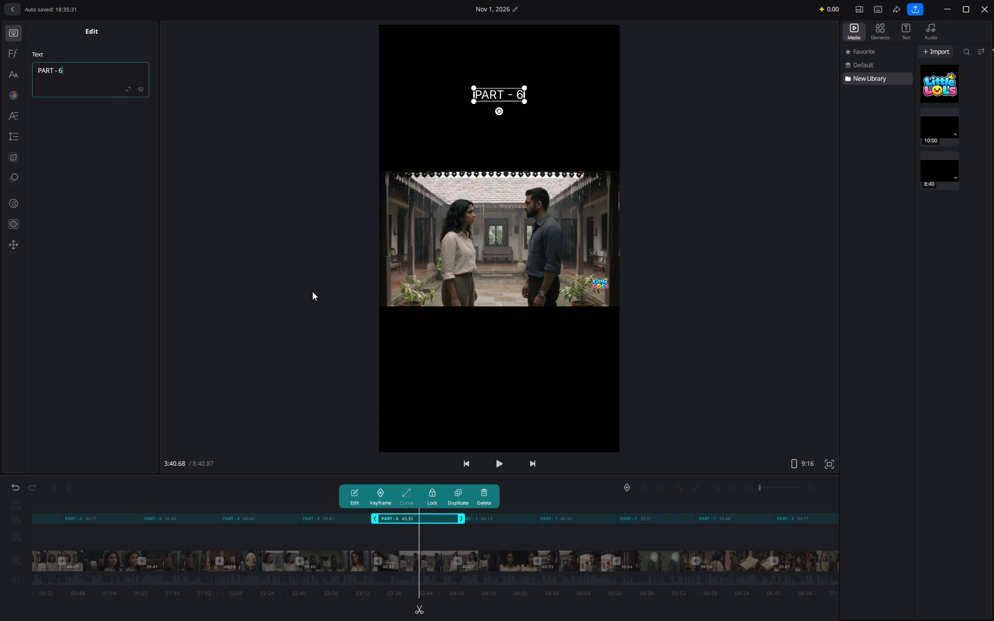
Change the seventh title clip's text to "PART - 7".
{"action": "left_click", "coordinate": [499, 518]}
{"action": "left_click", "coordinate": [82, 75]}
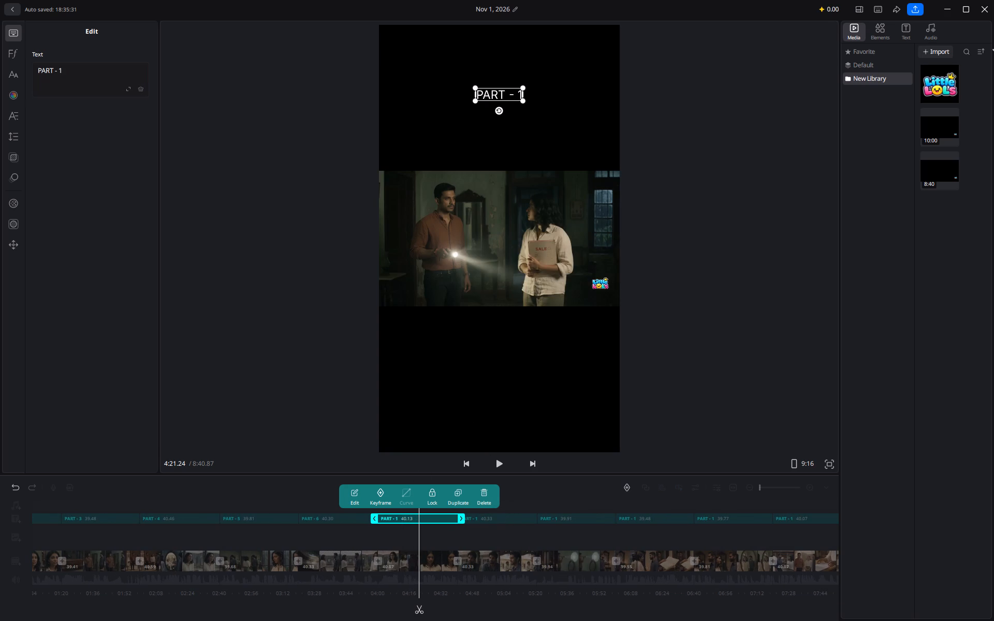
{"action": "key", "text": "BackSpace"}
{"action": "key", "text": "7"}
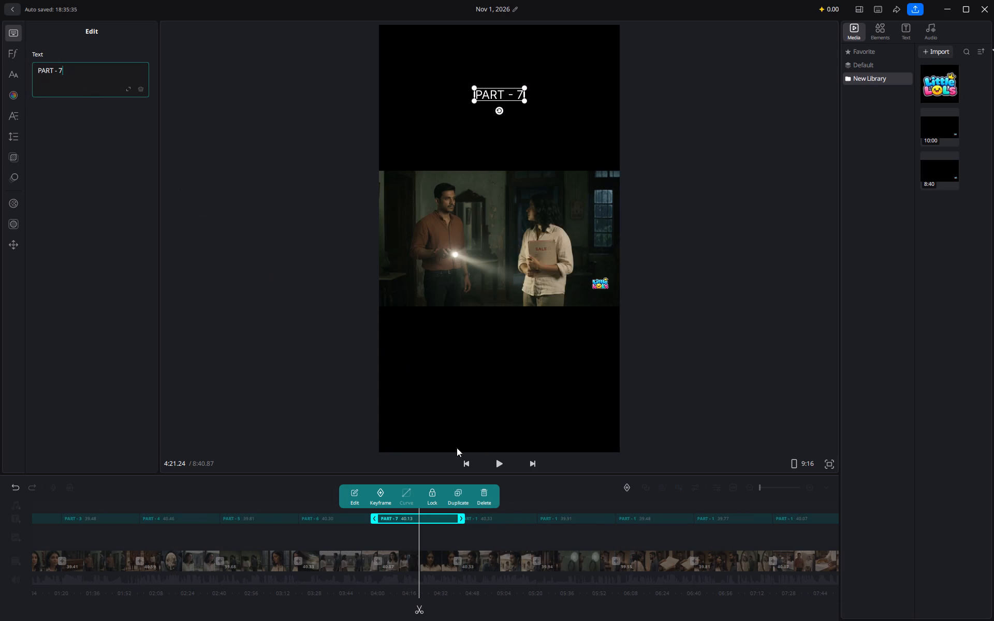
Change the eighth title clip's text to "PART - 8".
{"action": "left_click", "coordinate": [486, 518]}
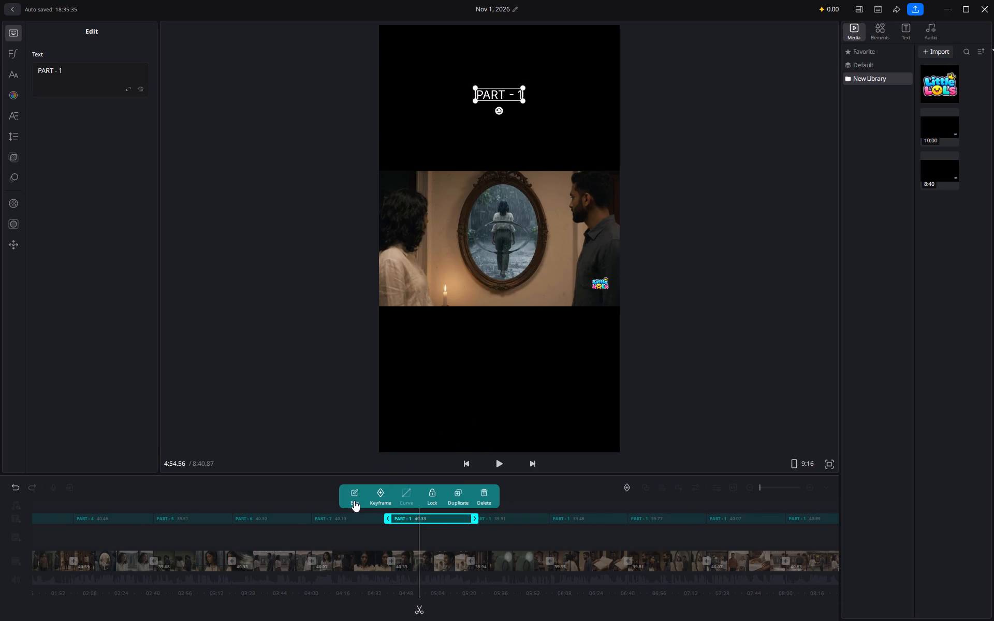
{"action": "left_click", "coordinate": [87, 65]}
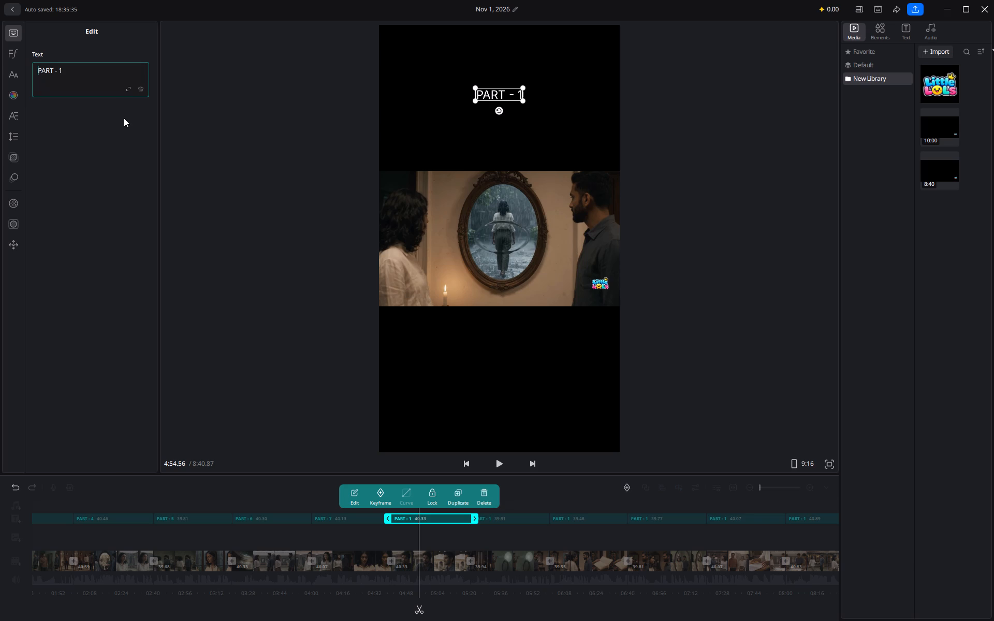
{"action": "key", "text": "Right"}
{"action": "key", "text": "Right"}
{"action": "key", "text": "Right"}
{"action": "key", "text": "Right"}
{"action": "key", "text": "Right"}
{"action": "key", "text": "Right"}
{"action": "key", "text": "Right"}
{"action": "key", "text": "Right"}
{"action": "key", "text": "Right"}
{"action": "key", "text": "Right"}
{"action": "key", "text": "Right"}
{"action": "key", "text": "BackSpace"}
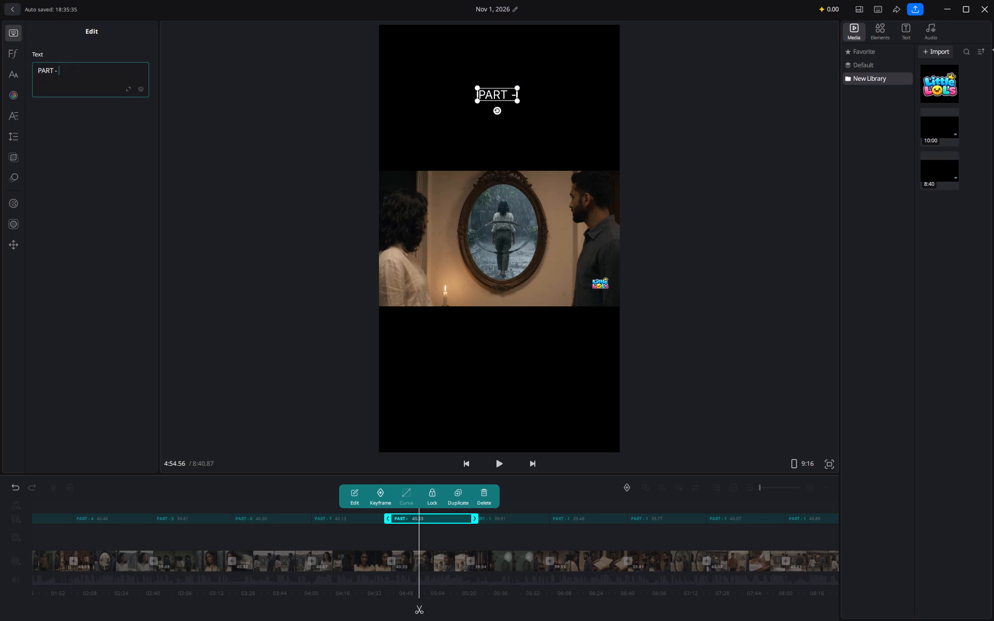
{"action": "key", "text": "8"}
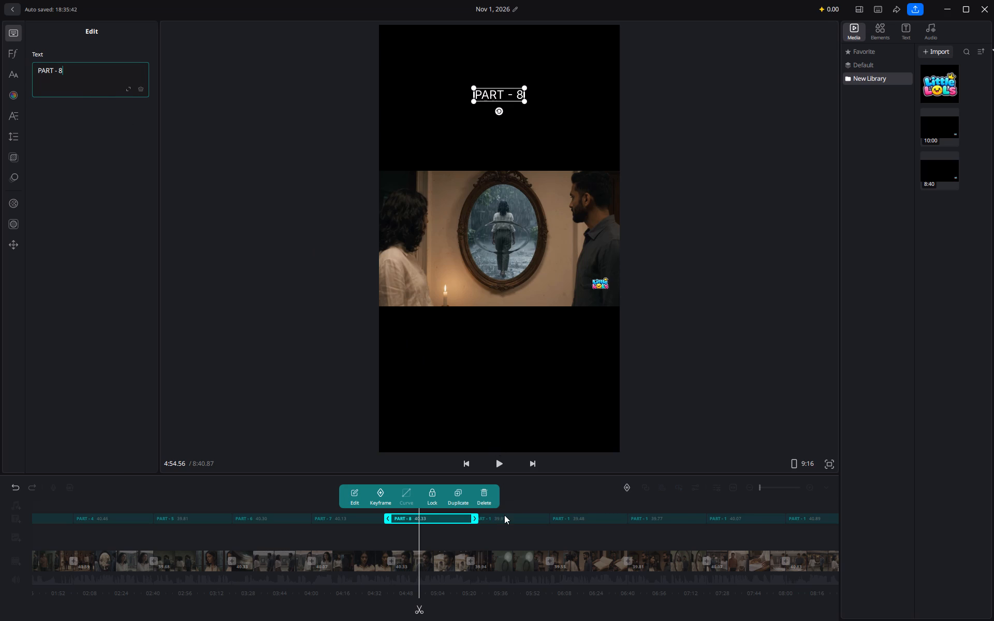
Change the ninth title clip's text to "PART - 9".
{"action": "left_click", "coordinate": [504, 515]}
{"action": "left_click", "coordinate": [98, 76]}
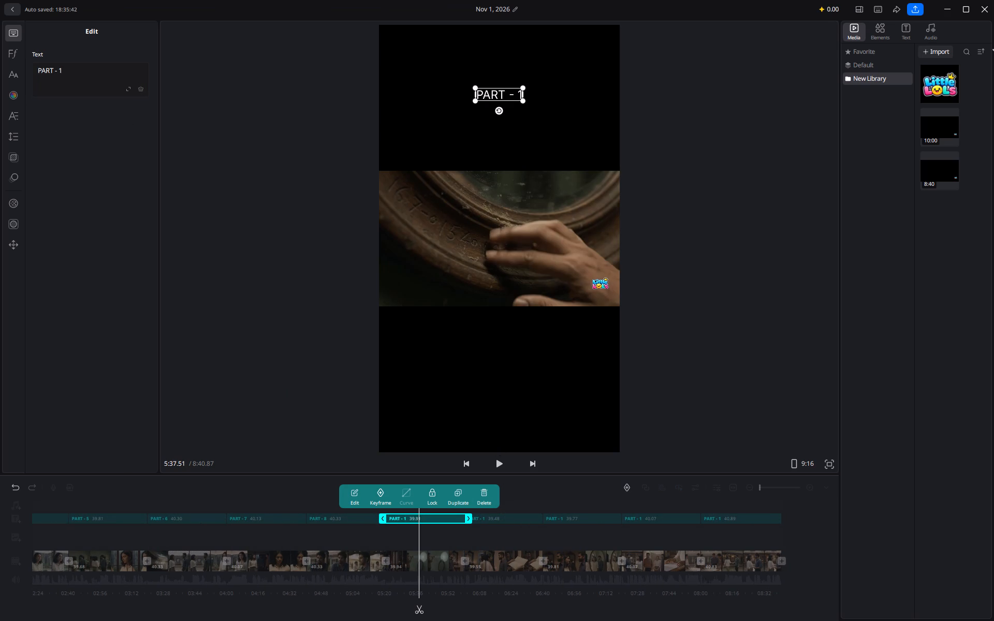
{"action": "key", "text": "BackSpace"}
{"action": "key", "text": "9"}
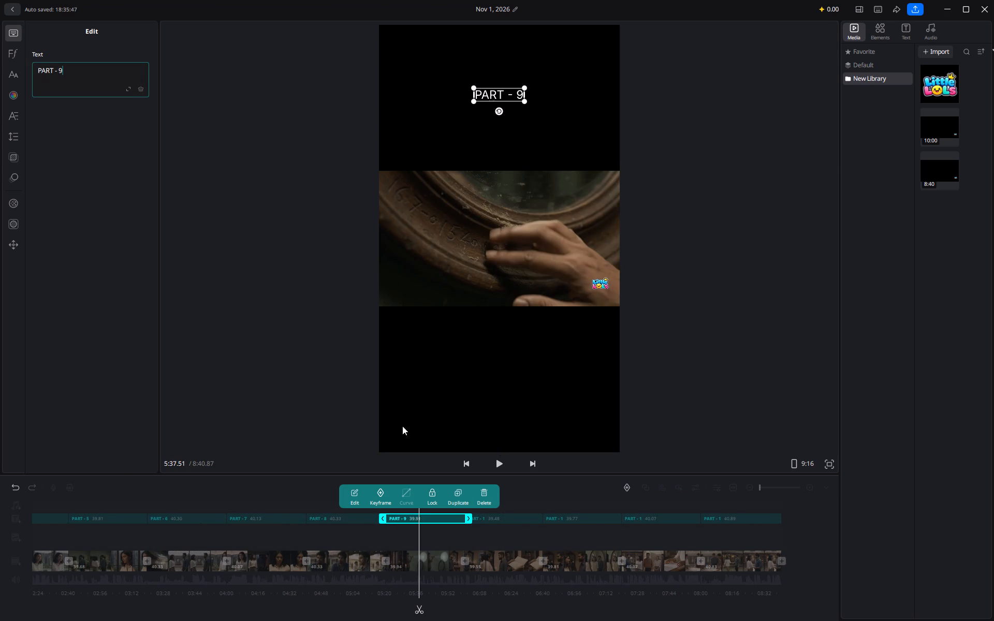
Change the tenth title clip's text to "PART - 10".
{"action": "left_click", "coordinate": [503, 518]}
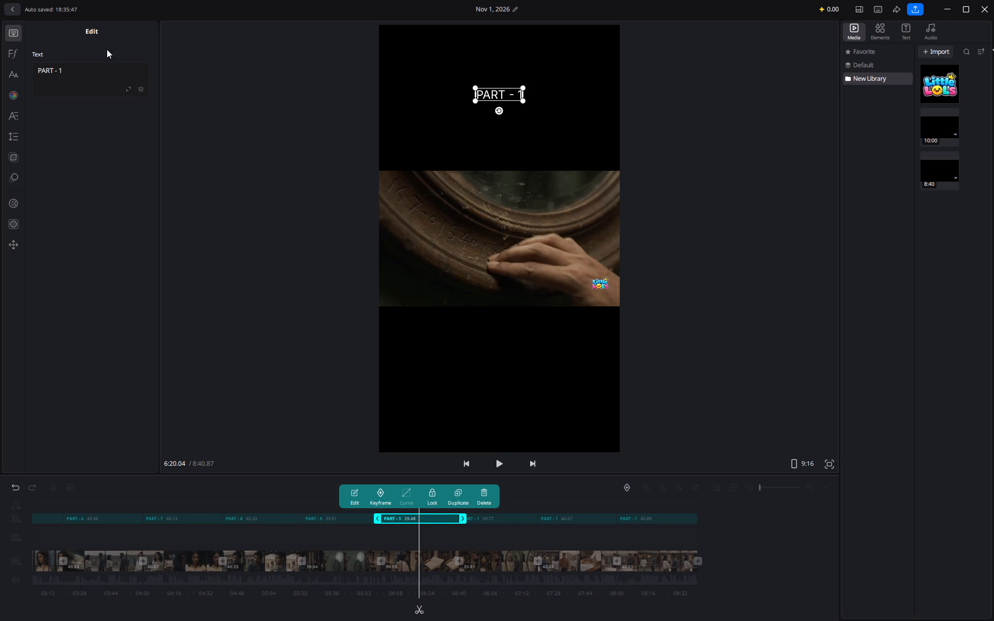
{"action": "left_click", "coordinate": [88, 66]}
{"action": "key", "text": "0"}
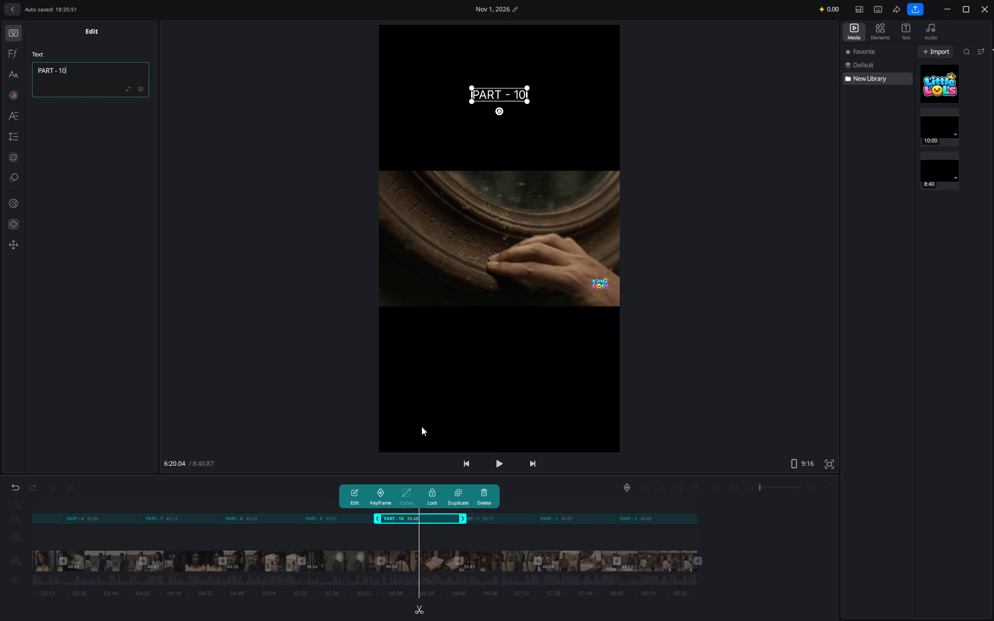
Change the eleventh title clip's text to "PART - 11".
{"action": "left_click", "coordinate": [478, 518]}
{"action": "left_click", "coordinate": [103, 75]}
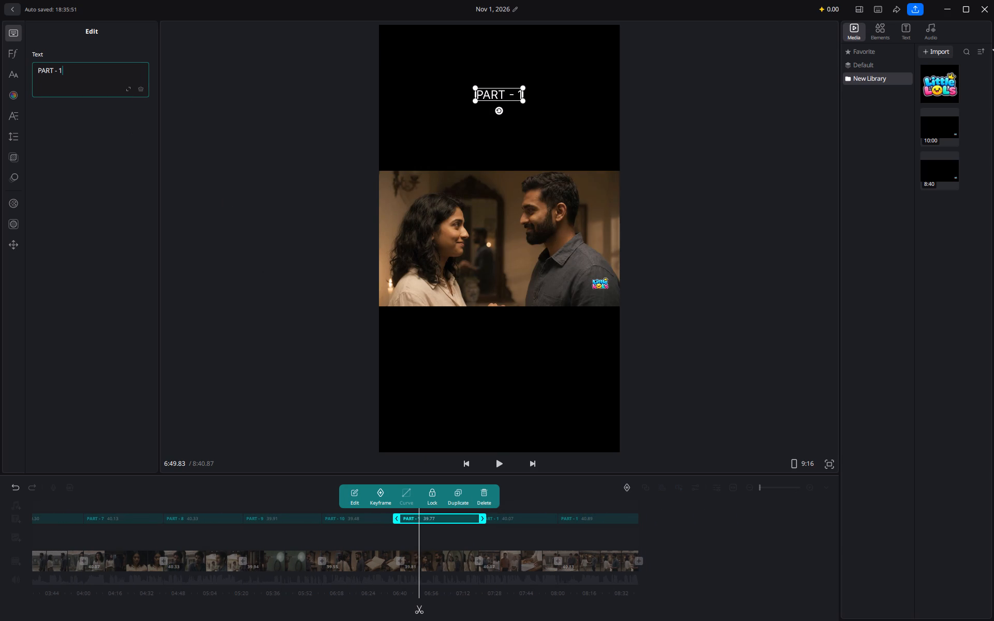
{"action": "key", "text": "1"}
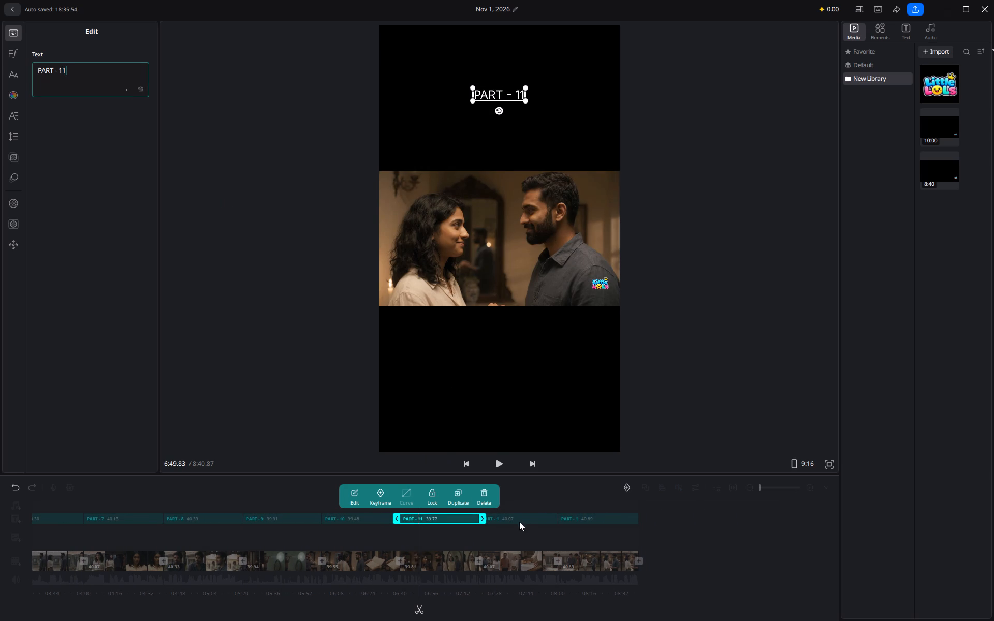
Change the twelfth title clip's text to "PART - 12".
{"action": "left_click", "coordinate": [517, 515]}
{"action": "left_click", "coordinate": [89, 67]}
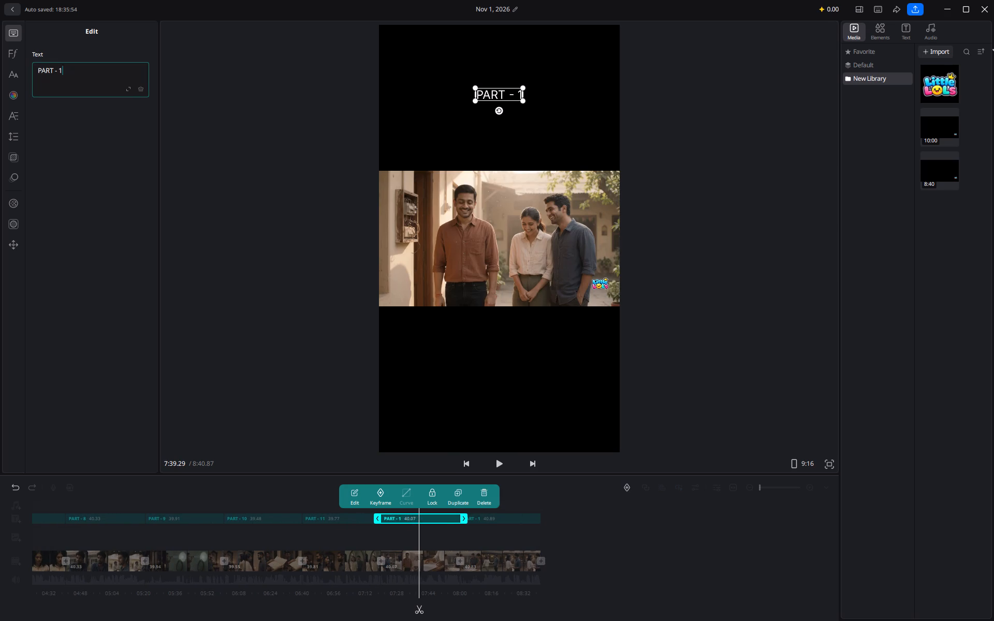
{"action": "key", "text": "2"}
Change the thirteenth title clip's text to "PART - 13" and deselect it.
{"action": "left_click", "coordinate": [496, 521]}
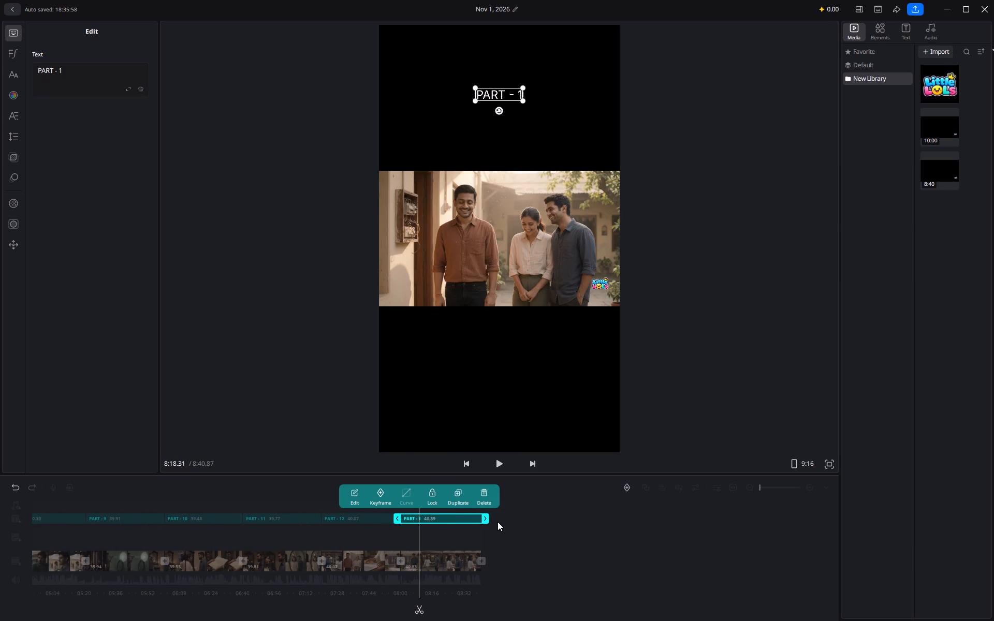
{"action": "left_click", "coordinate": [116, 69]}
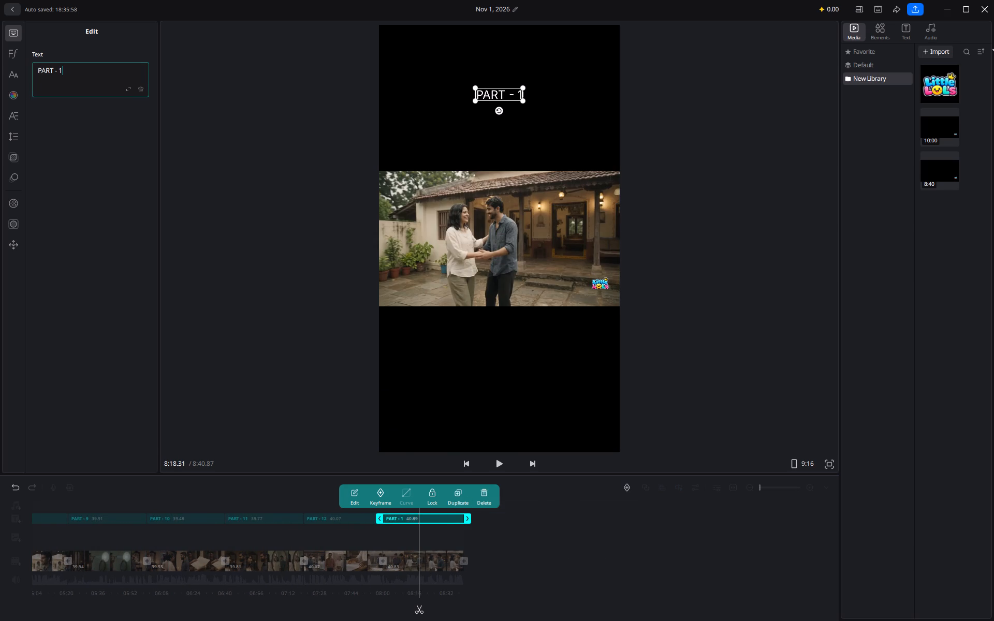
{"action": "key", "text": "3"}
{"action": "left_click", "coordinate": [502, 526]}
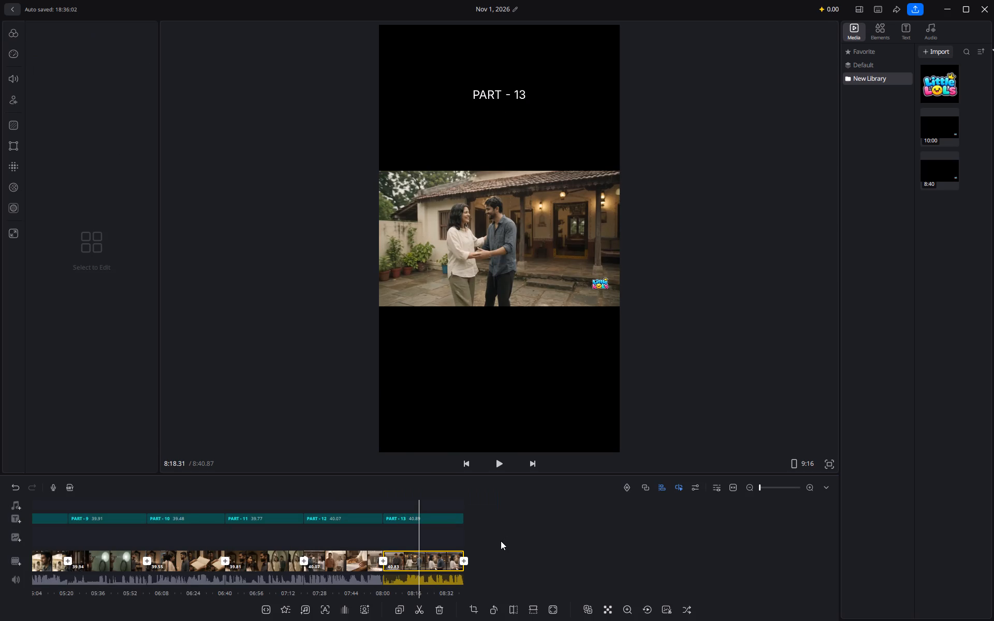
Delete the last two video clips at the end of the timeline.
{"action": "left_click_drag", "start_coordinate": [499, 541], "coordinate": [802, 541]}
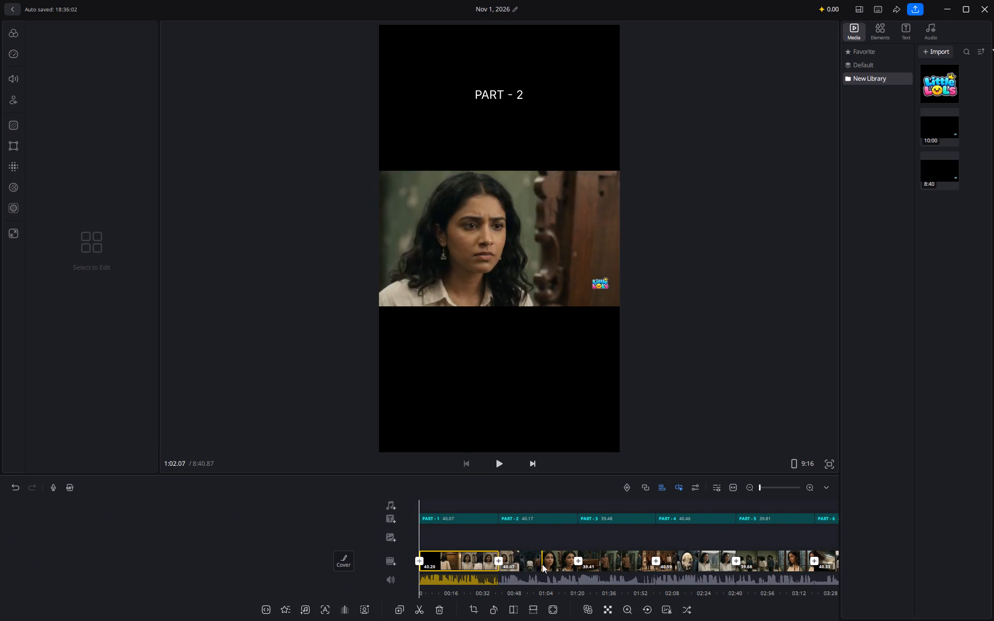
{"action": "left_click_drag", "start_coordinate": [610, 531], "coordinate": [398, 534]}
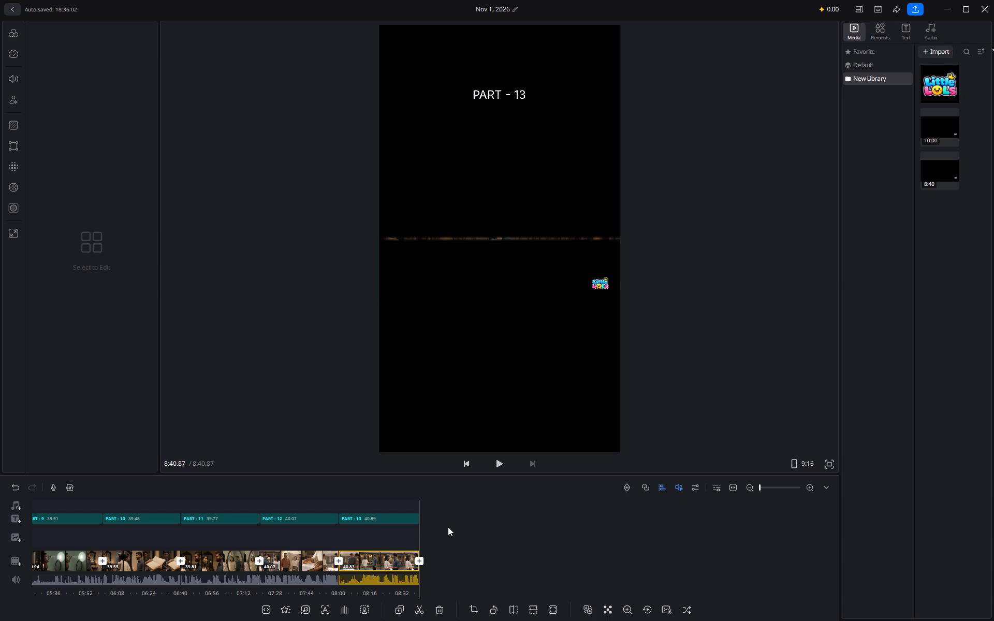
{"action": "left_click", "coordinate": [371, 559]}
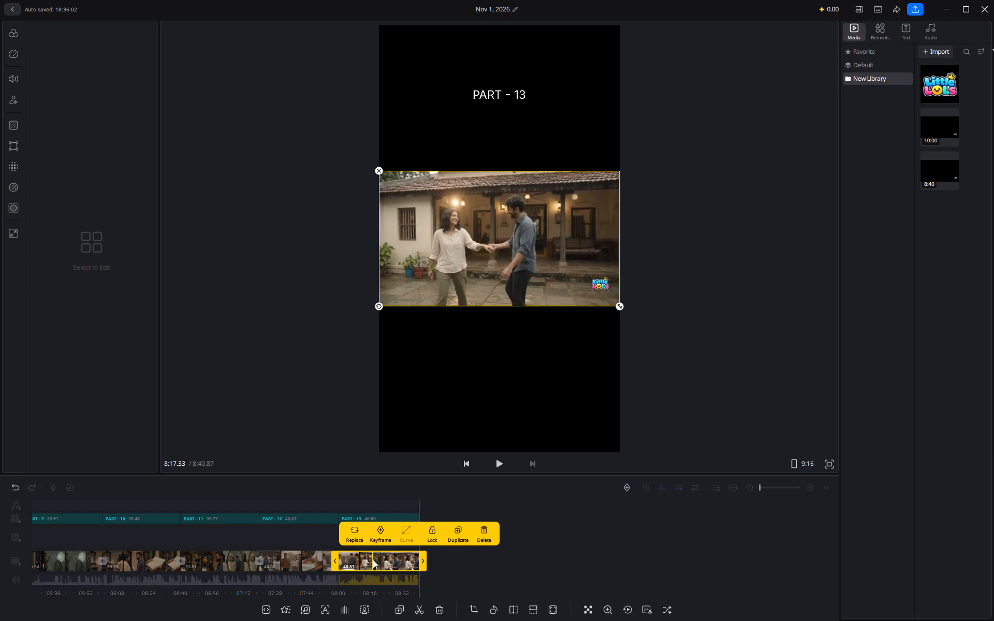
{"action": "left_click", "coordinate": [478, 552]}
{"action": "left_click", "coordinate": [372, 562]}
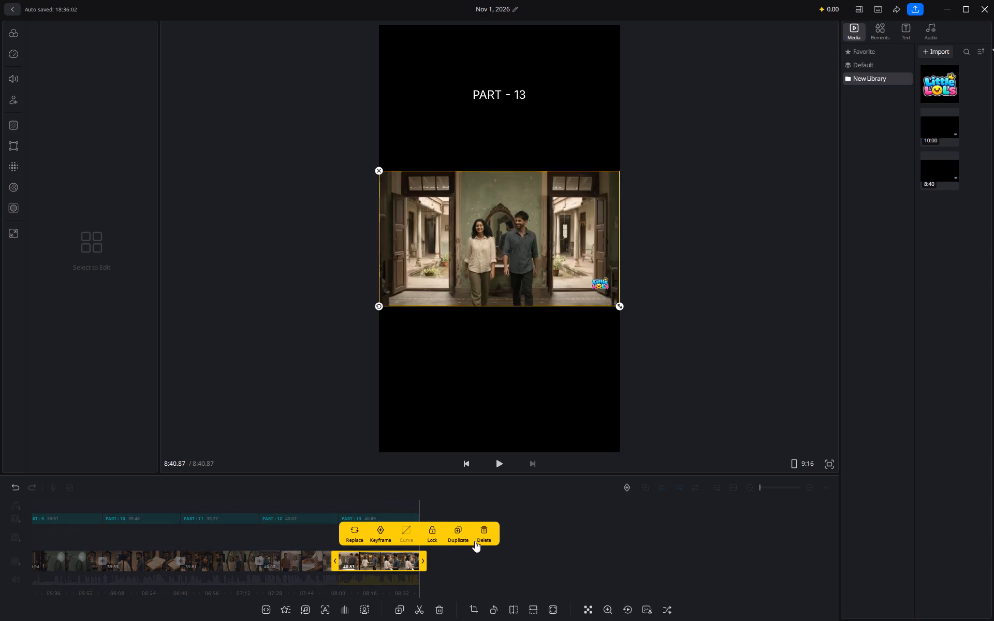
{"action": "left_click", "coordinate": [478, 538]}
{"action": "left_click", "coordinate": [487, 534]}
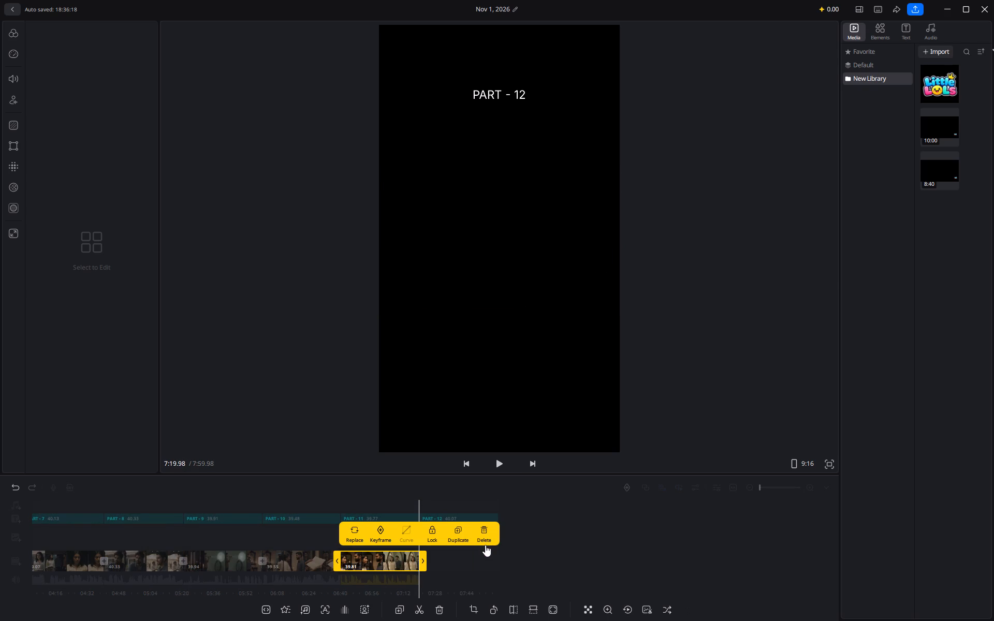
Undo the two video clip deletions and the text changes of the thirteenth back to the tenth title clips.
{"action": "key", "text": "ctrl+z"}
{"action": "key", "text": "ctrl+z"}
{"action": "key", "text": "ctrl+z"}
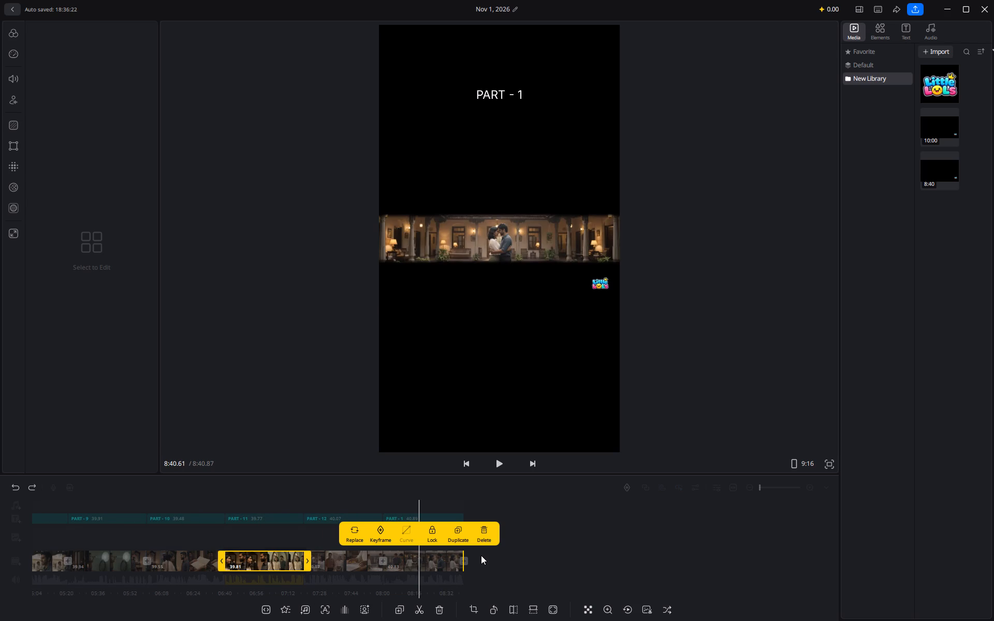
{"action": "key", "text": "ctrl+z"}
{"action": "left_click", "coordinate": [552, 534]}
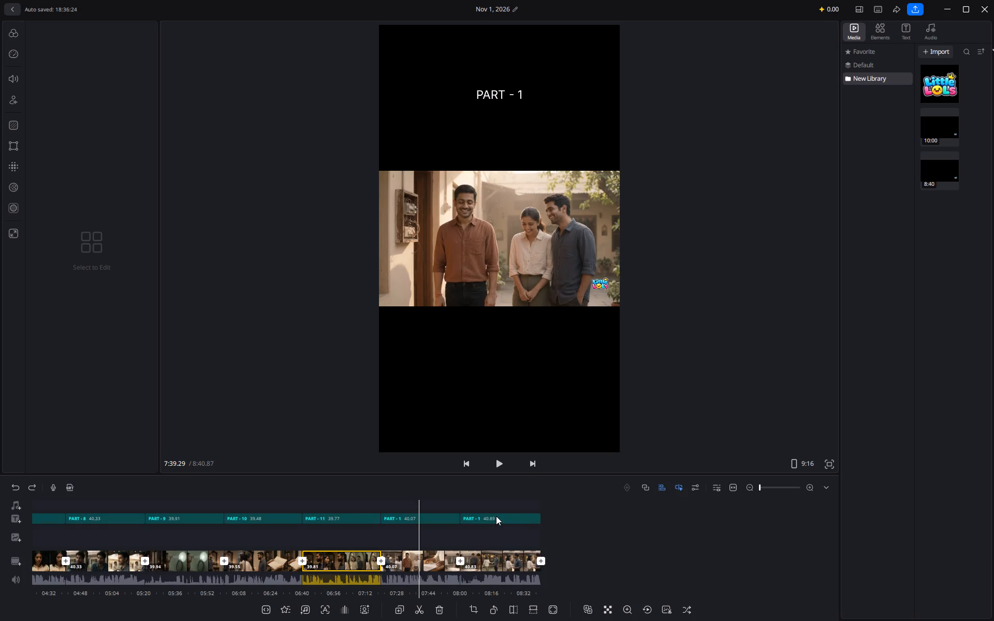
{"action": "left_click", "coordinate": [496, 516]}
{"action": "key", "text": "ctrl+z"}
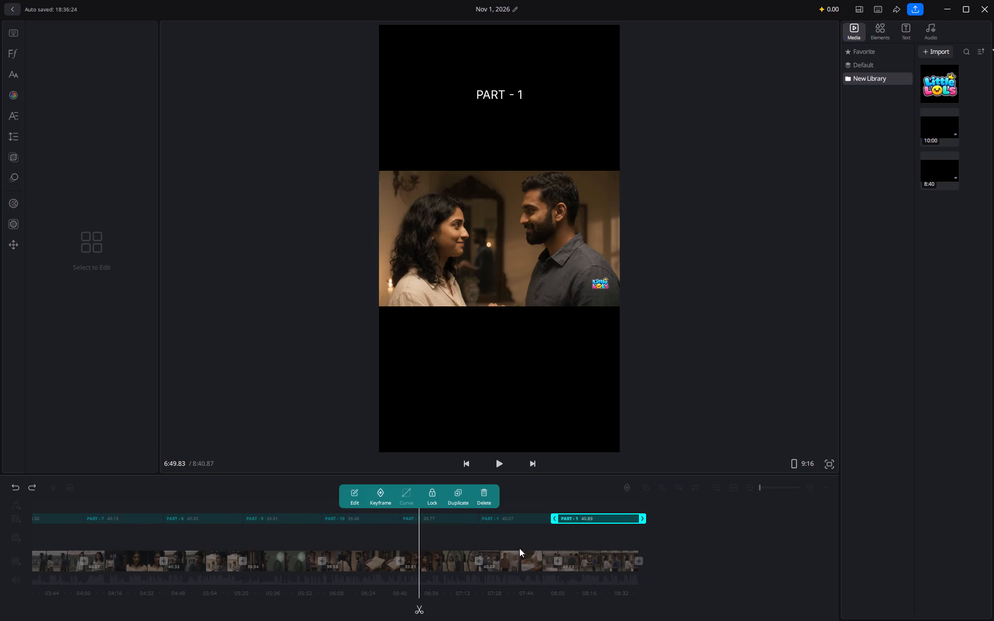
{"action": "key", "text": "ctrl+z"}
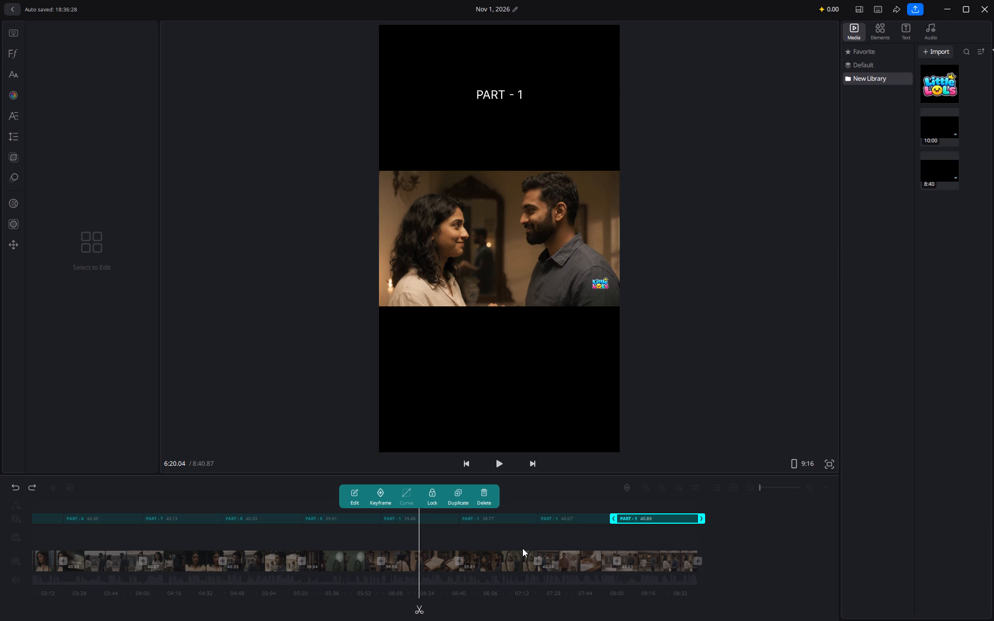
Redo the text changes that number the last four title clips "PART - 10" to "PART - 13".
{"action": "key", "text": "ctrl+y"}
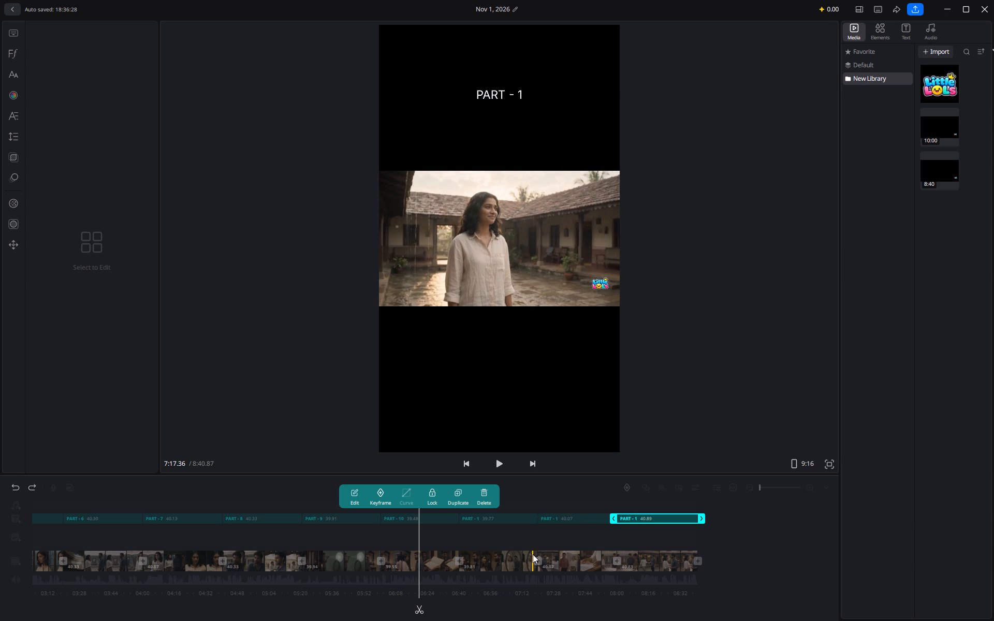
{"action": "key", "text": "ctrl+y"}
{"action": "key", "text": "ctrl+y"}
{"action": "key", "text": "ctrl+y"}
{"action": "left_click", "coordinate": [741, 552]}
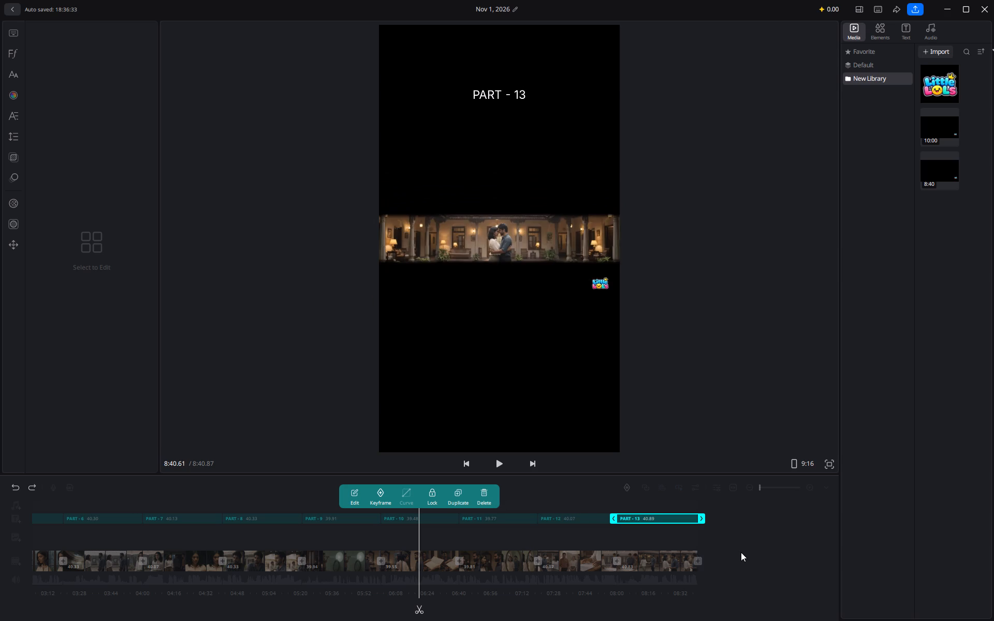
Delete the "PART - 13" title clip and the last video clip beneath it.
{"action": "left_click", "coordinate": [629, 514]}
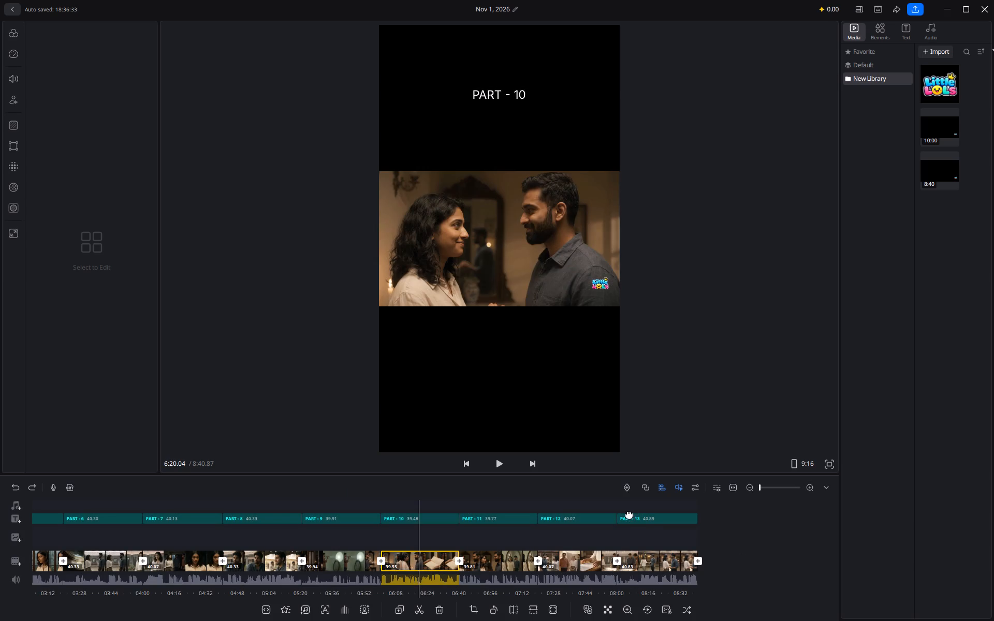
{"action": "left_click", "coordinate": [479, 496]}
{"action": "left_click", "coordinate": [511, 564]}
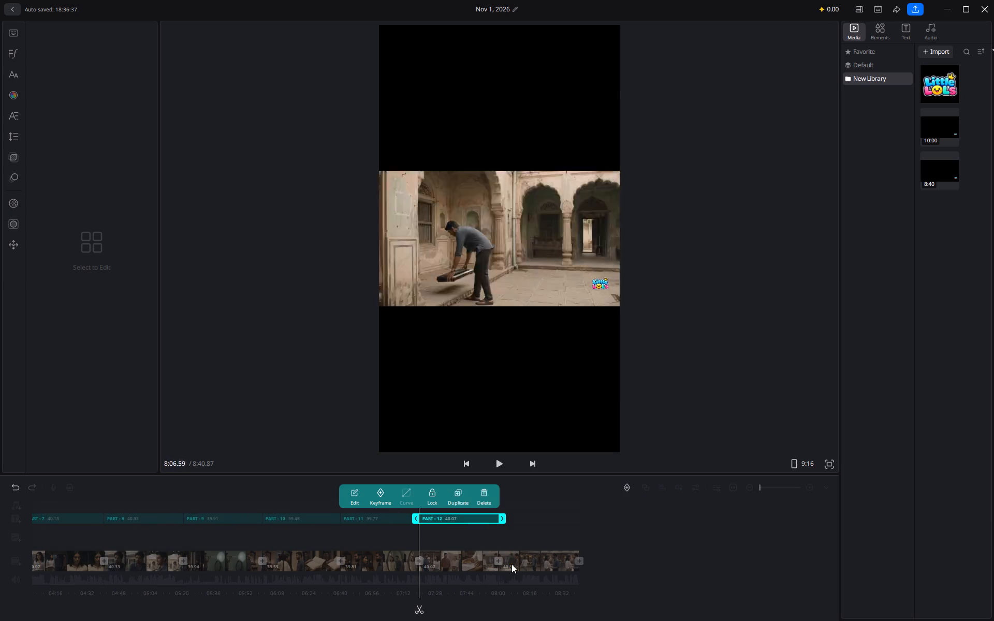
{"action": "left_click", "coordinate": [440, 557]}
{"action": "left_click", "coordinate": [489, 532]}
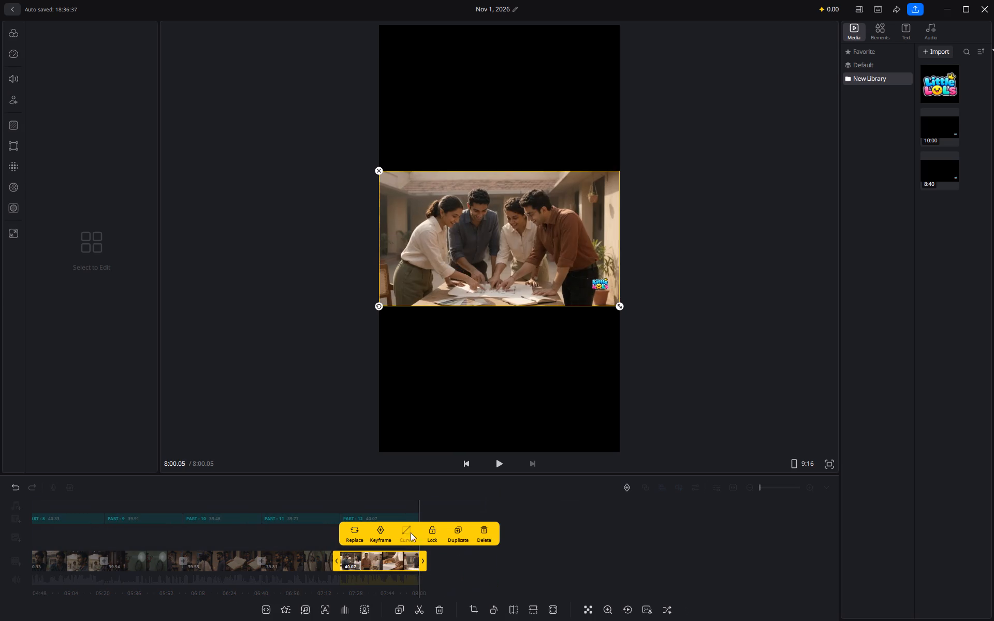
{"action": "left_click", "coordinate": [475, 563]}
Delete the "PART - 12" title clip and the last video clip beneath it.
{"action": "left_click", "coordinate": [398, 517]}
{"action": "left_click", "coordinate": [483, 494]}
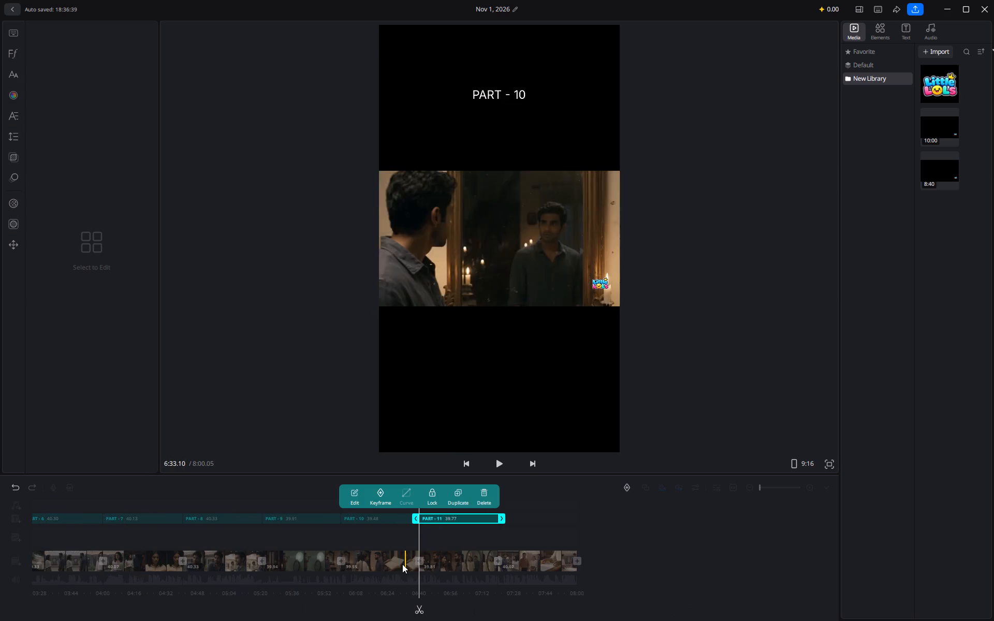
{"action": "left_click", "coordinate": [452, 568]}
{"action": "left_click", "coordinate": [486, 563]}
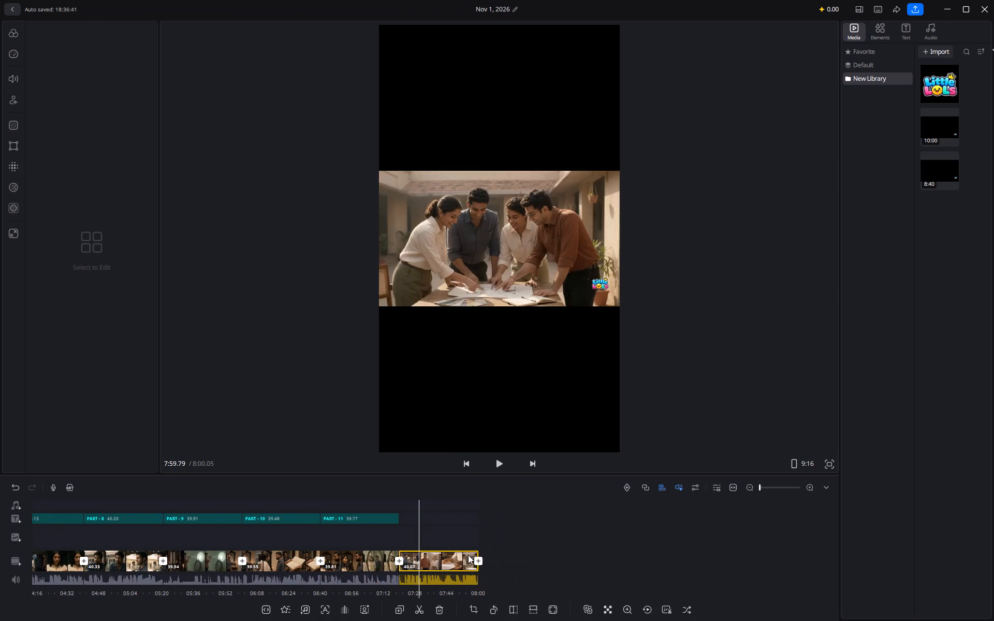
{"action": "left_click", "coordinate": [435, 569]}
{"action": "left_click", "coordinate": [486, 535]}
Delete the "PART - 11" title clip and the last video clip beneath it.
{"action": "left_click", "coordinate": [406, 519]}
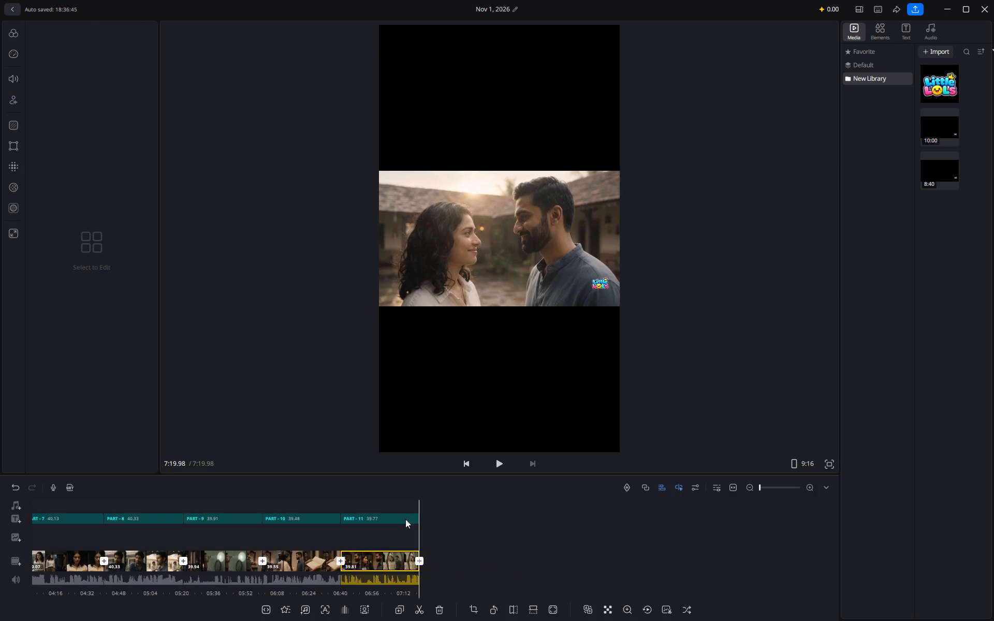
{"action": "left_click", "coordinate": [403, 516]}
{"action": "left_click", "coordinate": [482, 496]}
{"action": "left_click", "coordinate": [498, 566]}
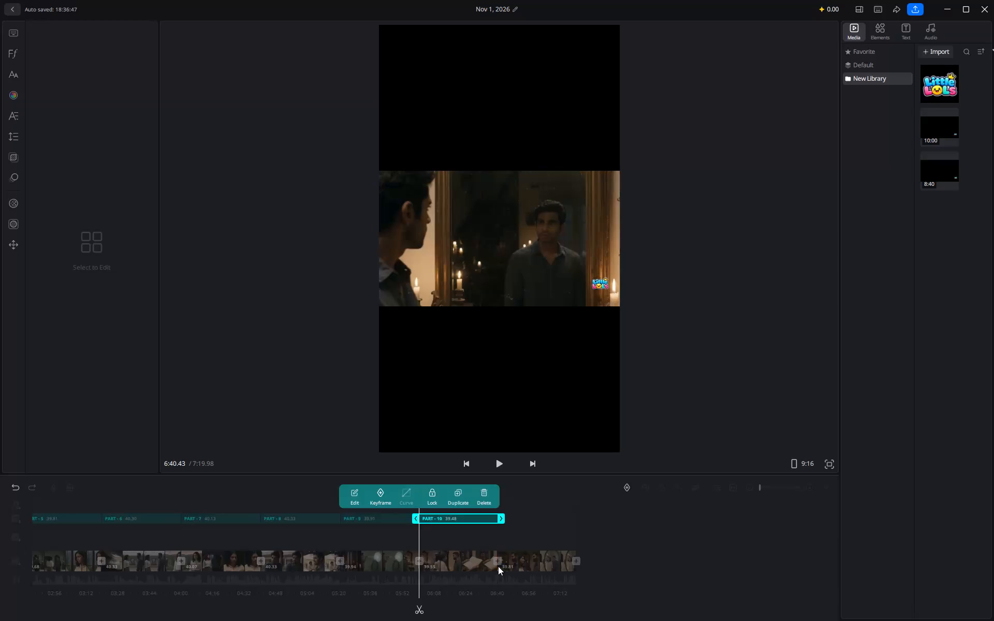
{"action": "left_click", "coordinate": [448, 557]}
{"action": "left_click", "coordinate": [481, 528]}
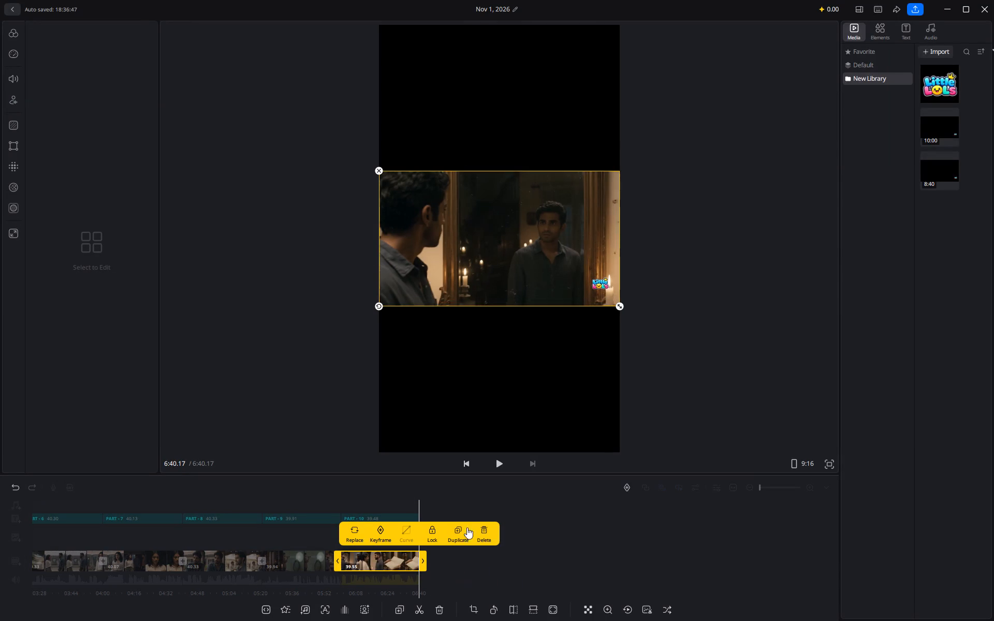
Delete the "PART - 10" title clip and the last video clip beneath it.
{"action": "left_click", "coordinate": [452, 498]}
{"action": "left_click", "coordinate": [387, 516]}
{"action": "left_click", "coordinate": [481, 496]}
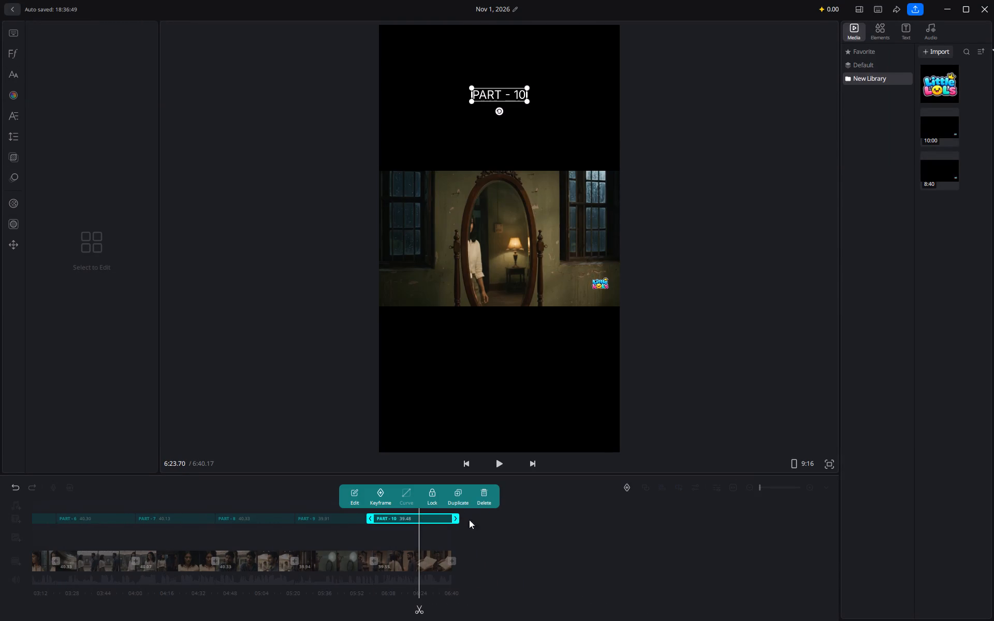
{"action": "left_click", "coordinate": [507, 556]}
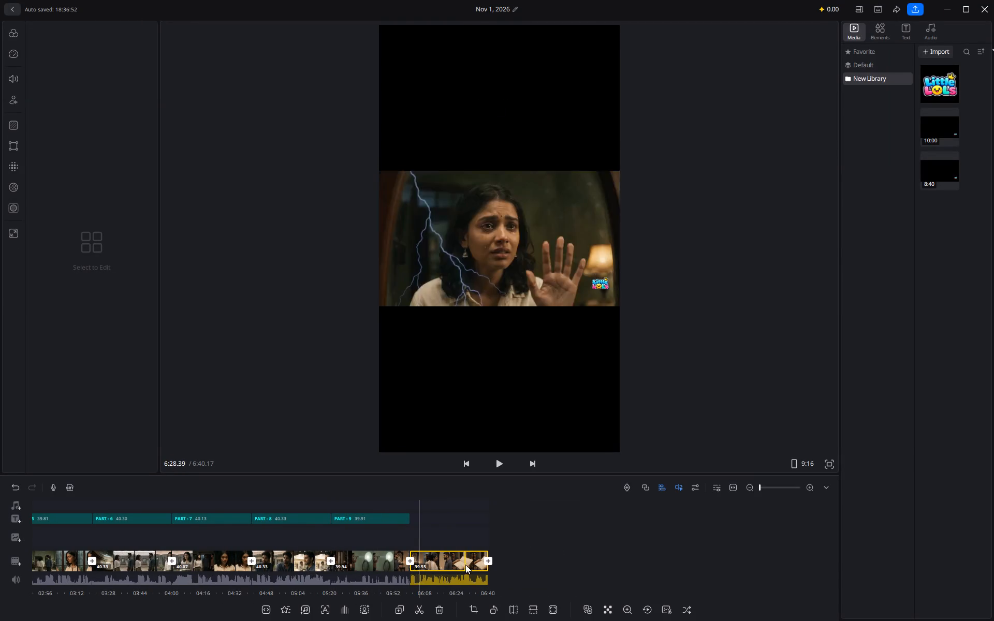
{"action": "left_click", "coordinate": [465, 565]}
{"action": "left_click", "coordinate": [481, 530]}
Delete the "PART - 9" title clip and the last video clip beneath it.
{"action": "left_click", "coordinate": [403, 517]}
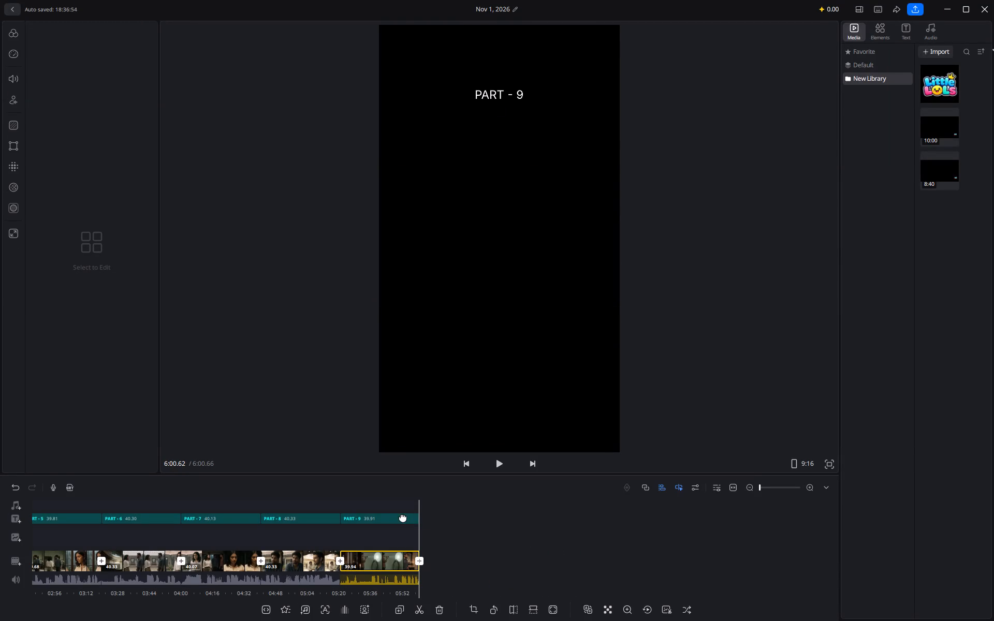
{"action": "left_click", "coordinate": [488, 495]}
{"action": "left_click", "coordinate": [524, 556]}
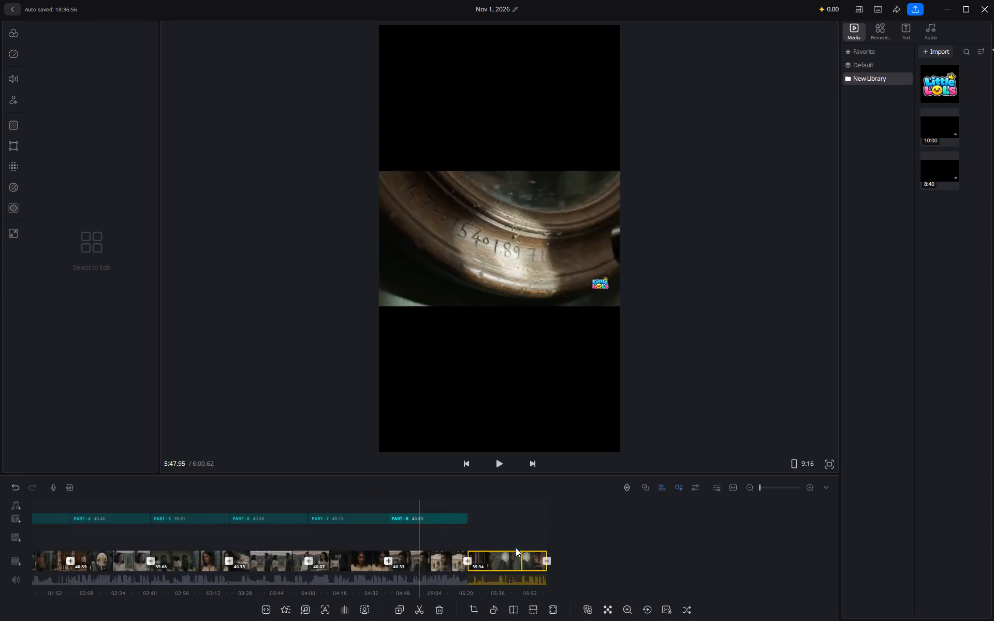
{"action": "left_click", "coordinate": [443, 560]}
{"action": "left_click", "coordinate": [482, 527]}
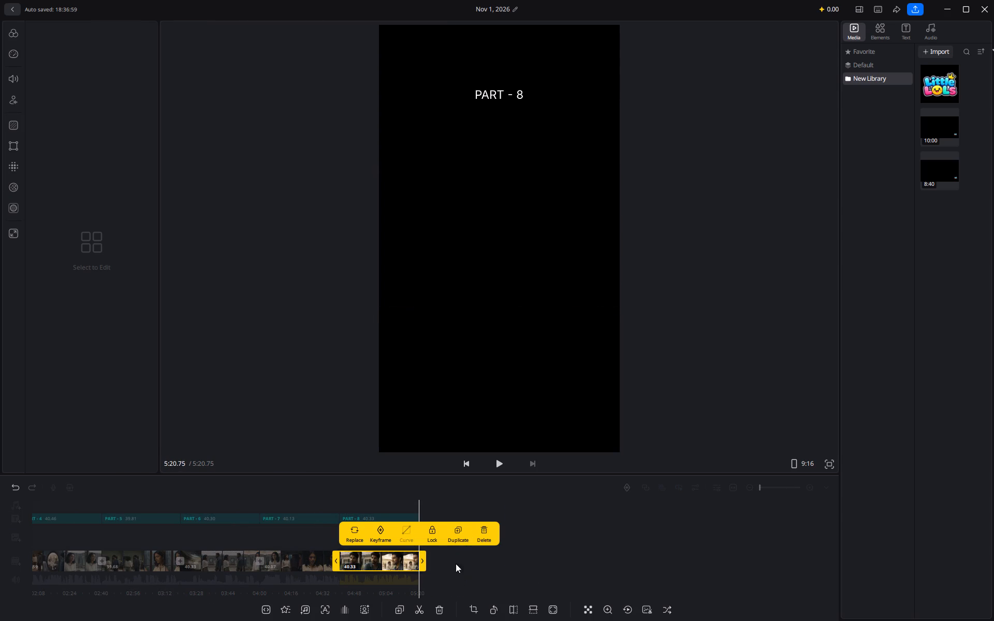
Delete the "PART - 8" title clip and the last video clip beneath it.
{"action": "left_click", "coordinate": [475, 567]}
{"action": "left_click", "coordinate": [404, 517]}
{"action": "left_click", "coordinate": [485, 496]}
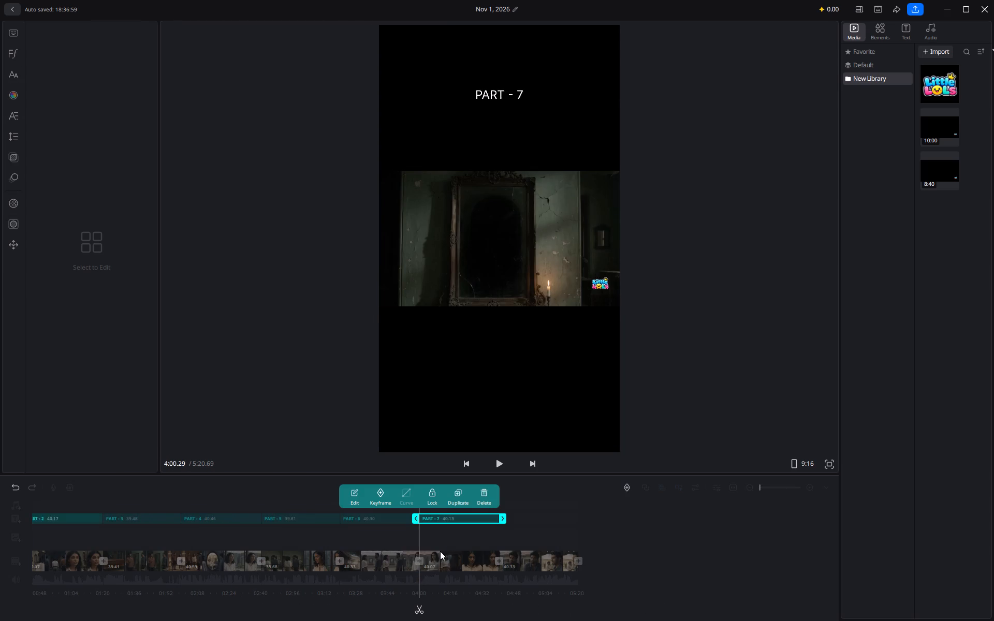
{"action": "left_click", "coordinate": [528, 560]}
{"action": "left_click", "coordinate": [434, 565]}
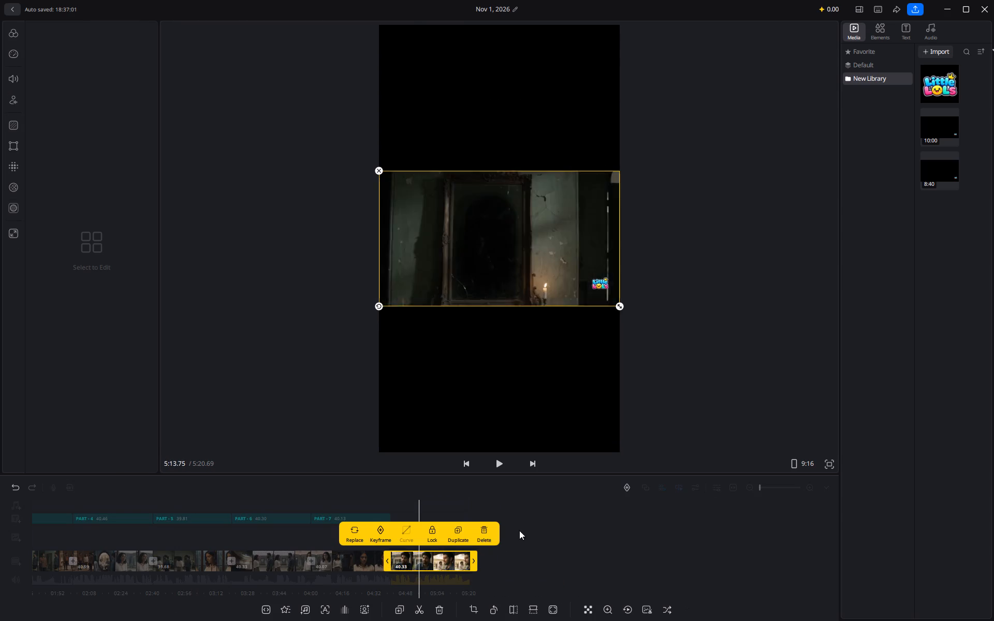
{"action": "left_click", "coordinate": [484, 531]}
{"action": "left_click", "coordinate": [458, 585]}
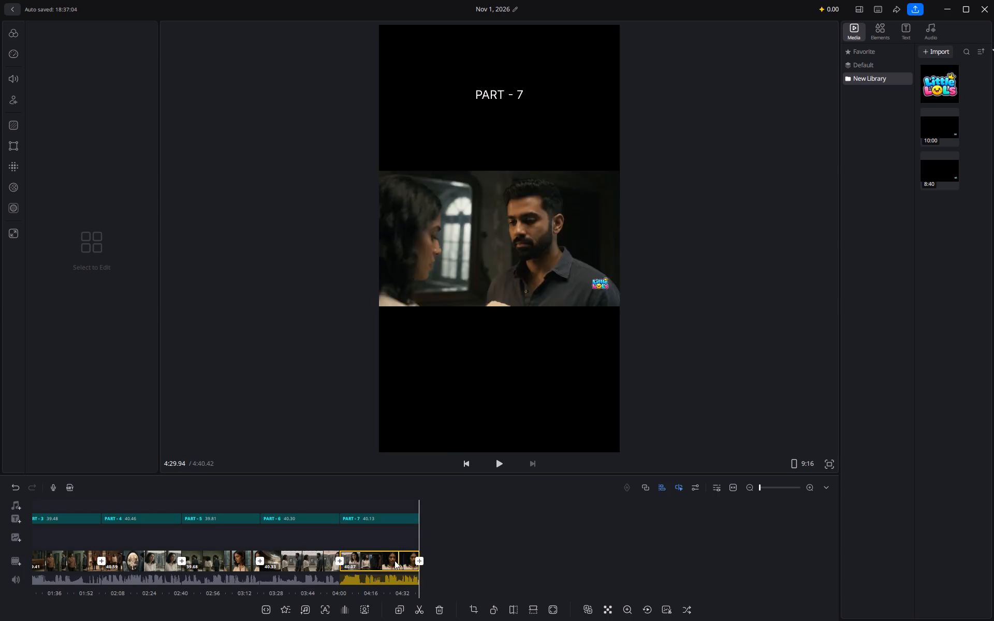
Delete the "PART - 7" title clip and the last video clip beneath it.
{"action": "left_click", "coordinate": [401, 513]}
{"action": "left_click", "coordinate": [393, 523]}
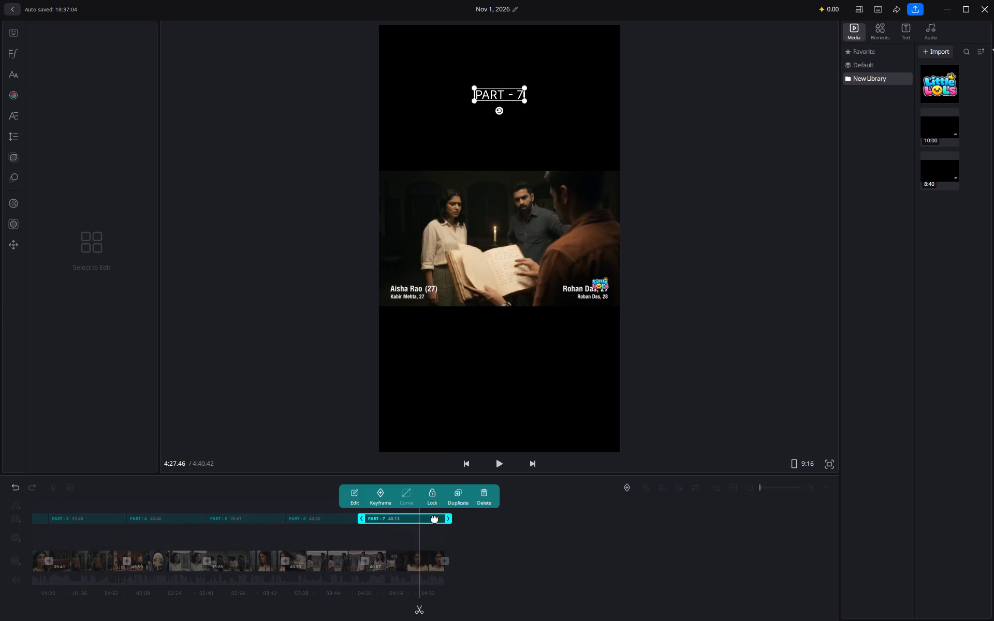
{"action": "left_click", "coordinate": [488, 494]}
{"action": "left_click", "coordinate": [536, 559]}
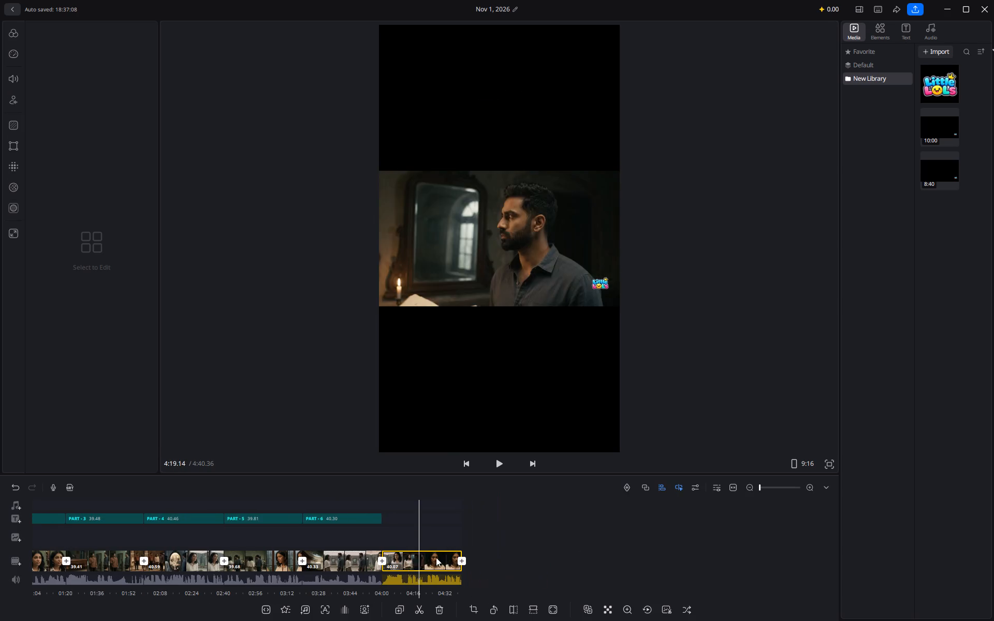
{"action": "left_click", "coordinate": [415, 559]}
{"action": "left_click", "coordinate": [485, 530]}
{"action": "left_click", "coordinate": [465, 558]}
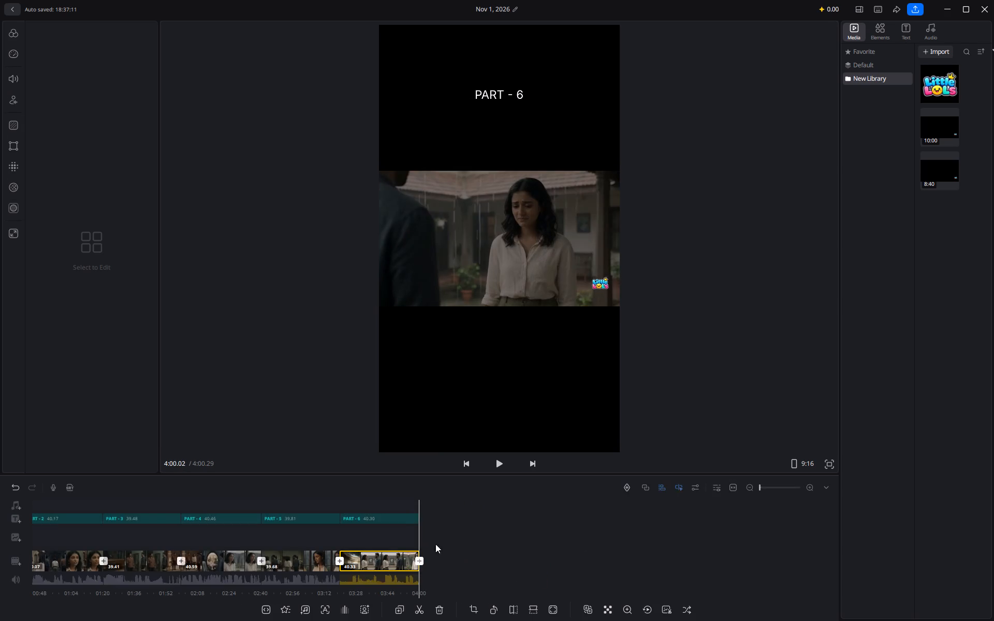
Delete the "PART - 6" title clip and the last video clip beneath it.
{"action": "left_click", "coordinate": [401, 519]}
{"action": "left_click", "coordinate": [489, 499]}
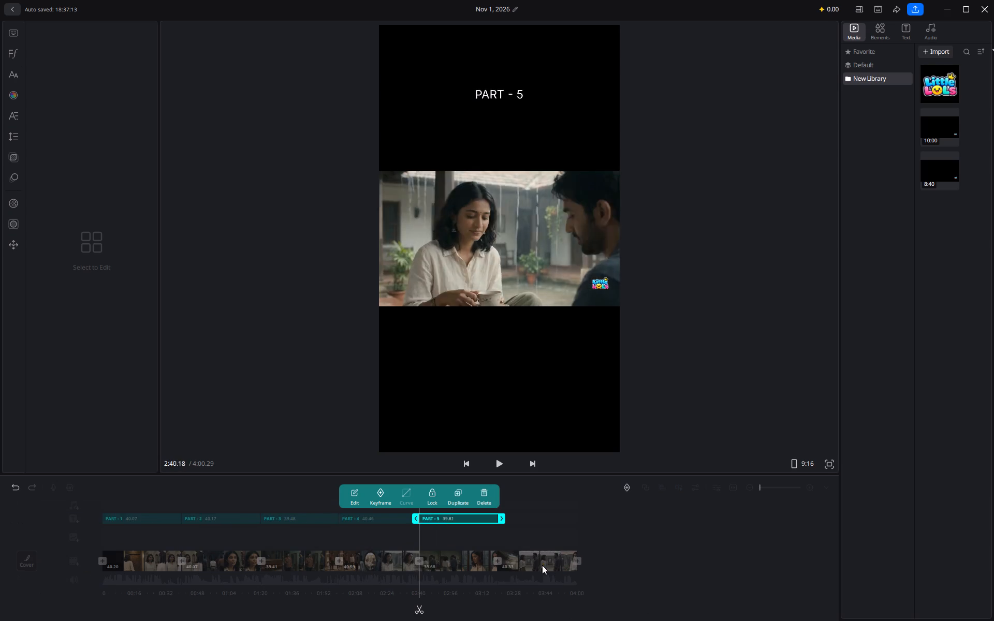
{"action": "left_click", "coordinate": [540, 560]}
{"action": "left_click", "coordinate": [428, 560]}
{"action": "left_click", "coordinate": [491, 531]}
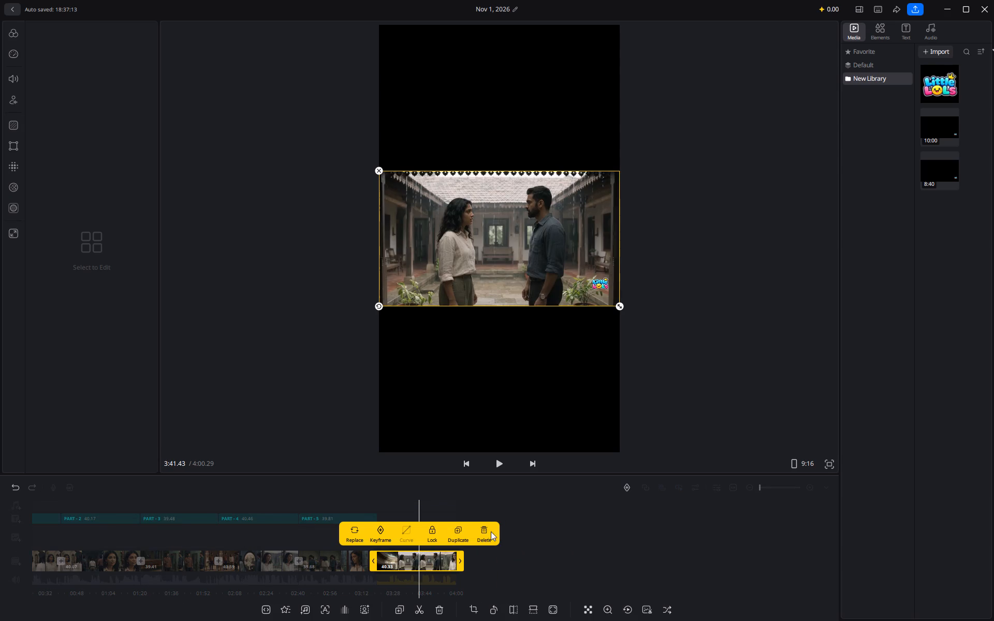
{"action": "left_click", "coordinate": [398, 553]}
Delete the "PART - 5" title clip and the last video clip beneath it.
{"action": "double_click", "coordinate": [414, 512]}
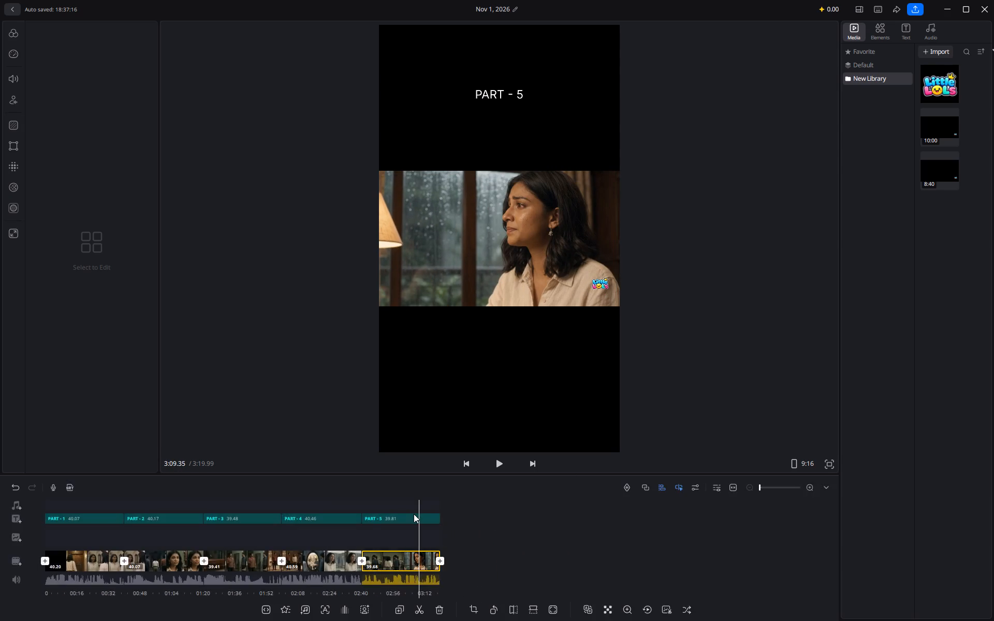
{"action": "left_click", "coordinate": [484, 490]}
{"action": "left_click", "coordinate": [516, 546]}
{"action": "left_click", "coordinate": [515, 557]}
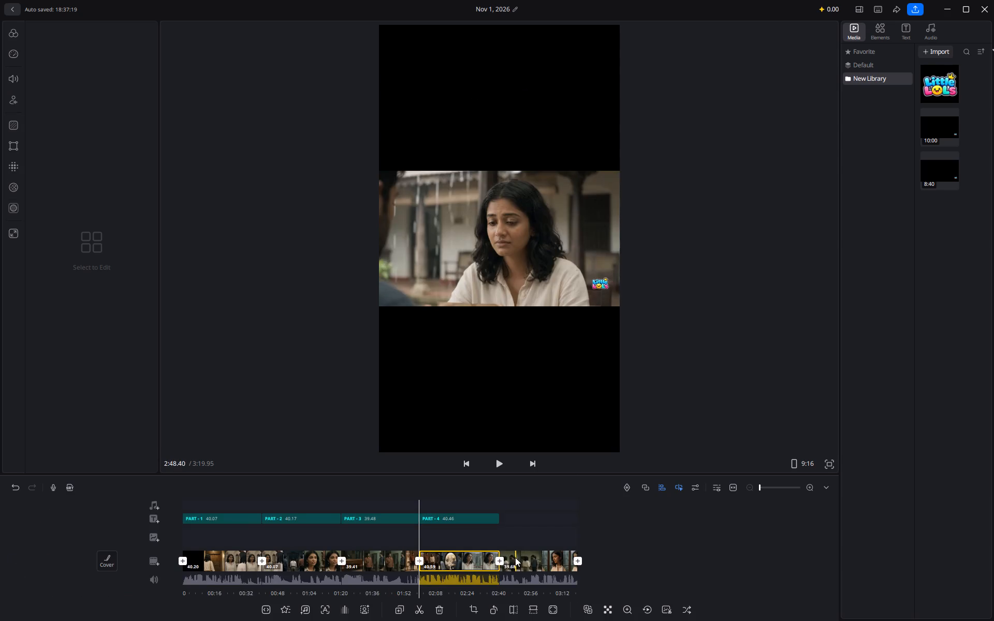
{"action": "left_click", "coordinate": [433, 561]}
{"action": "left_click", "coordinate": [486, 534]}
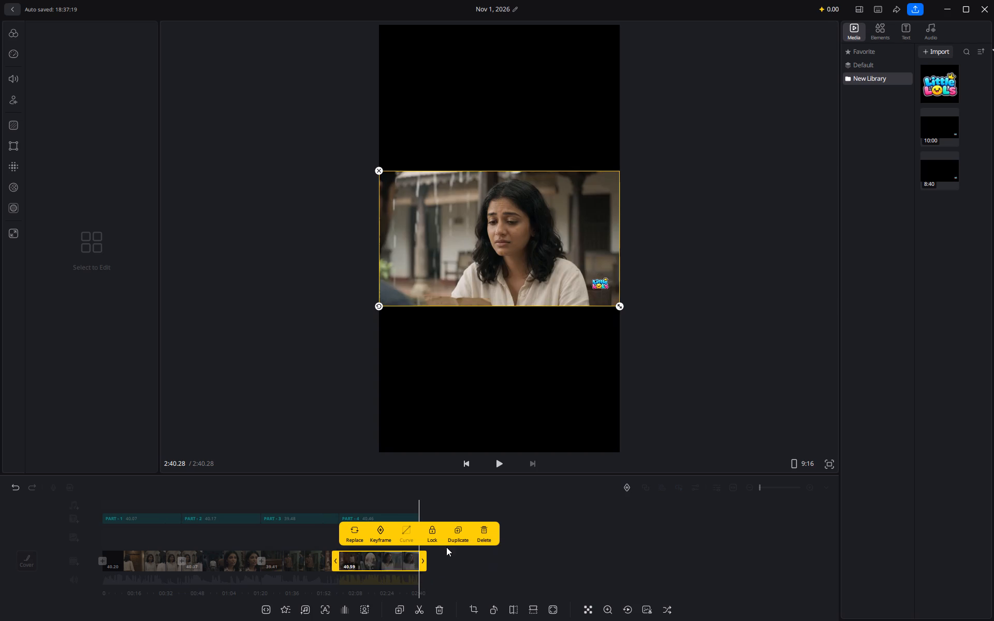
Delete the "PART - 4" title clip and the last video clip beneath it.
{"action": "left_click", "coordinate": [409, 513]}
{"action": "left_click", "coordinate": [391, 519]}
{"action": "left_click", "coordinate": [484, 500]}
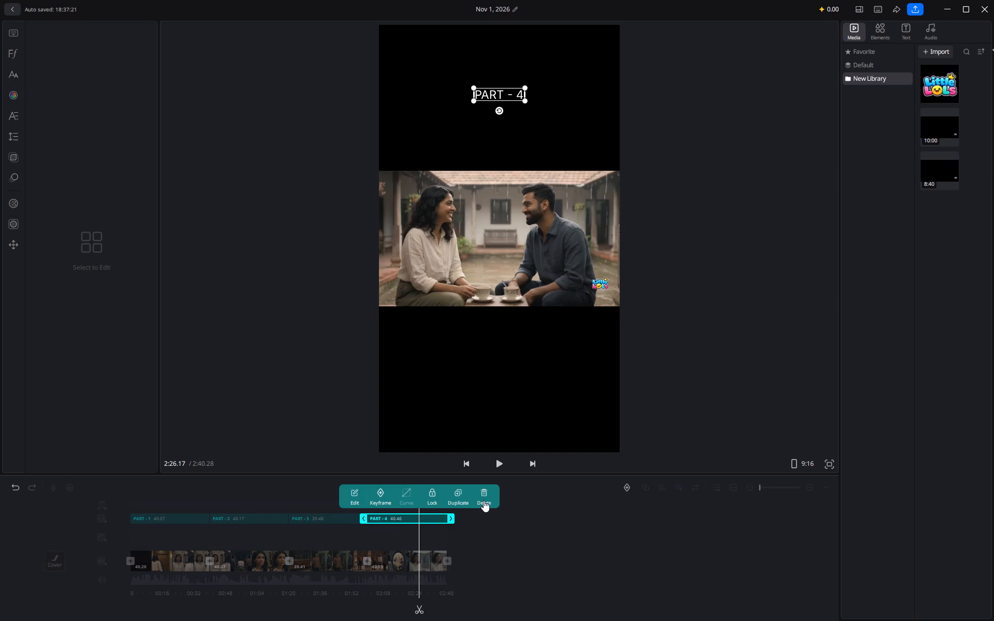
{"action": "left_click", "coordinate": [544, 557]}
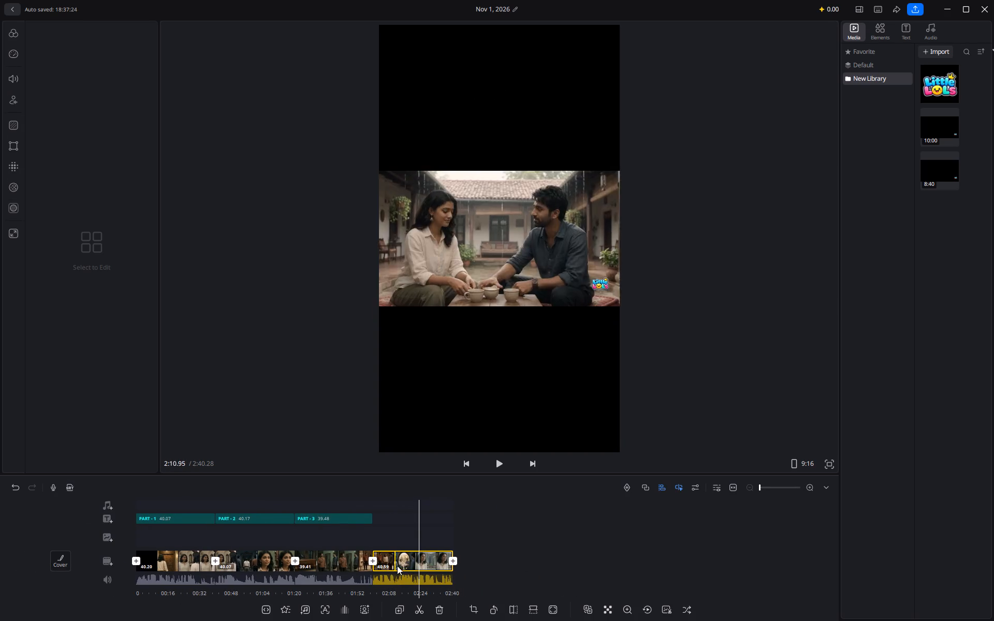
{"action": "left_click", "coordinate": [400, 565]}
{"action": "left_click", "coordinate": [479, 531]}
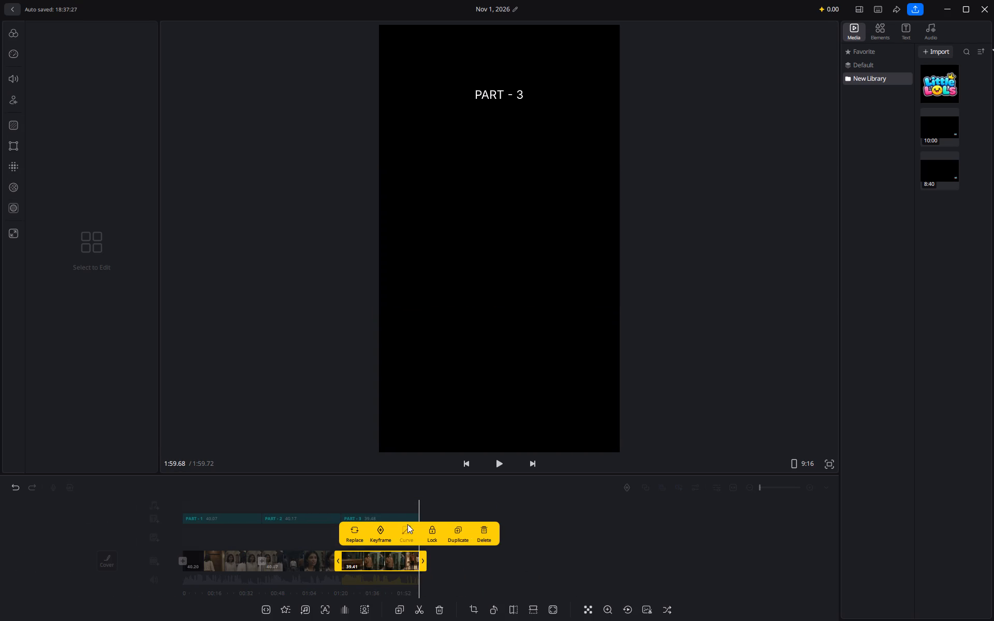
Delete the "PART - 3" title clip and the last video clip beneath it.
{"action": "left_click", "coordinate": [400, 516]}
{"action": "left_click", "coordinate": [418, 517]}
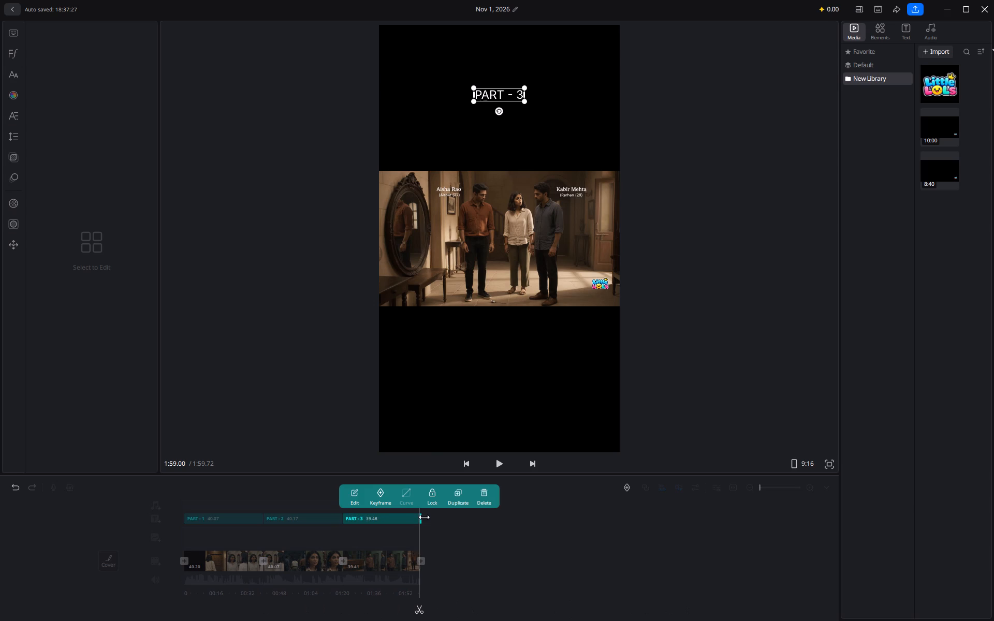
{"action": "left_click", "coordinate": [423, 516]}
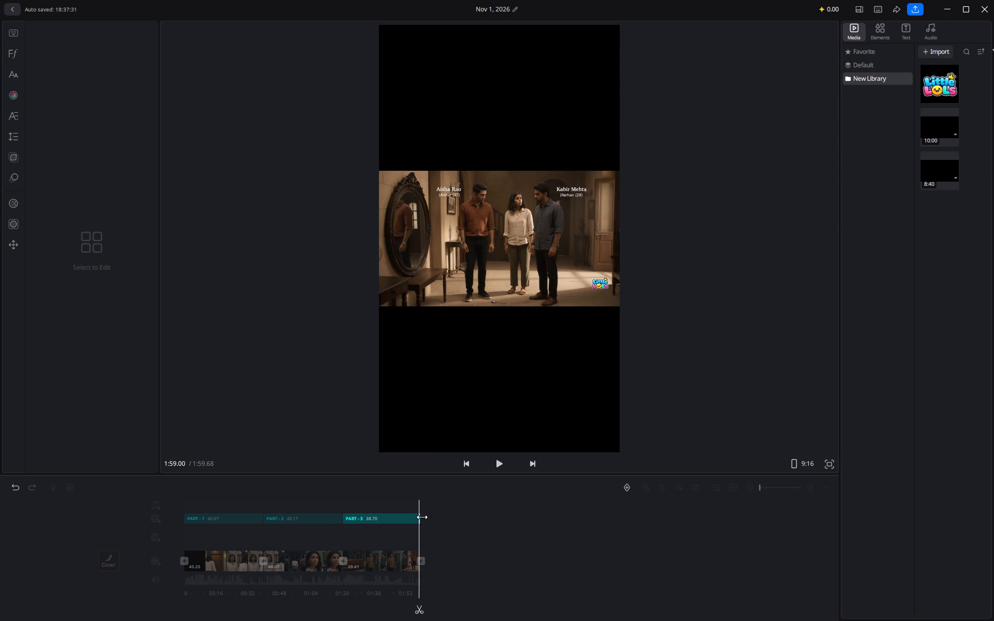
{"action": "left_click", "coordinate": [480, 498]}
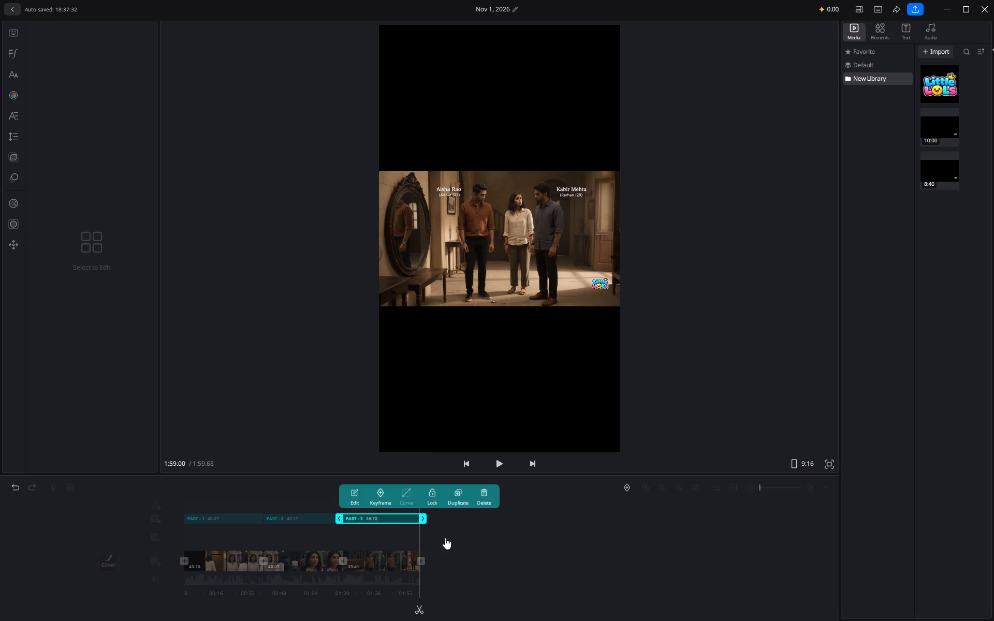
{"action": "left_click", "coordinate": [520, 559]}
{"action": "left_click", "coordinate": [418, 571]}
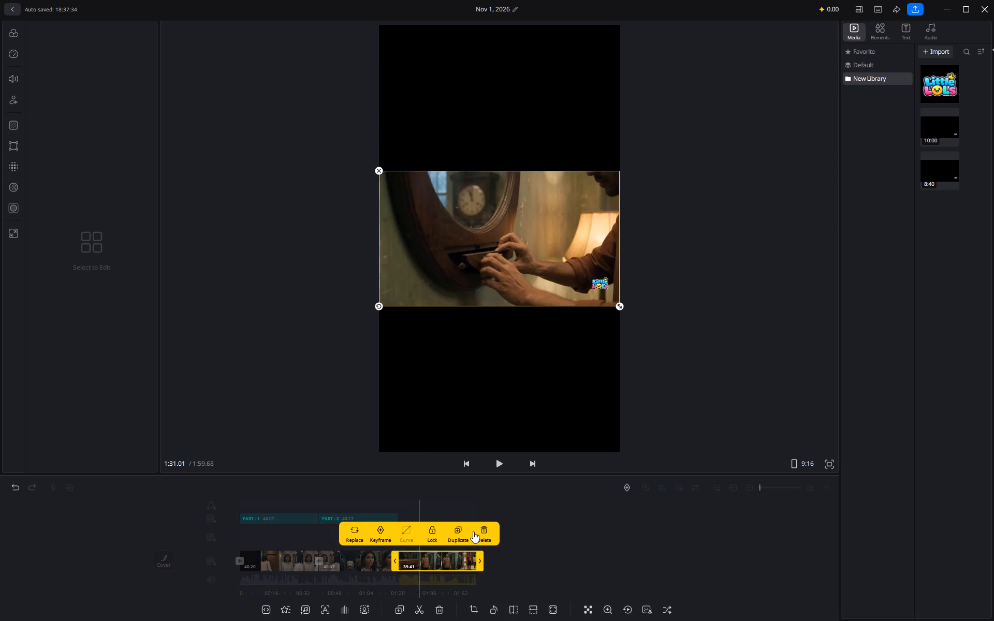
{"action": "left_click", "coordinate": [473, 531]}
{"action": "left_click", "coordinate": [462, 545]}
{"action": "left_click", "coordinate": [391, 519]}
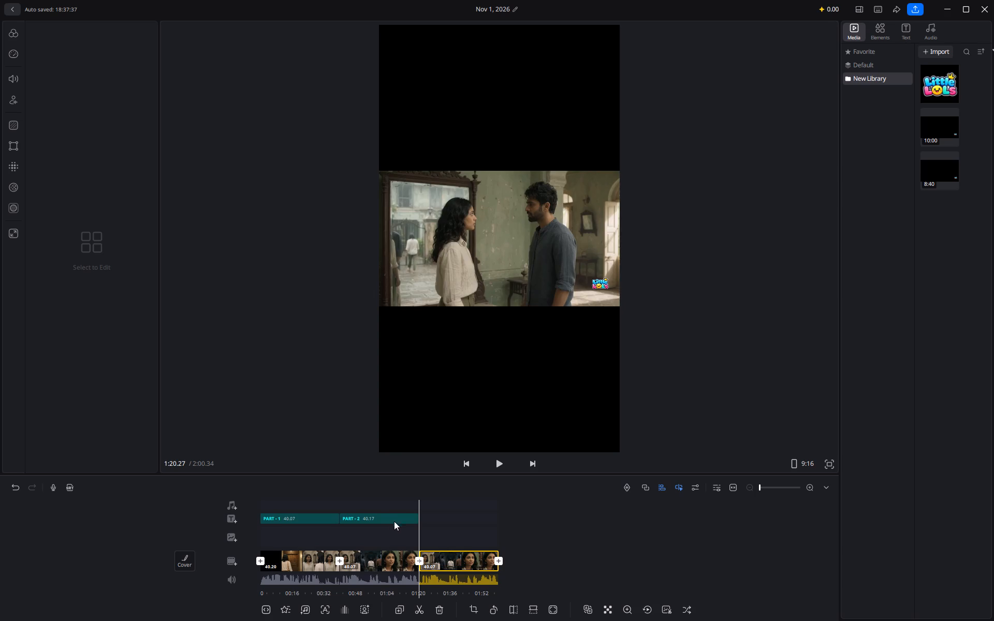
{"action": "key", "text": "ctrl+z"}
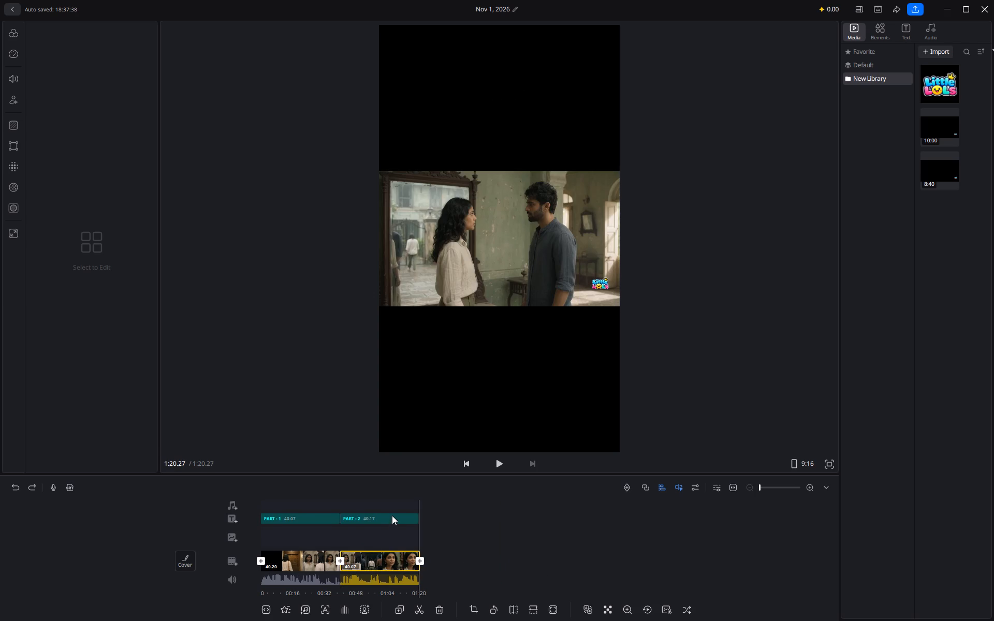
Delete the "PART - 2" title clip and the second video clip beneath it.
{"action": "left_click", "coordinate": [392, 515]}
{"action": "left_click", "coordinate": [480, 492]}
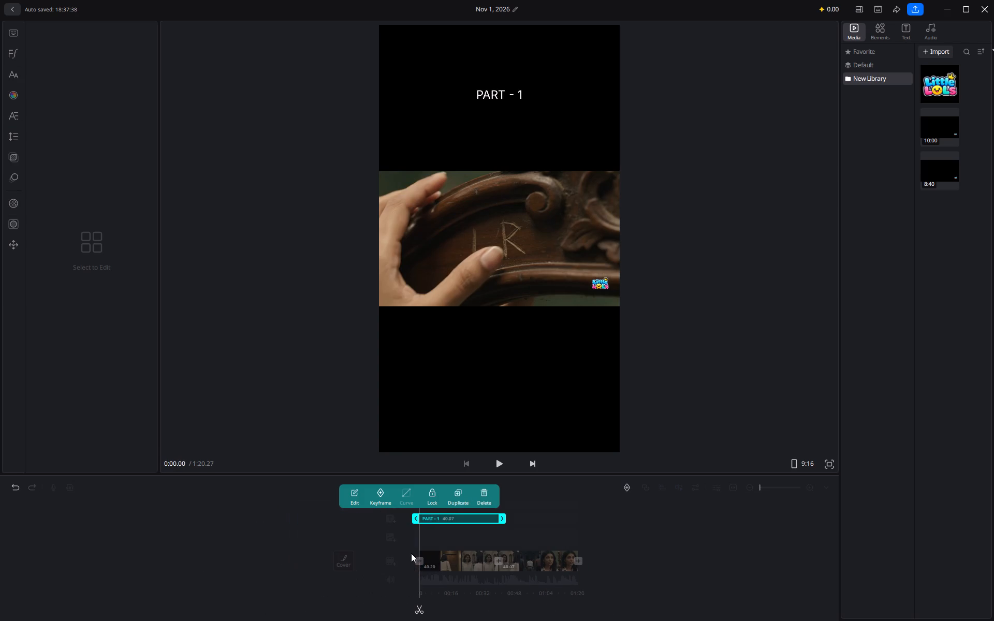
{"action": "left_click", "coordinate": [527, 561]}
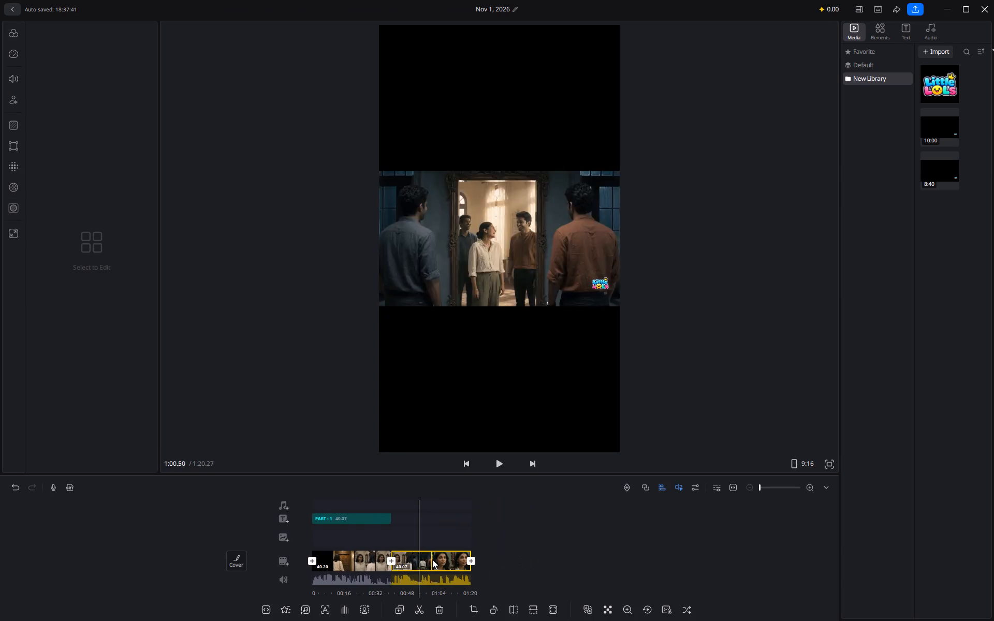
{"action": "left_click", "coordinate": [432, 559]}
{"action": "left_click", "coordinate": [480, 530]}
{"action": "left_click", "coordinate": [447, 546]}
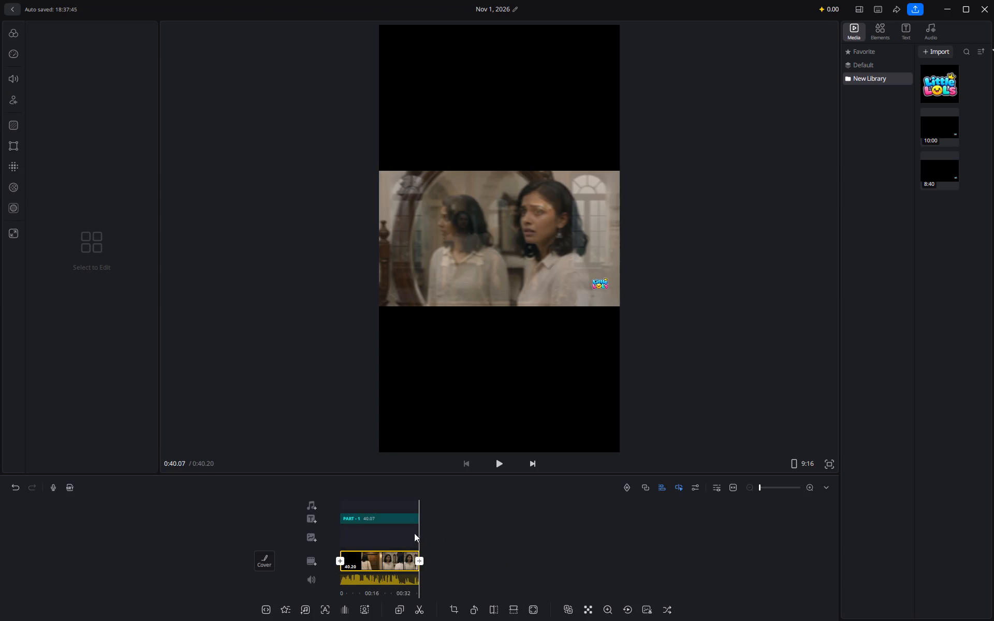
Stretch the "PART - 1" title clip to span the full 40.20-second video clip beneath it.
{"action": "left_click", "coordinate": [406, 521]}
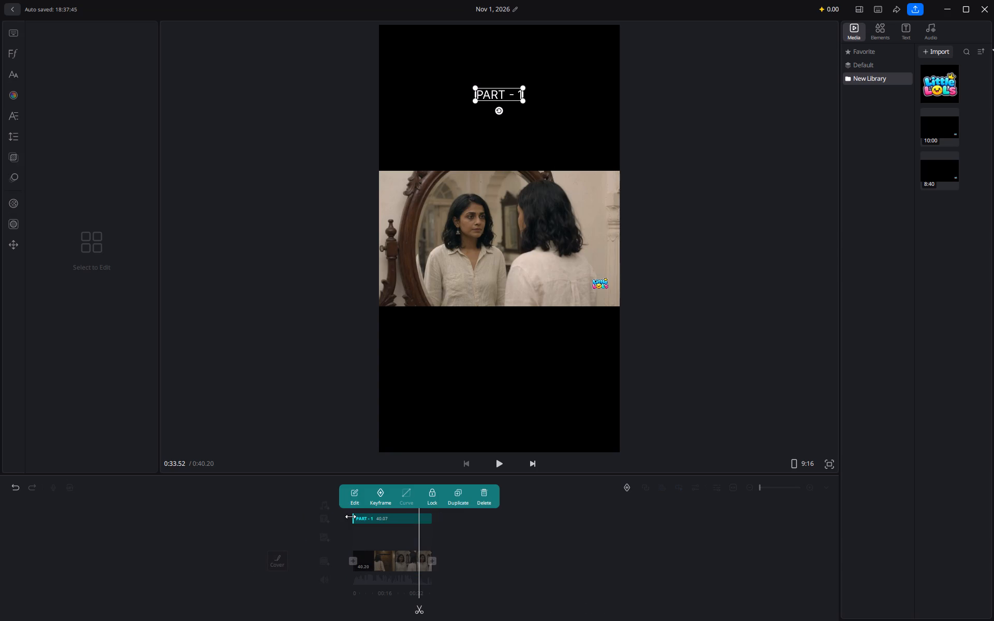
{"action": "left_click_drag", "start_coordinate": [350, 516], "coordinate": [335, 518]}
{"action": "left_click", "coordinate": [432, 519]}
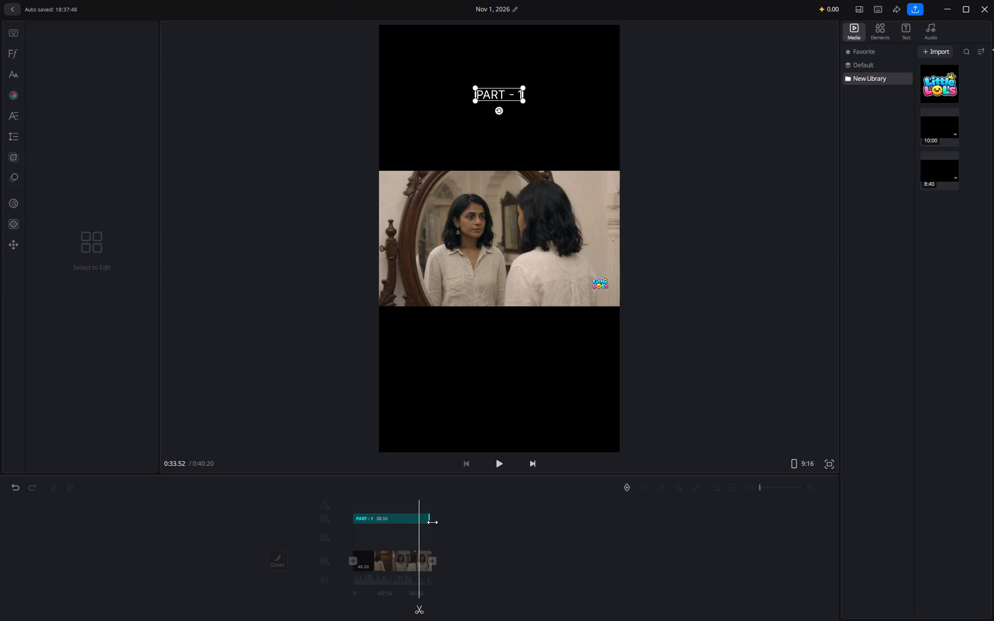
{"action": "left_click", "coordinate": [449, 543]}
{"action": "scroll", "coordinate": [438, 558], "scroll_direction": "up", "scroll_amount": 2, "text": "ctrl"}
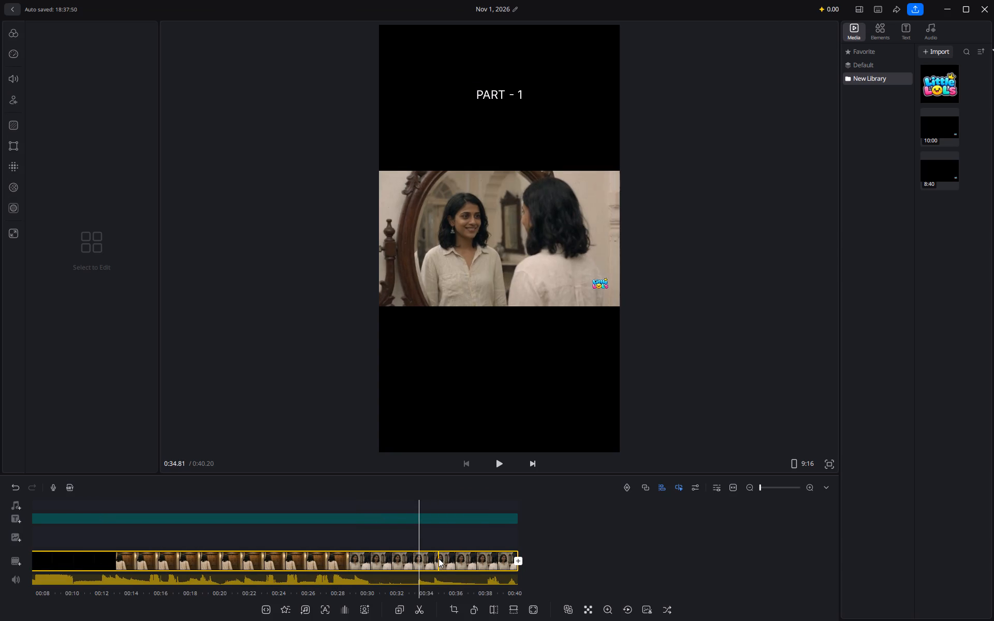
{"action": "left_click_drag", "start_coordinate": [563, 539], "coordinate": [834, 517]}
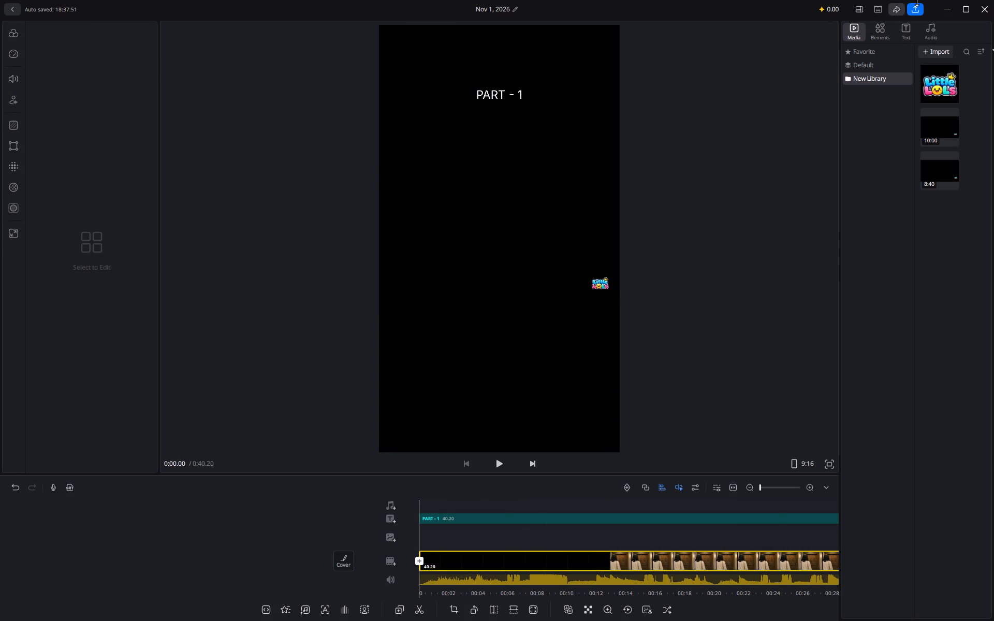
Export the "PART - 1" video with manual quality settings at 4K resolution.
{"action": "left_click", "coordinate": [919, 6]}
{"action": "double_click", "coordinate": [686, 253]}
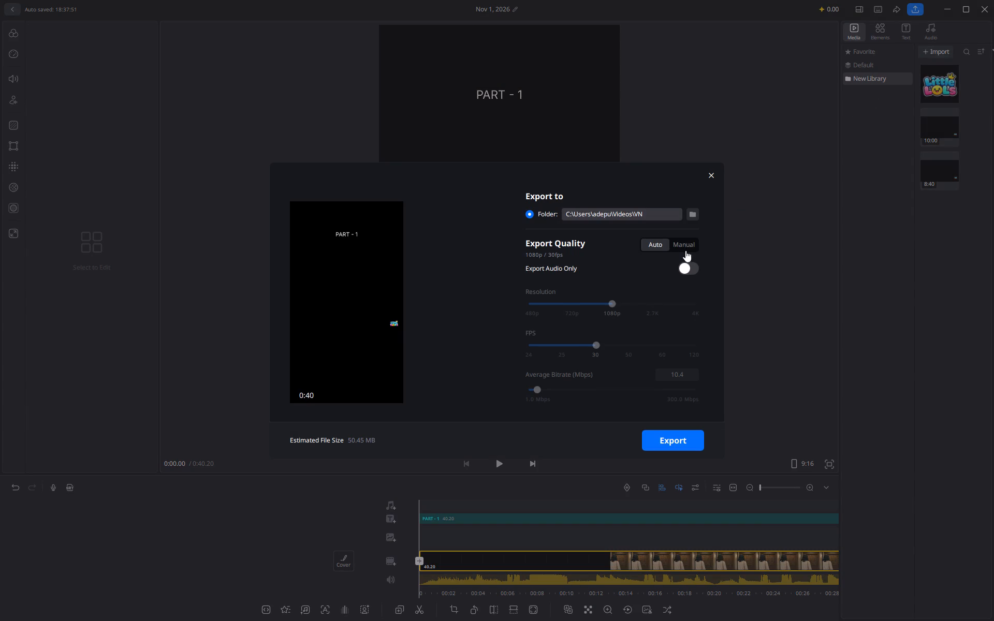
{"action": "left_click", "coordinate": [686, 302]}
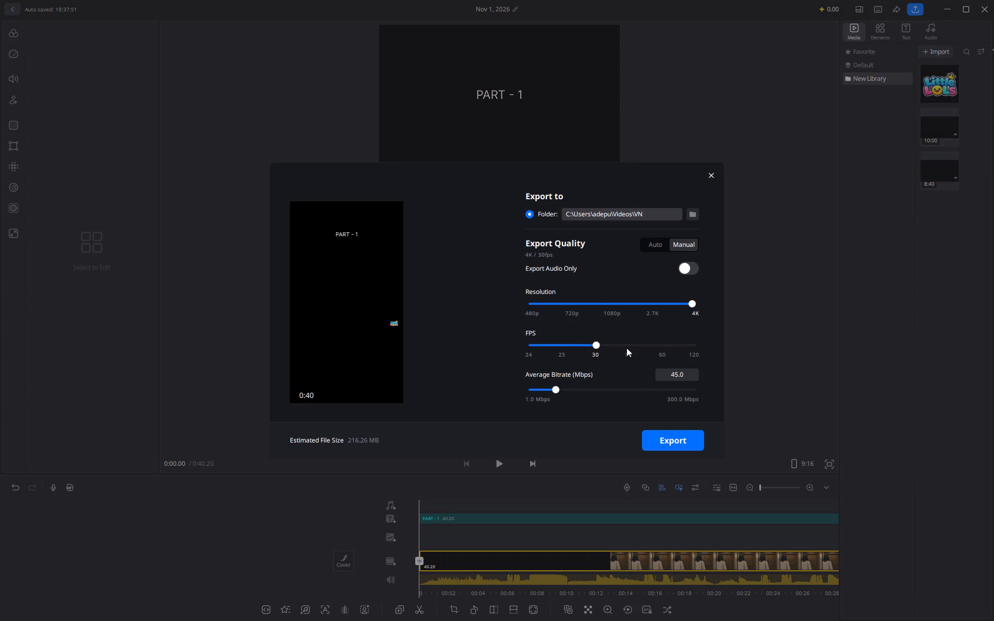
{"action": "left_click", "coordinate": [666, 438]}
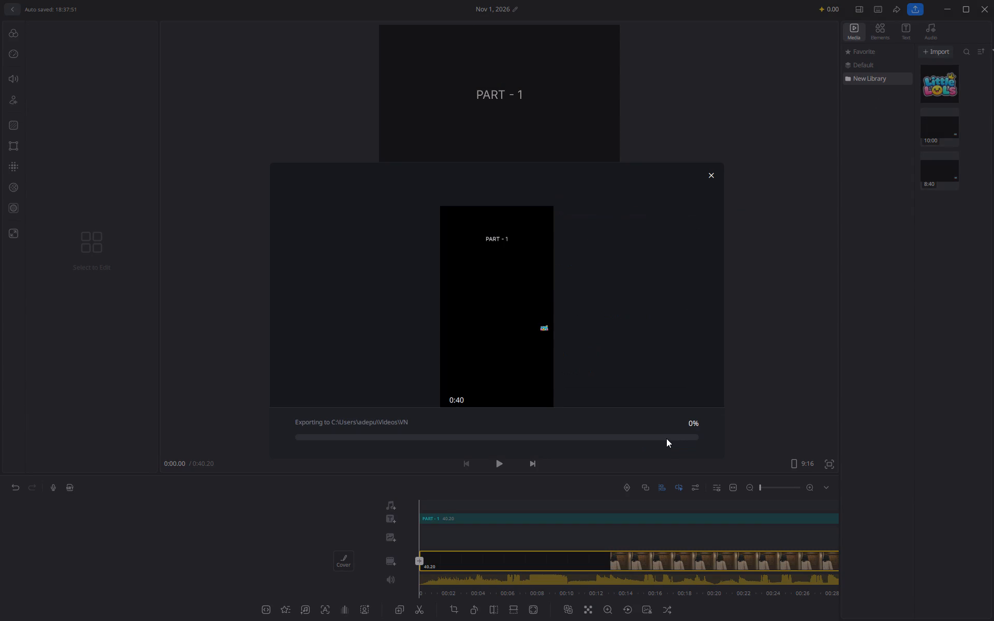
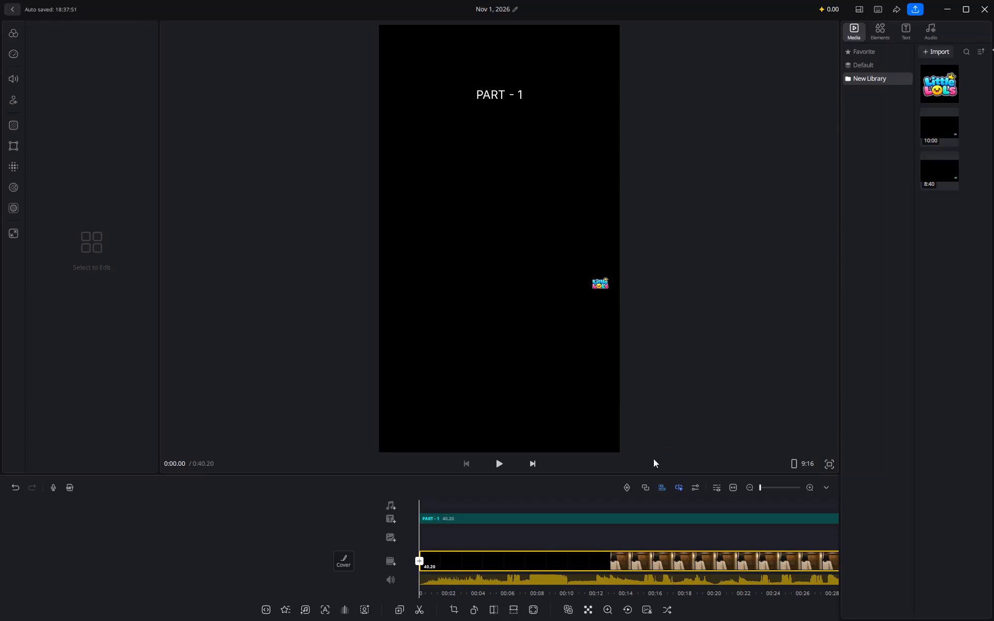
Undo the "PART - 1" title stretch and the deletions of the second video clip and the "PART - 2" title clip.
{"action": "scroll", "coordinate": [578, 576], "scroll_direction": "down", "scroll_amount": 8, "text": "ctrl"}
{"action": "scroll", "coordinate": [578, 574], "scroll_direction": "up", "scroll_amount": 1, "text": "ctrl"}
{"action": "scroll", "coordinate": [578, 574], "scroll_direction": "down", "scroll_amount": 14, "text": "ctrl"}
{"action": "scroll", "coordinate": [508, 533], "scroll_direction": "down", "scroll_amount": 4}
{"action": "scroll", "coordinate": [508, 535], "scroll_direction": "up", "scroll_amount": 1, "text": "ctrl"}
{"action": "scroll", "coordinate": [508, 535], "scroll_direction": "down", "scroll_amount": 1, "text": "ctrl"}
{"action": "scroll", "coordinate": [508, 535], "scroll_direction": "up", "scroll_amount": 2, "text": "ctrl"}
{"action": "scroll", "coordinate": [509, 536], "scroll_direction": "down", "scroll_amount": 6, "text": "ctrl"}
{"action": "scroll", "coordinate": [511, 542], "scroll_direction": "up", "scroll_amount": 1, "text": "ctrl"}
{"action": "scroll", "coordinate": [568, 527], "scroll_direction": "down", "scroll_amount": 3}
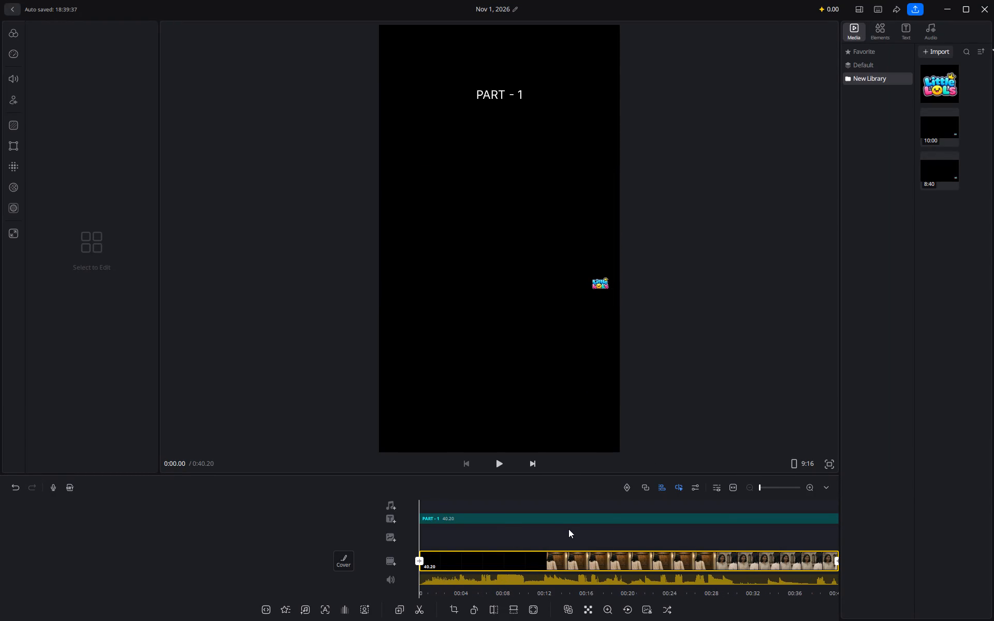
{"action": "scroll", "coordinate": [568, 529], "scroll_direction": "down", "scroll_amount": 11}
{"action": "left_click_drag", "start_coordinate": [582, 541], "coordinate": [358, 561]}
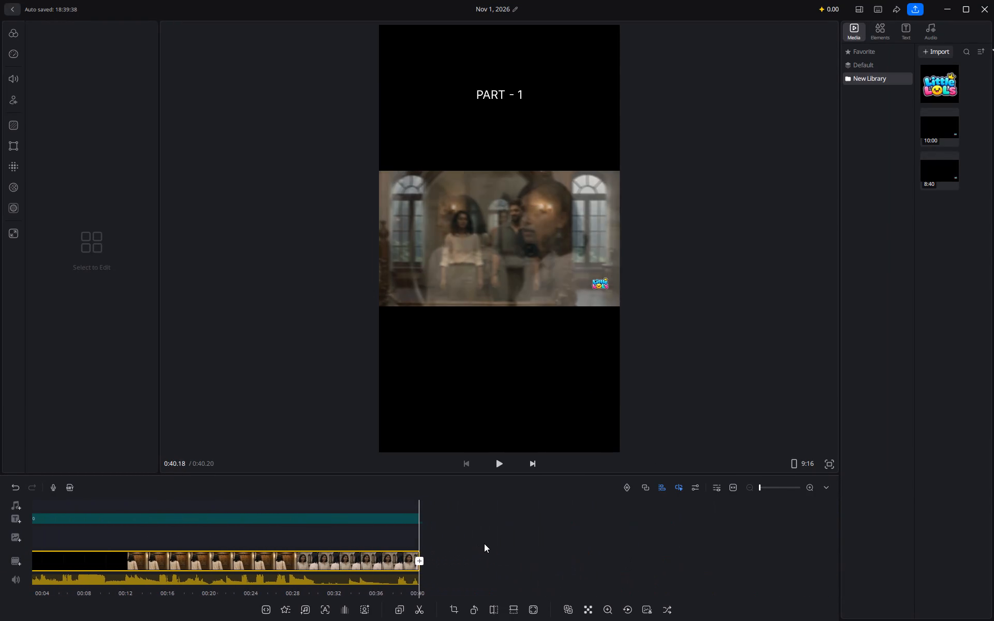
{"action": "key", "text": "ctrl+z"}
{"action": "key", "text": "ctrl+z"}
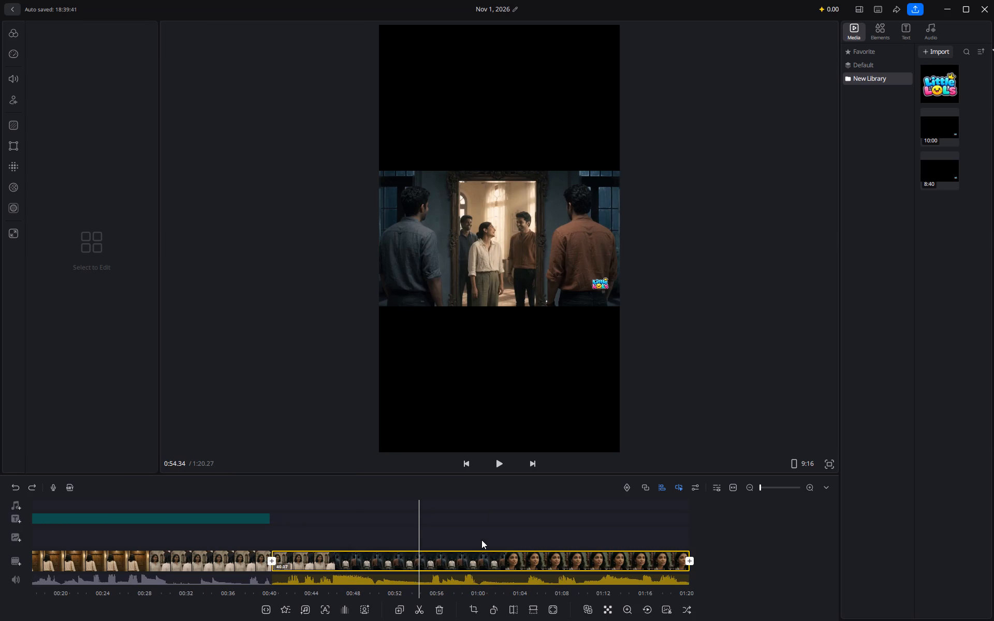
{"action": "key", "text": "ctrl+z"}
Delete the "PART - 1" title clip and the first video clip beneath it.
{"action": "left_click_drag", "start_coordinate": [329, 533], "coordinate": [427, 549]}
{"action": "double_click", "coordinate": [400, 519]}
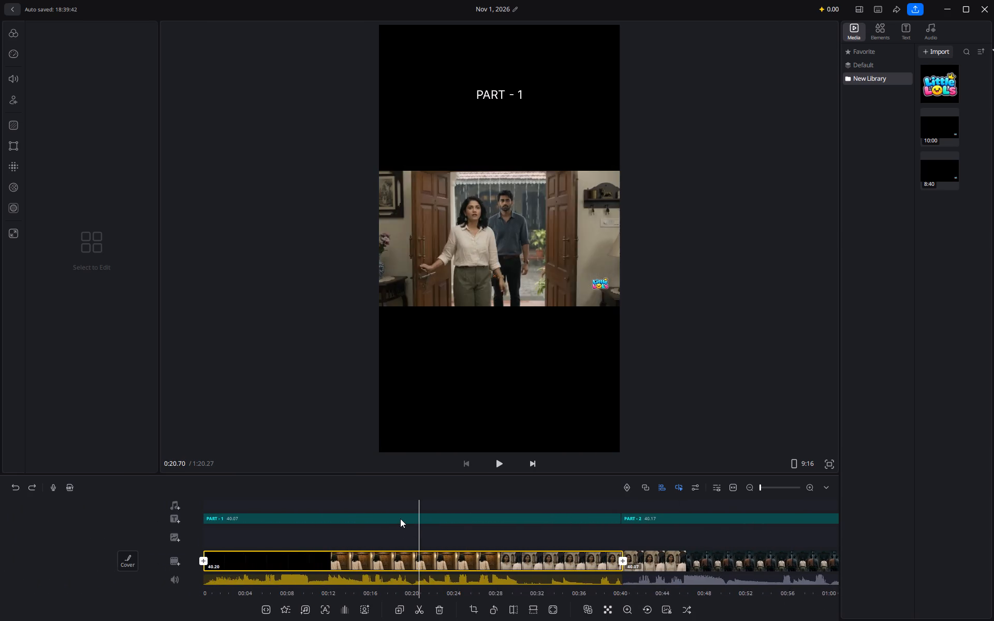
{"action": "left_click", "coordinate": [487, 494]}
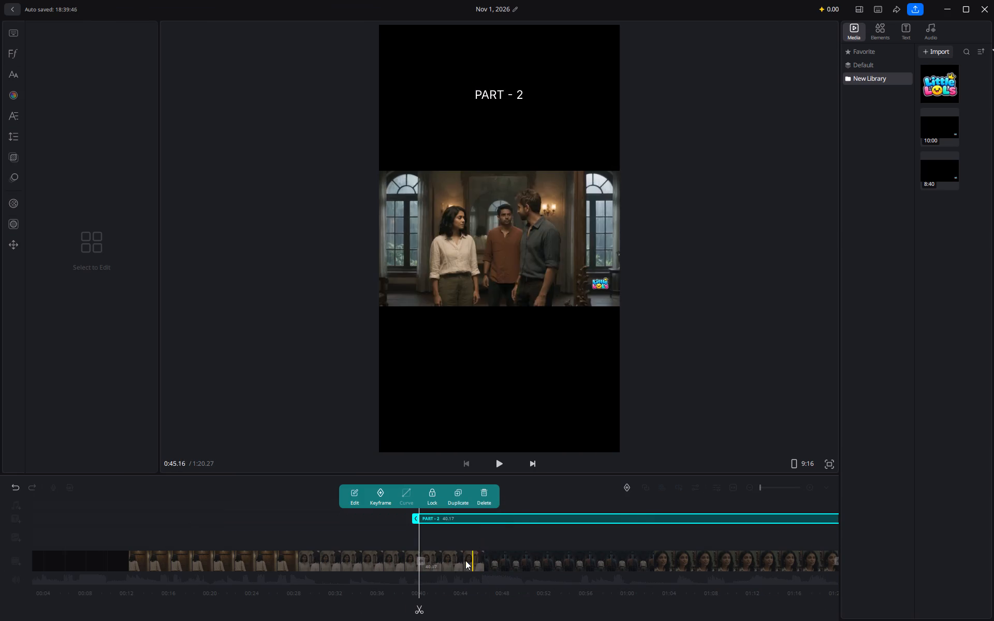
{"action": "left_click", "coordinate": [387, 558]}
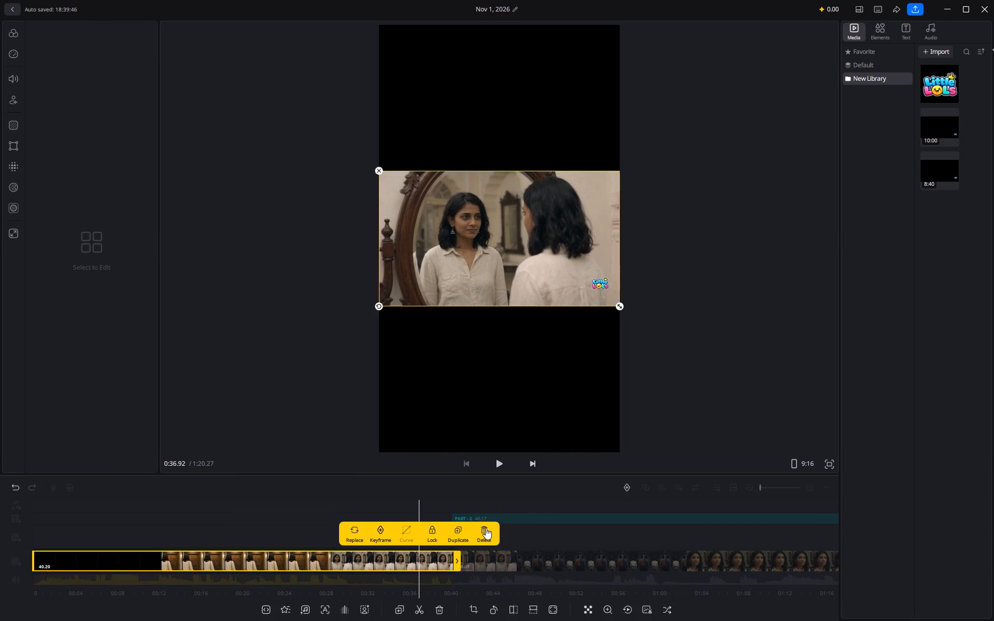
{"action": "left_click", "coordinate": [486, 528]}
{"action": "left_click", "coordinate": [316, 479]}
Adjust the ends of the "PART - 2" title clip to span the full 40.07-second video clip beneath it.
{"action": "left_click", "coordinate": [427, 514]}
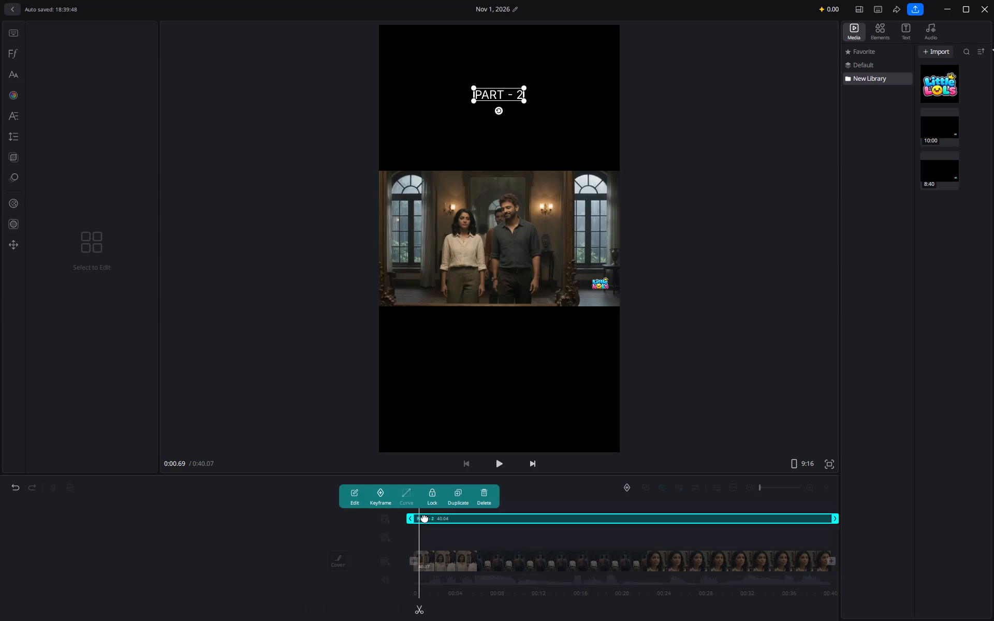
{"action": "left_click_drag", "start_coordinate": [408, 518], "coordinate": [387, 518]}
{"action": "left_click_drag", "start_coordinate": [644, 541], "coordinate": [522, 542]}
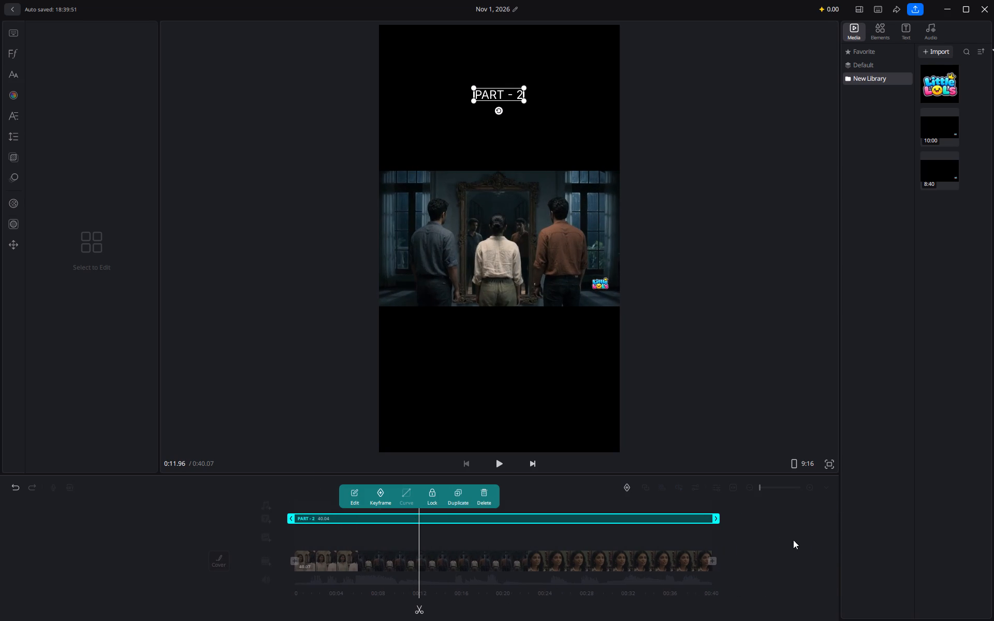
Export the "PART - 2" video at 4K resolution, 30 fps and a 45.0 Mbps average bitrate to the VN videos folder.
{"action": "left_click", "coordinate": [756, 540]}
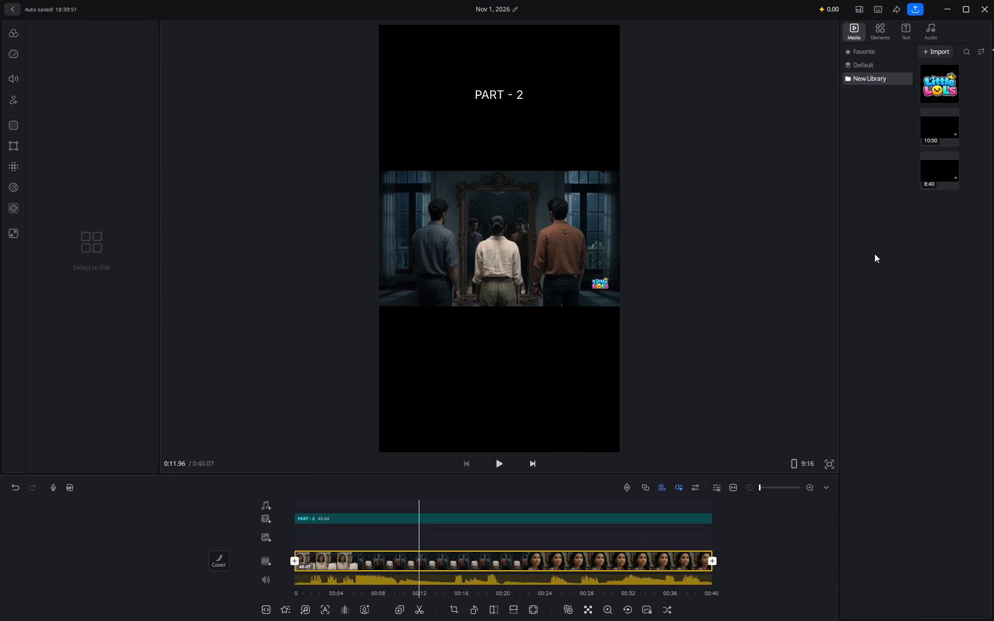
{"action": "left_click", "coordinate": [914, 9]}
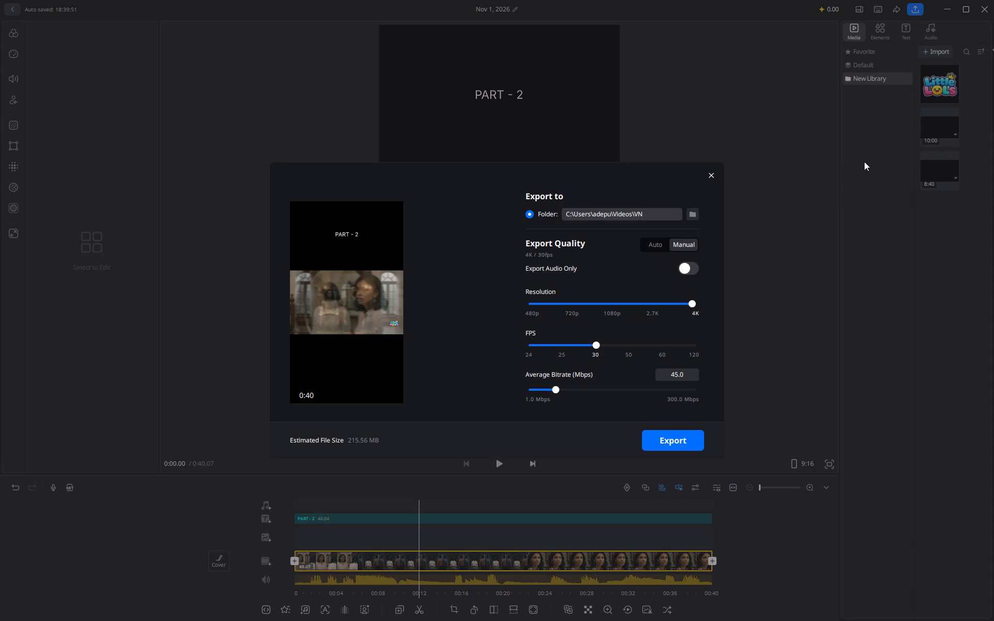
{"action": "left_click", "coordinate": [676, 441]}
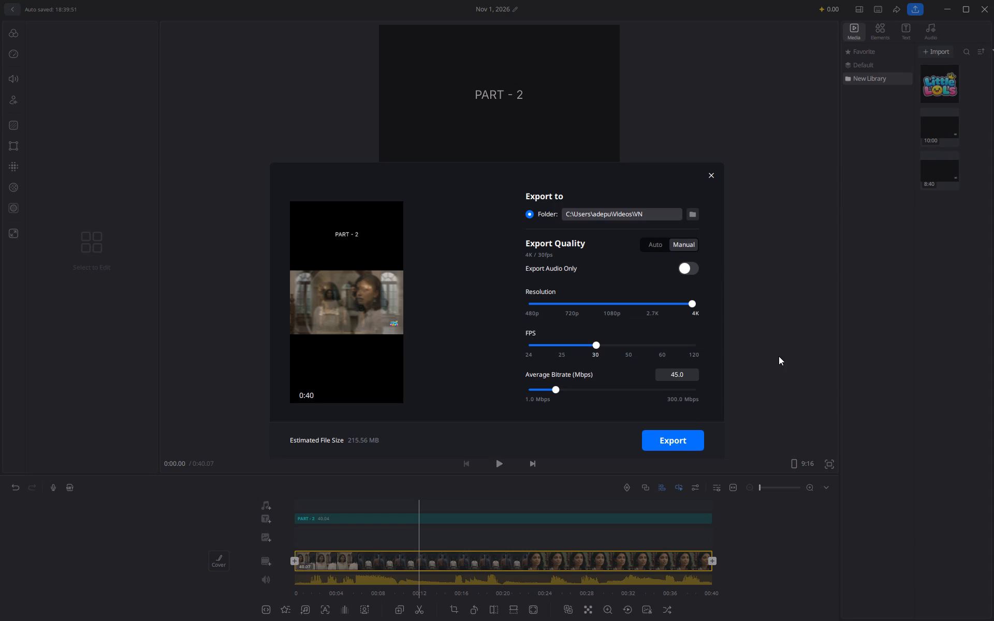
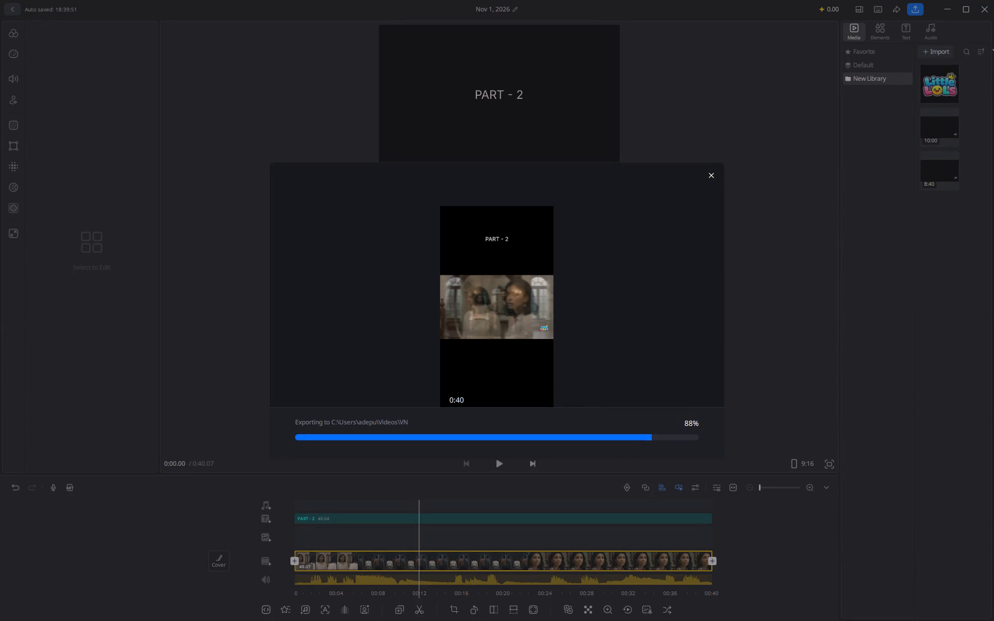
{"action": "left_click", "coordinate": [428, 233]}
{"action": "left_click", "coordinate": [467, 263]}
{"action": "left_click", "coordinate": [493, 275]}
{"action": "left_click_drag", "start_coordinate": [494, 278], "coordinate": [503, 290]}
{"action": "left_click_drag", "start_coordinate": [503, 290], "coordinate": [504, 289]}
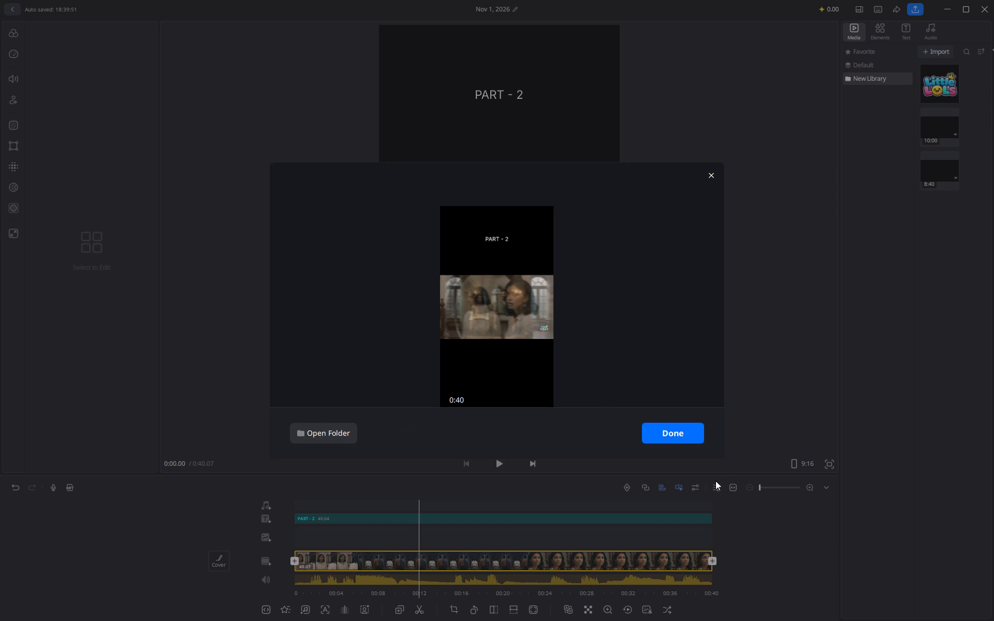
Close the finished export of the "PART - 2" video and return to the timeline.
{"action": "left_click", "coordinate": [686, 441]}
{"action": "left_click", "coordinate": [663, 397]}
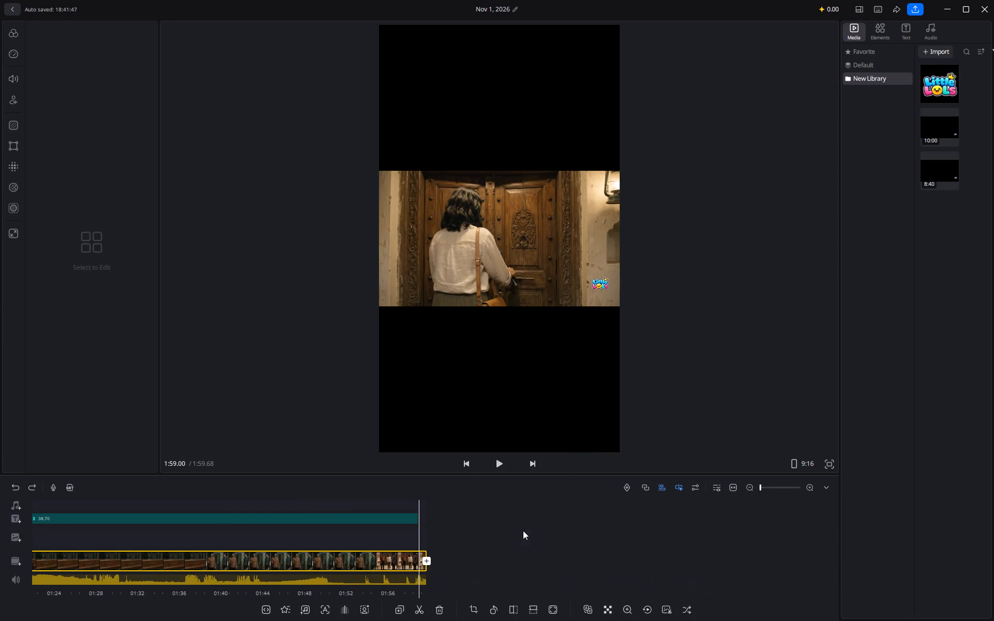
Delete the "PART - 2" title clip and the second video clip beneath it.
{"action": "left_click_drag", "start_coordinate": [465, 526], "coordinate": [511, 535]}
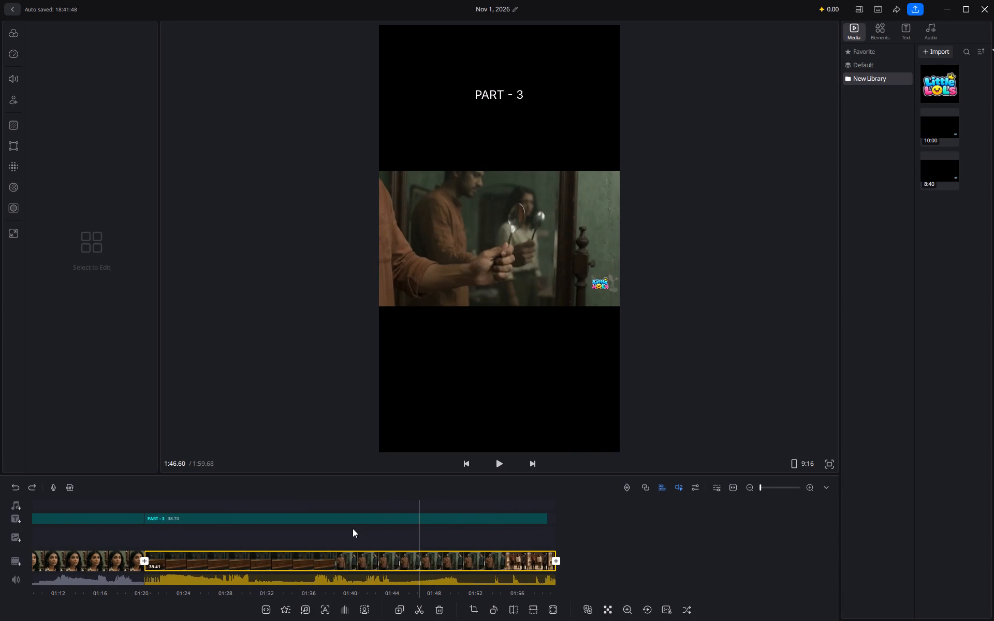
{"action": "left_click_drag", "start_coordinate": [359, 532], "coordinate": [562, 532]}
{"action": "left_click", "coordinate": [321, 517]}
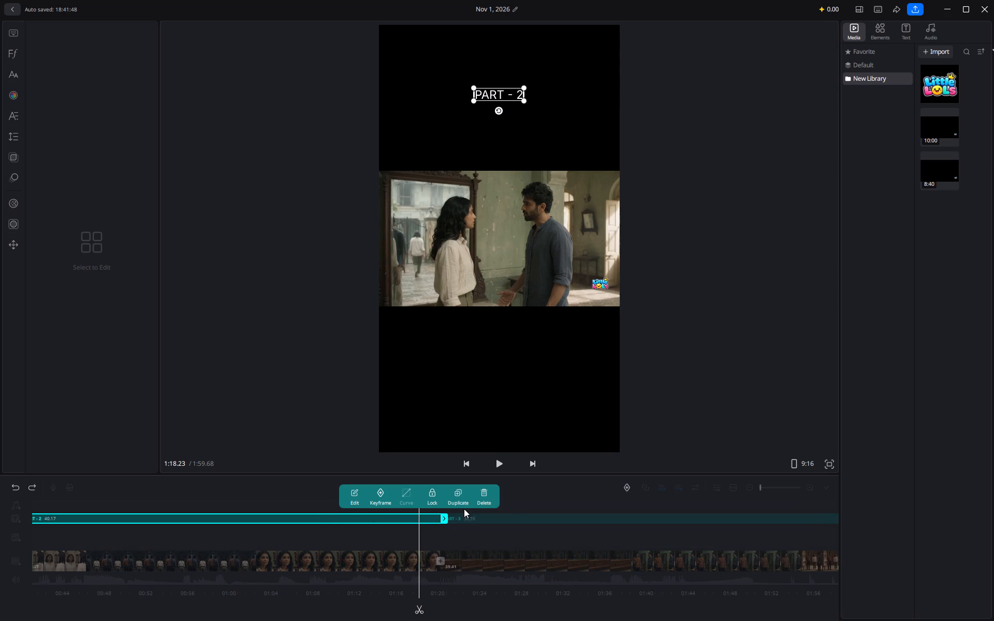
{"action": "left_click", "coordinate": [476, 500]}
{"action": "left_click", "coordinate": [382, 563]}
{"action": "left_click", "coordinate": [480, 527]}
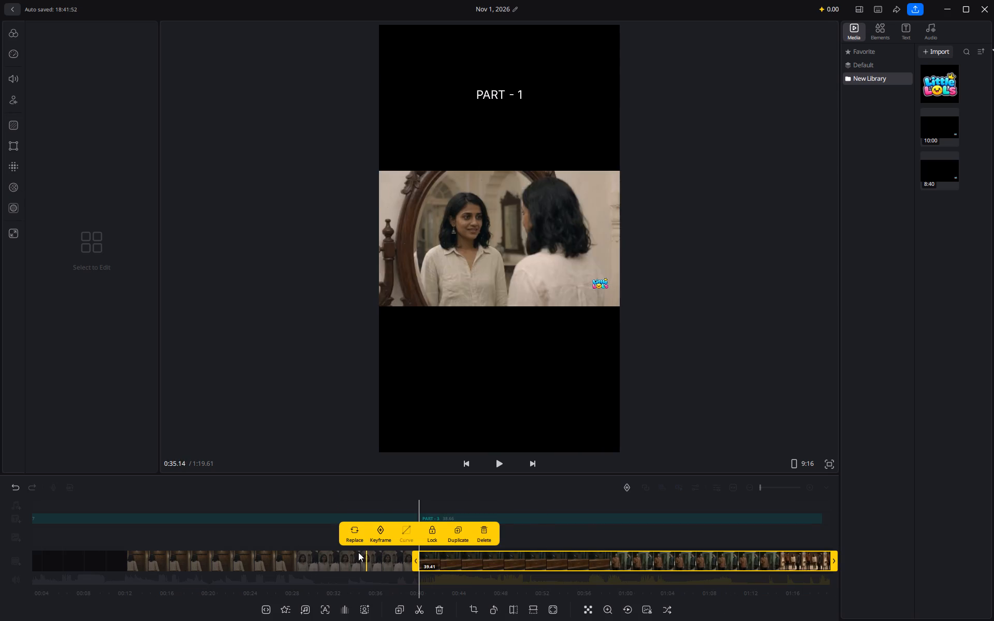
Delete the "PART - 1" title clip and the first video clip beneath it.
{"action": "left_click", "coordinate": [334, 556]}
{"action": "left_click", "coordinate": [457, 515]}
{"action": "left_click", "coordinate": [483, 500]}
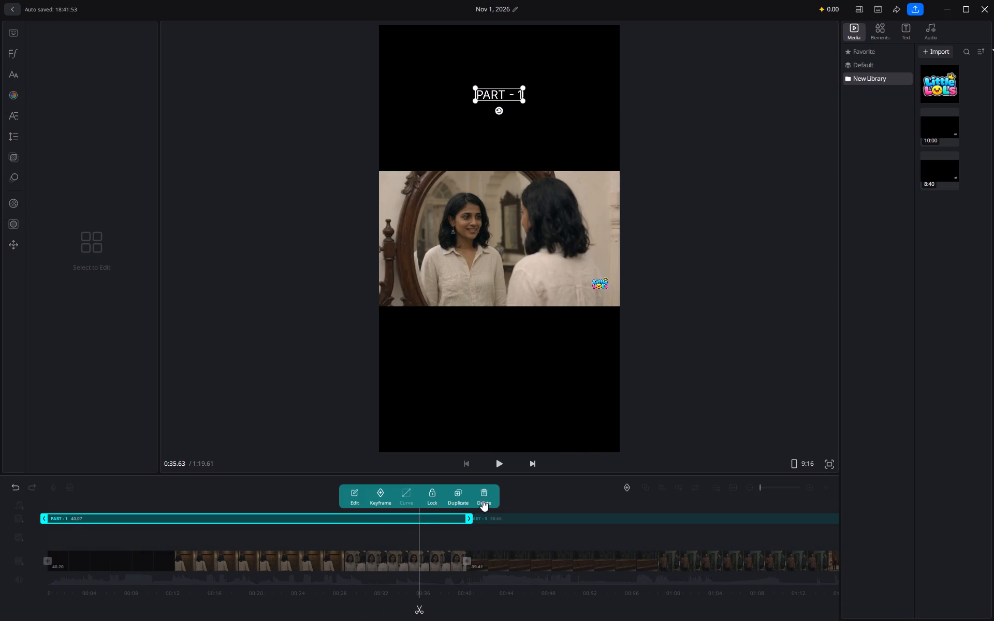
{"action": "left_click", "coordinate": [382, 557]}
{"action": "left_click", "coordinate": [415, 555]}
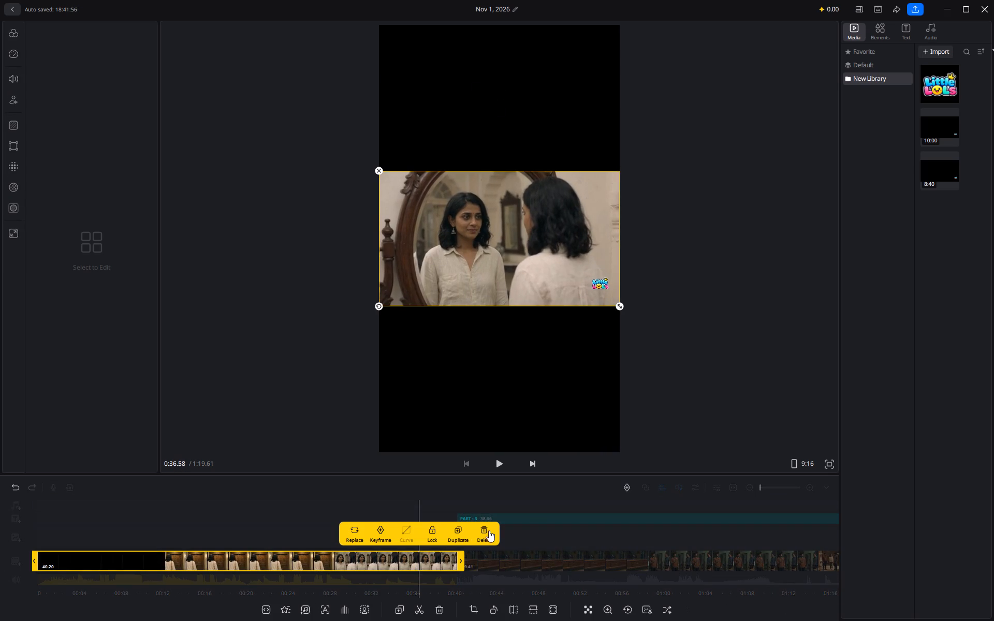
{"action": "left_click", "coordinate": [481, 536]}
{"action": "left_click", "coordinate": [285, 501]}
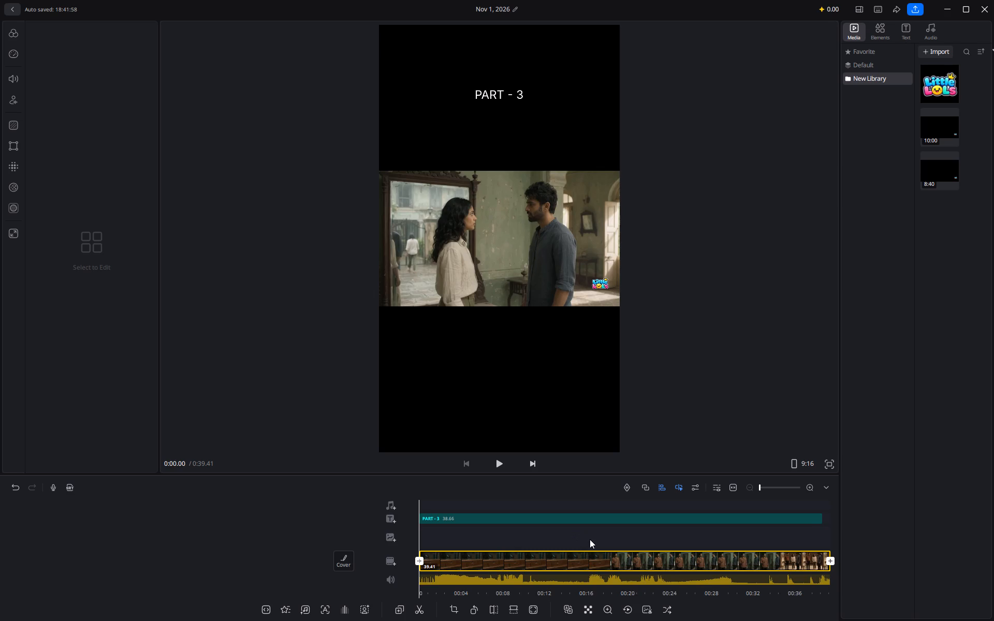
Extend the end of the "PART - 3" title clip to 39.41 seconds to match the video clip beneath it.
{"action": "left_click_drag", "start_coordinate": [590, 539], "coordinate": [472, 529]}
{"action": "left_click", "coordinate": [652, 520]}
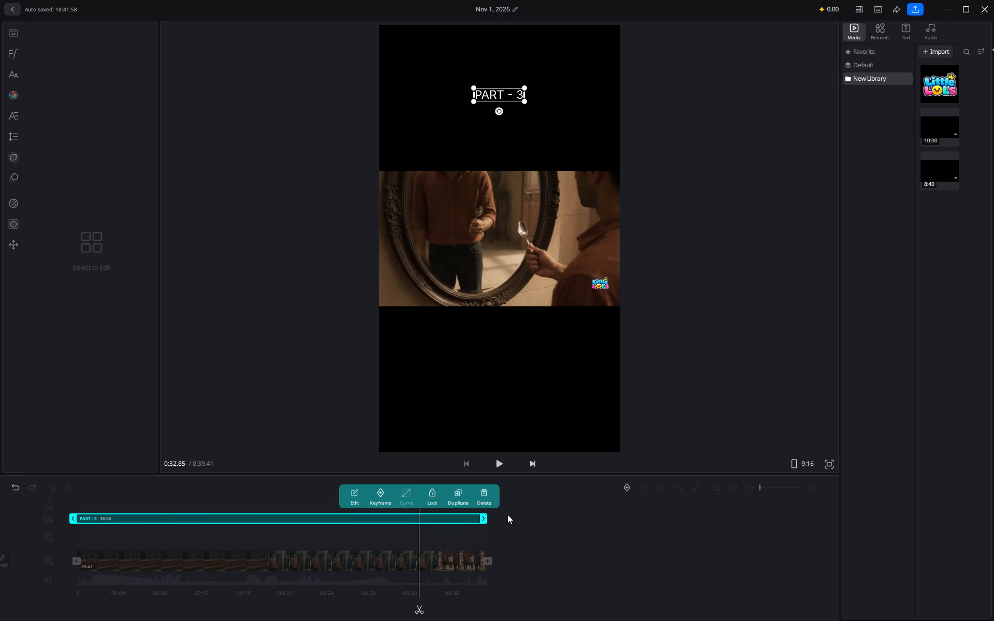
{"action": "left_click_drag", "start_coordinate": [480, 514], "coordinate": [489, 516]}
Export the "PART - 3" video at 4K and 30 fps to the VN videos folder.
{"action": "left_click_drag", "start_coordinate": [400, 536], "coordinate": [509, 536]}
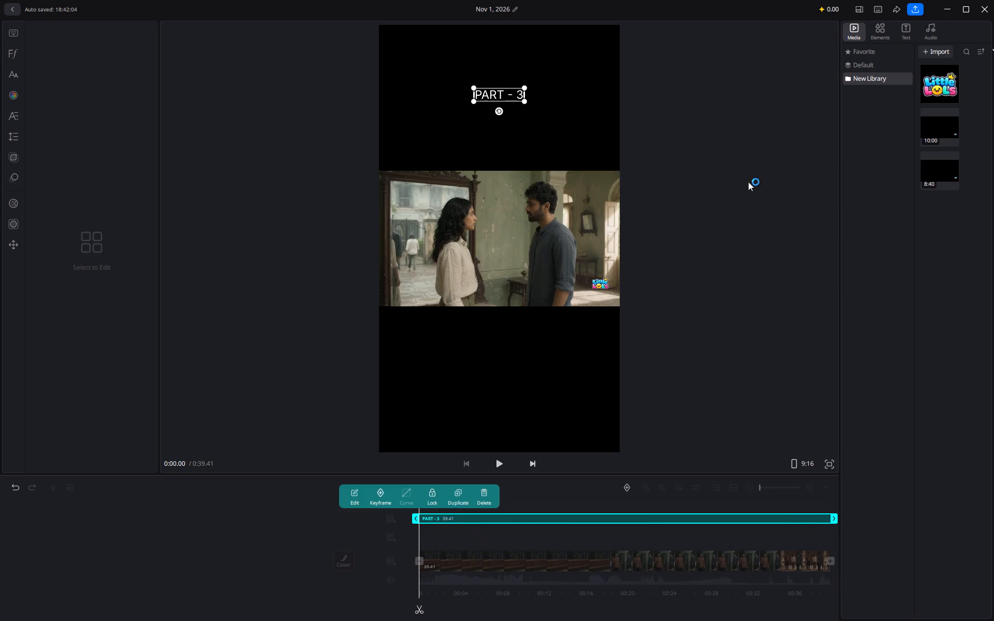
{"action": "left_click", "coordinate": [915, 10]}
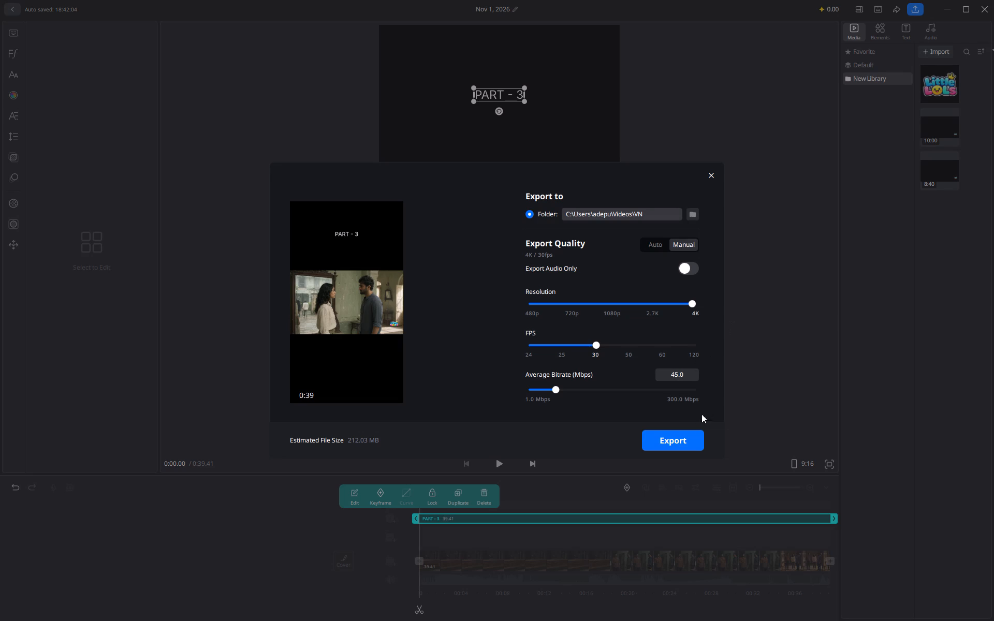
{"action": "left_click", "coordinate": [684, 435]}
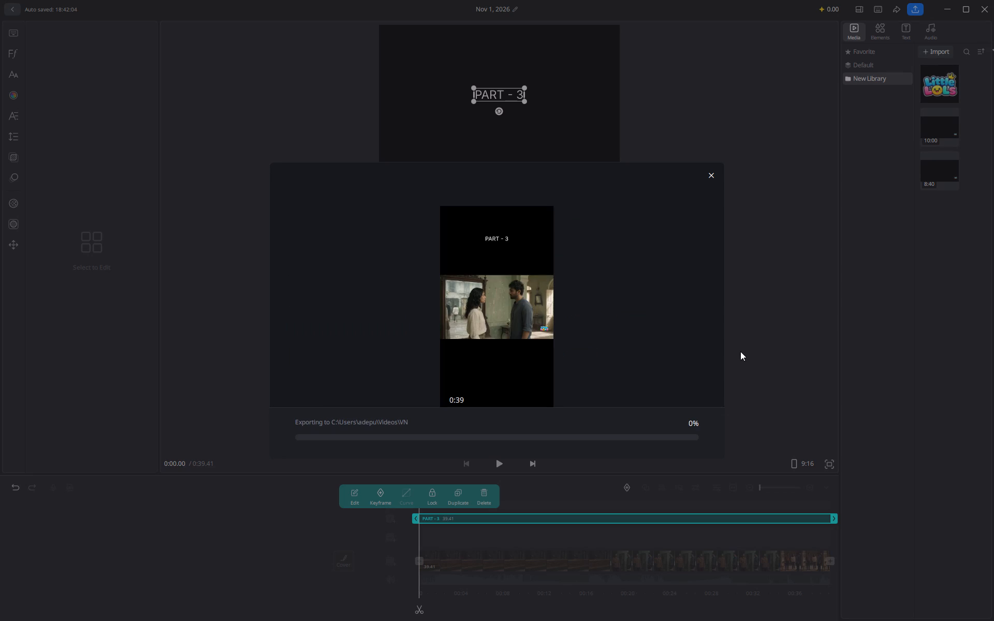
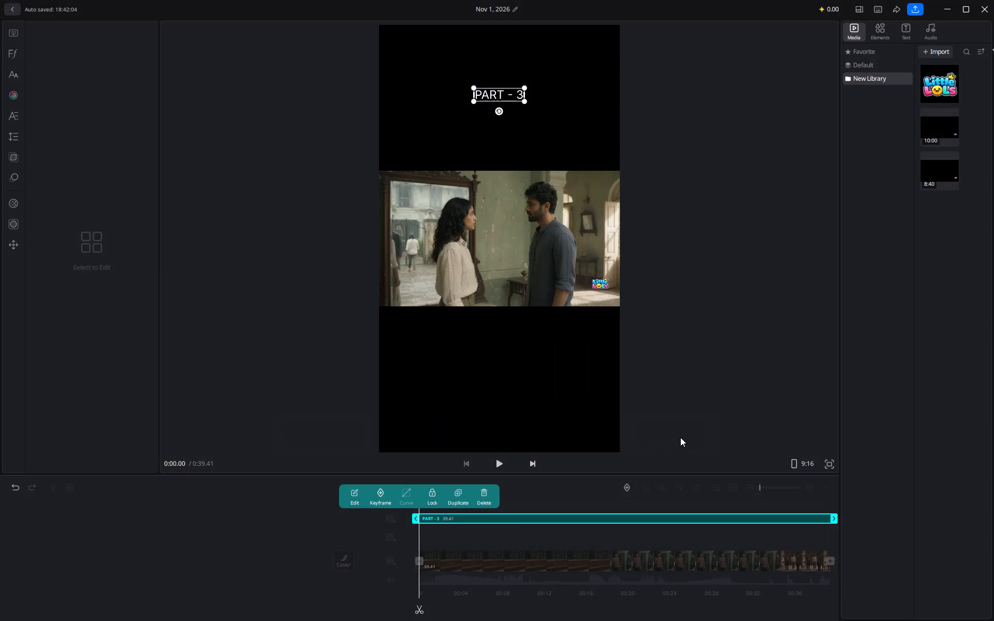
Undo the title extension and the clip deletions until the "PART - 1" through "PART - 4" titles and their video clips are restored.
{"action": "key", "text": "ctrl+z"}
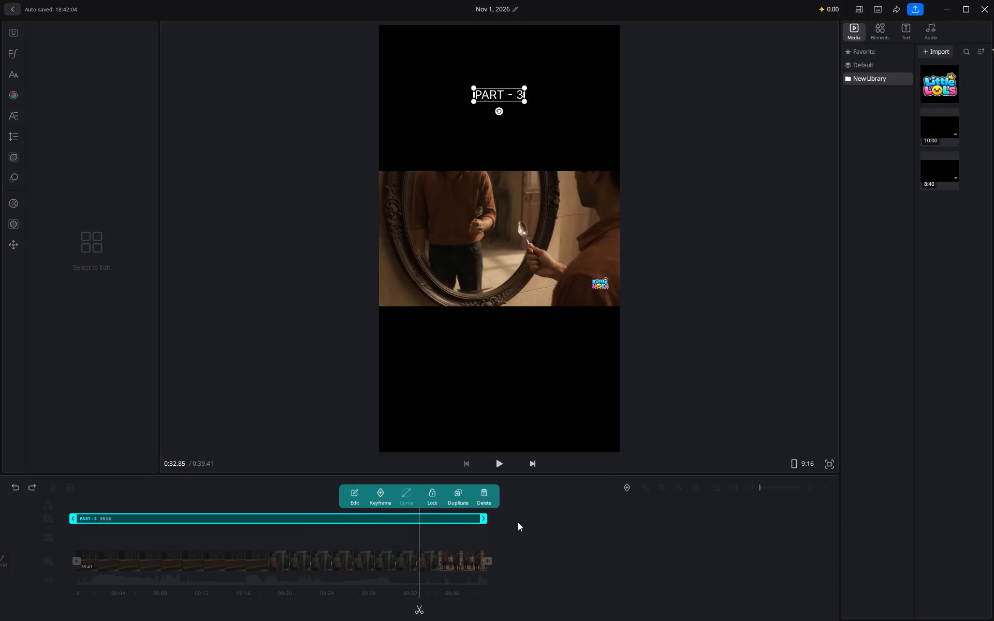
{"action": "key", "text": "ctrl+z"}
{"action": "key", "text": "ctrl+z"}
{"action": "key", "text": "ctrl+z"}
{"action": "key", "text": "ctrl+z"}
{"action": "key", "text": "ctrl+z"}
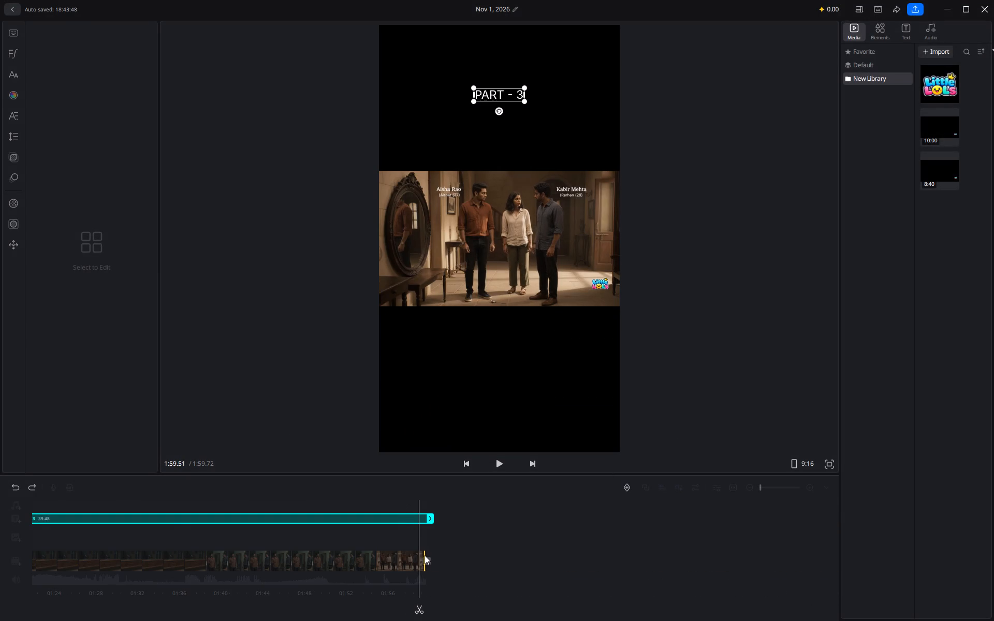
{"action": "key", "text": "ctrl+z"}
{"action": "key", "text": "ctrl+z"}
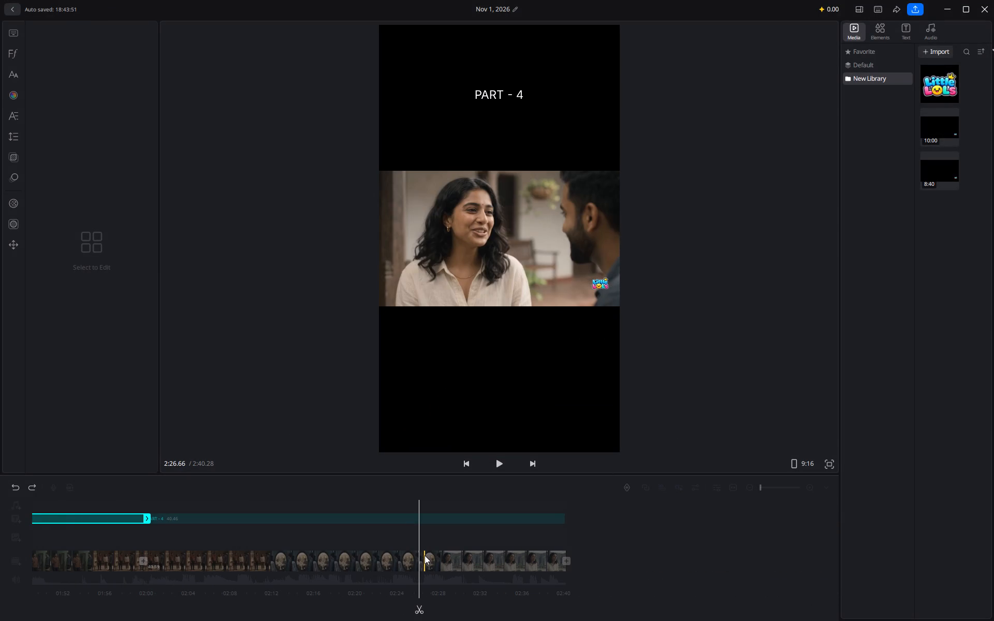
Delete the "PART - 3" title clip and the third video clip beneath it.
{"action": "left_click_drag", "start_coordinate": [589, 534], "coordinate": [826, 543]}
{"action": "left_click", "coordinate": [311, 519]}
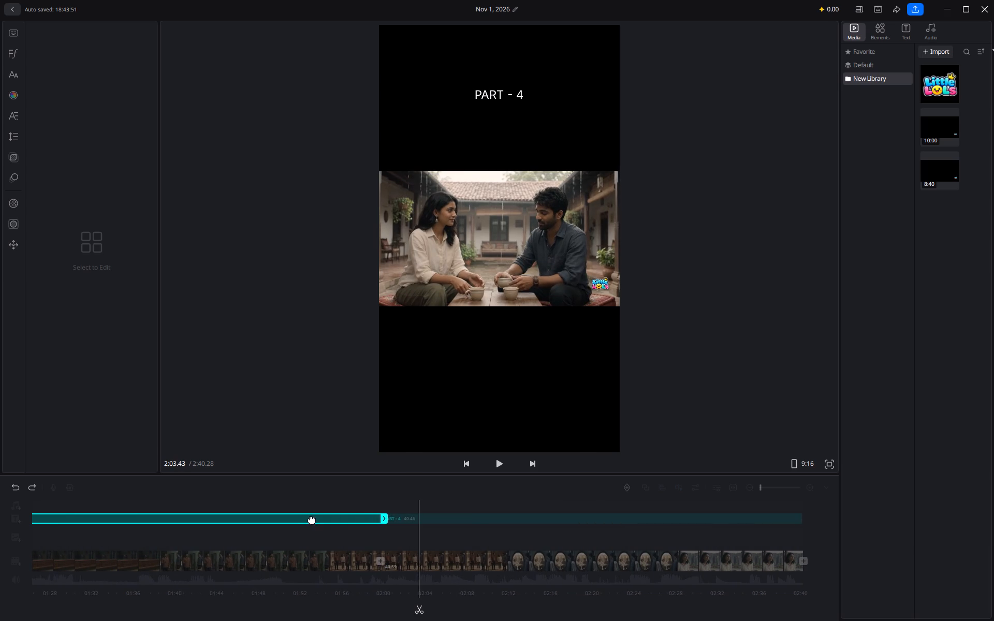
{"action": "left_click", "coordinate": [408, 516]}
{"action": "right_click", "coordinate": [409, 516]}
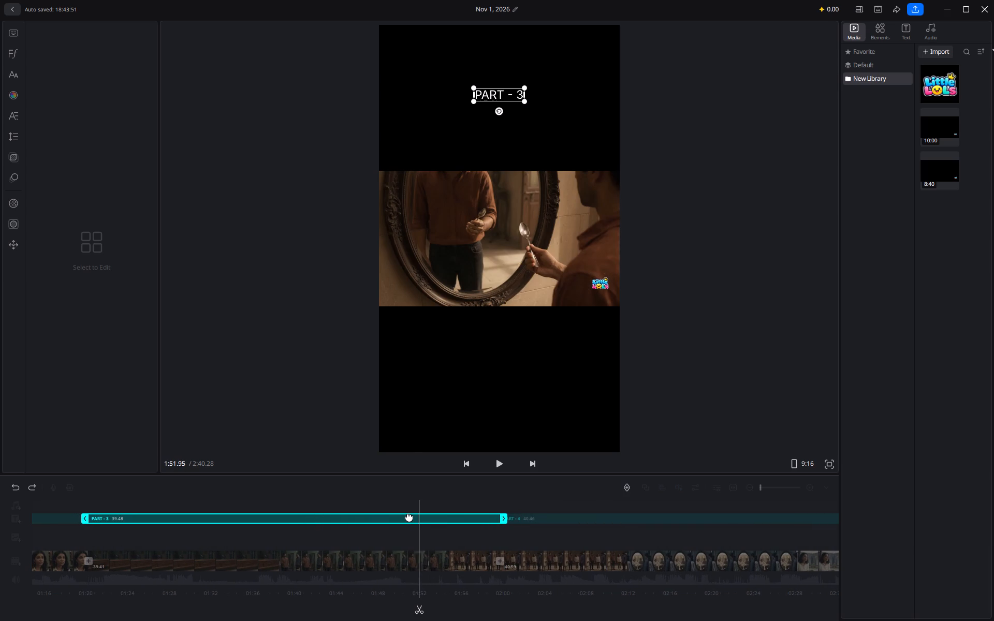
{"action": "left_click", "coordinate": [409, 516]}
{"action": "left_click", "coordinate": [435, 546]}
{"action": "left_click", "coordinate": [425, 528]}
{"action": "left_click", "coordinate": [425, 520]}
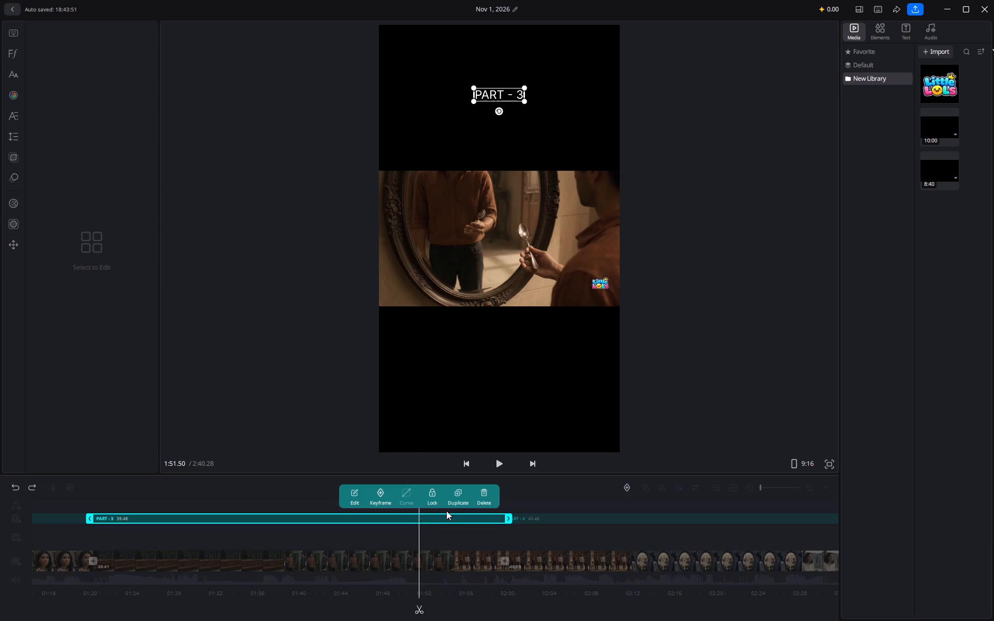
{"action": "left_click", "coordinate": [487, 493]}
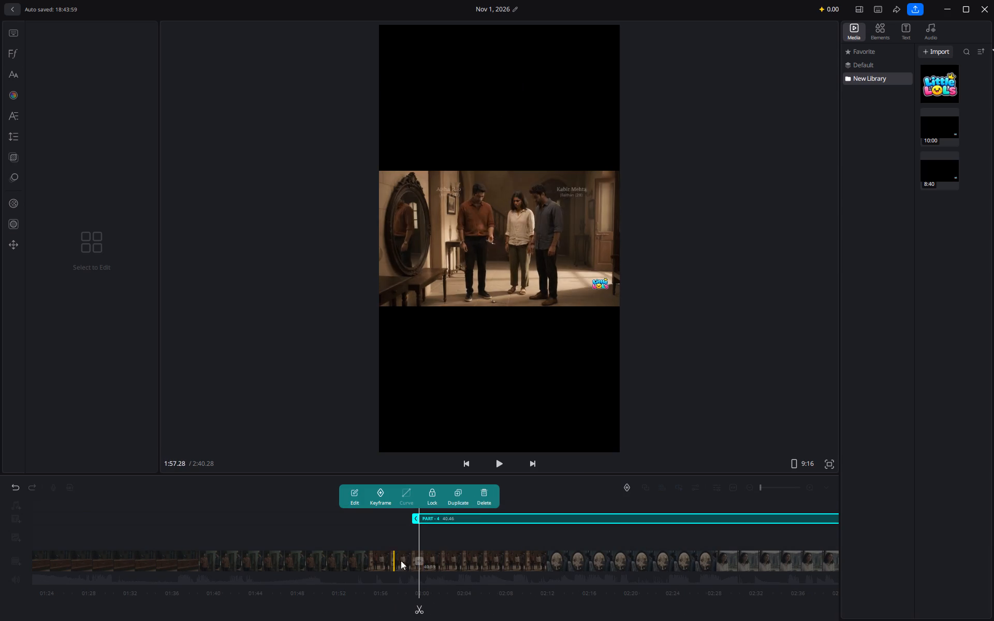
{"action": "left_click", "coordinate": [361, 557]}
{"action": "left_click", "coordinate": [413, 560]}
{"action": "left_click", "coordinate": [486, 531]}
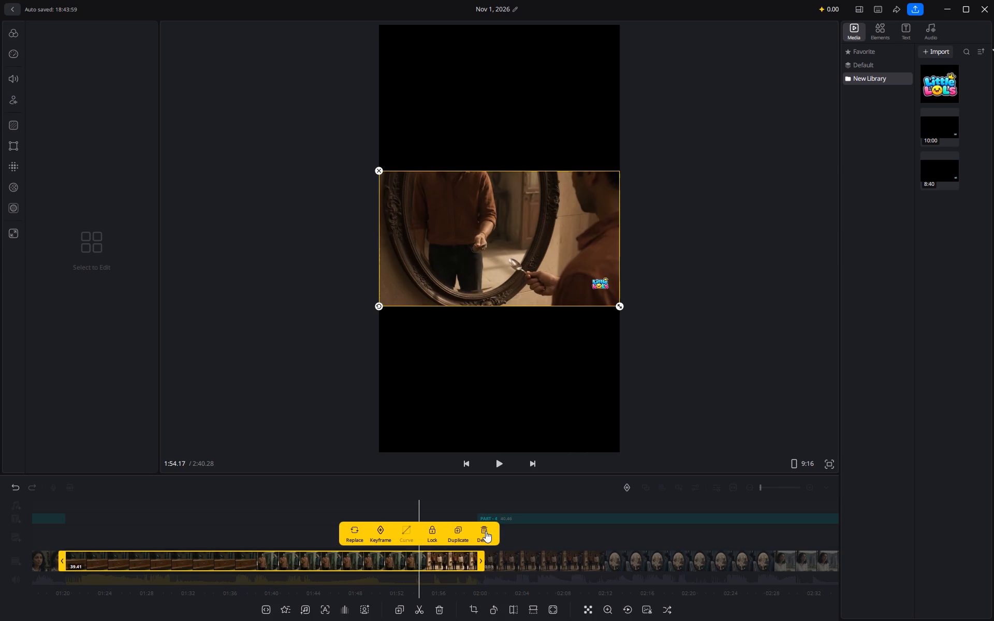
Delete the "PART - 2" title clip and the second video clip beneath it.
{"action": "left_click", "coordinate": [337, 513]}
{"action": "left_click", "coordinate": [334, 515]}
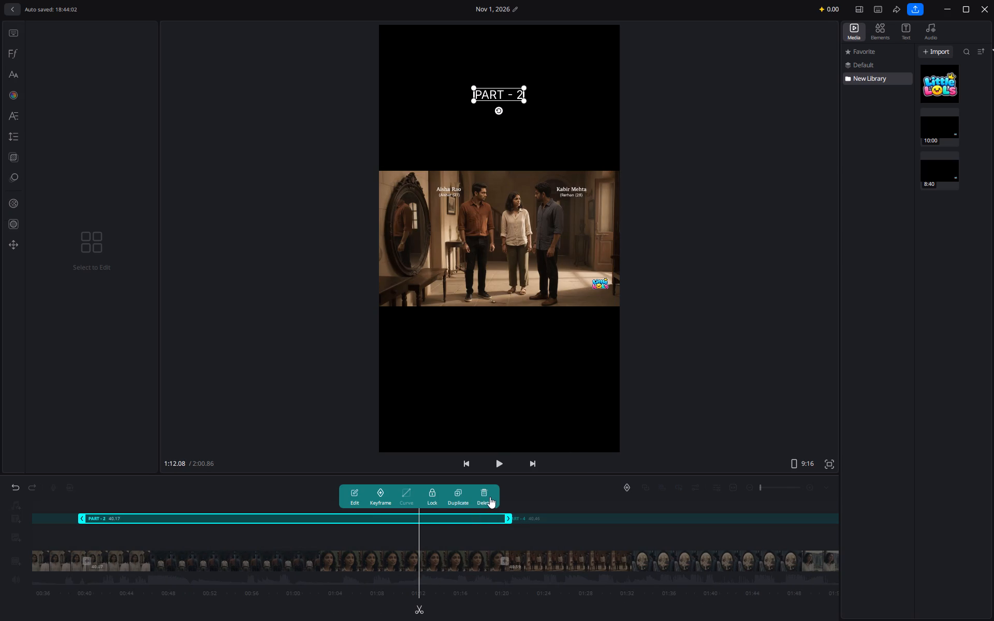
{"action": "left_click", "coordinate": [487, 497]}
{"action": "left_click", "coordinate": [369, 553]}
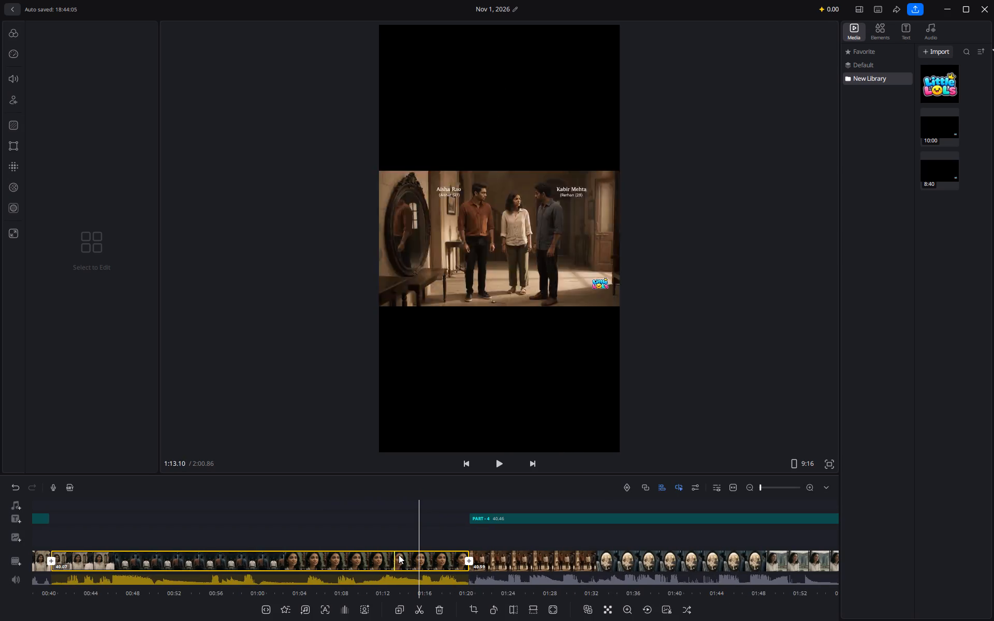
{"action": "left_click", "coordinate": [397, 555]}
{"action": "left_click", "coordinate": [484, 535]}
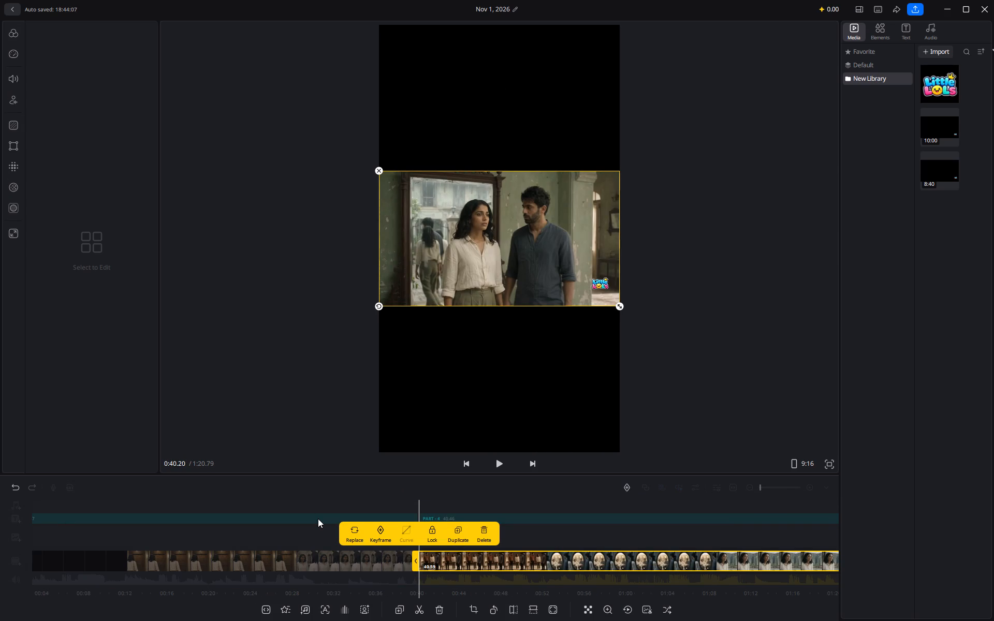
Delete the "PART - 1" title clip and the first video clip beneath it.
{"action": "left_click", "coordinate": [318, 519]}
{"action": "left_click", "coordinate": [318, 519]}
{"action": "left_click", "coordinate": [479, 491]}
{"action": "left_click", "coordinate": [384, 556]}
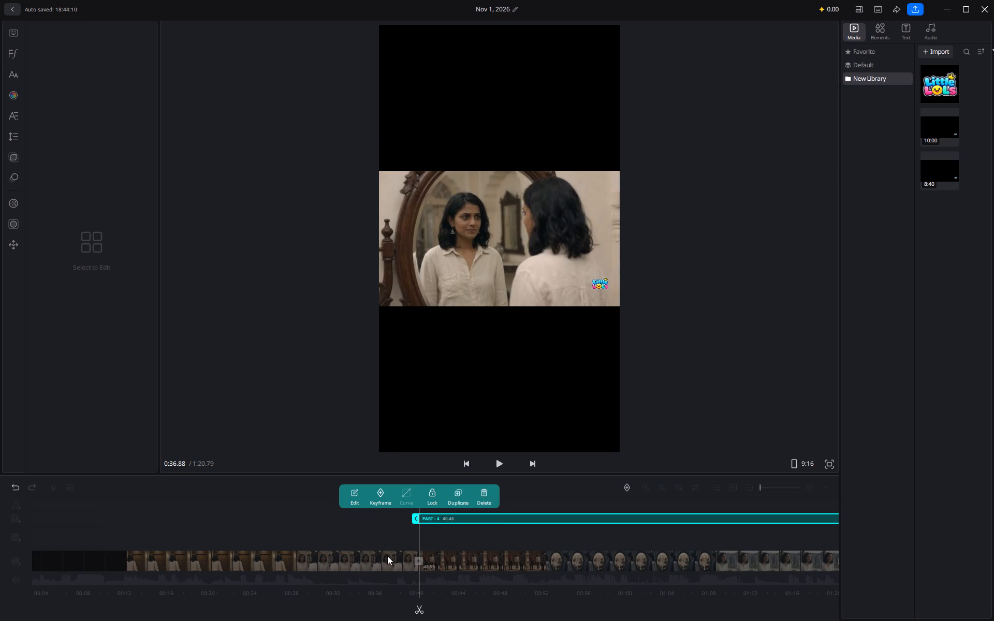
{"action": "left_click", "coordinate": [418, 557]}
{"action": "left_click", "coordinate": [489, 528]}
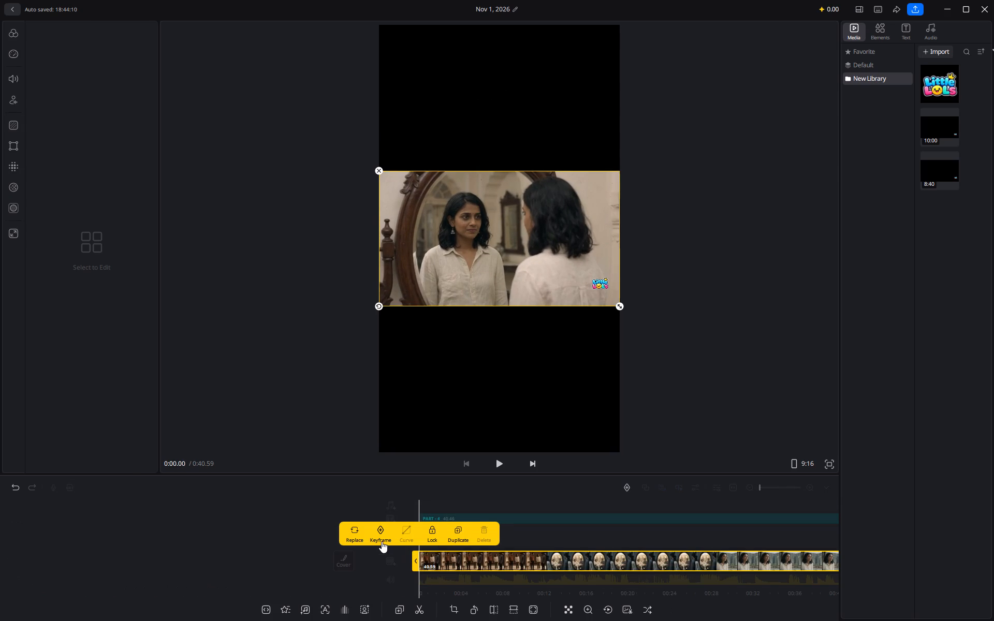
Check the end of the "PART - 4" title clip and align its start with the beginning of the video clip beneath it.
{"action": "left_click_drag", "start_coordinate": [315, 528], "coordinate": [200, 534]}
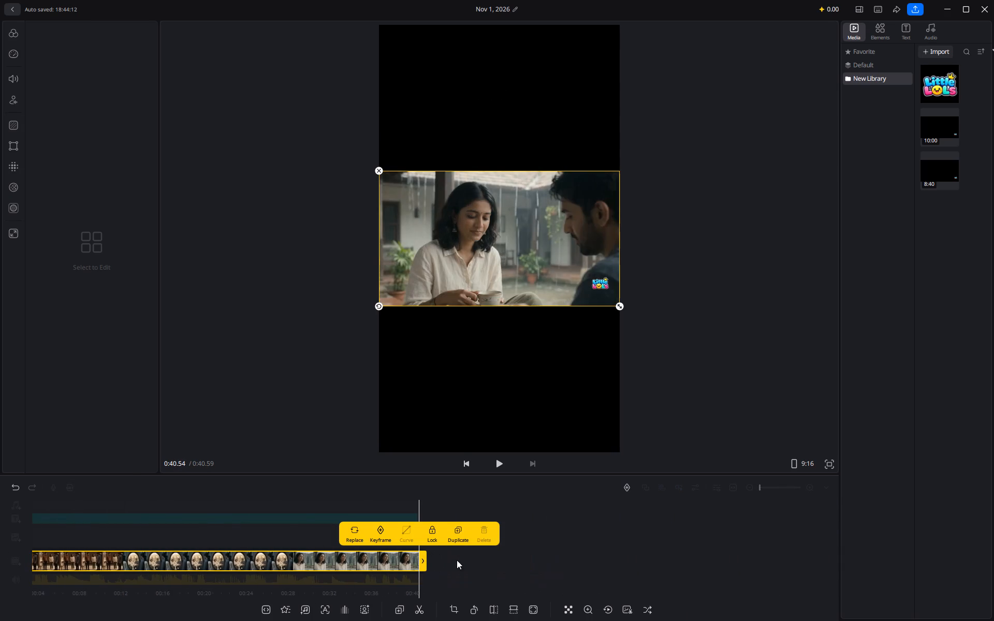
{"action": "left_click_drag", "start_coordinate": [458, 559], "coordinate": [653, 528]}
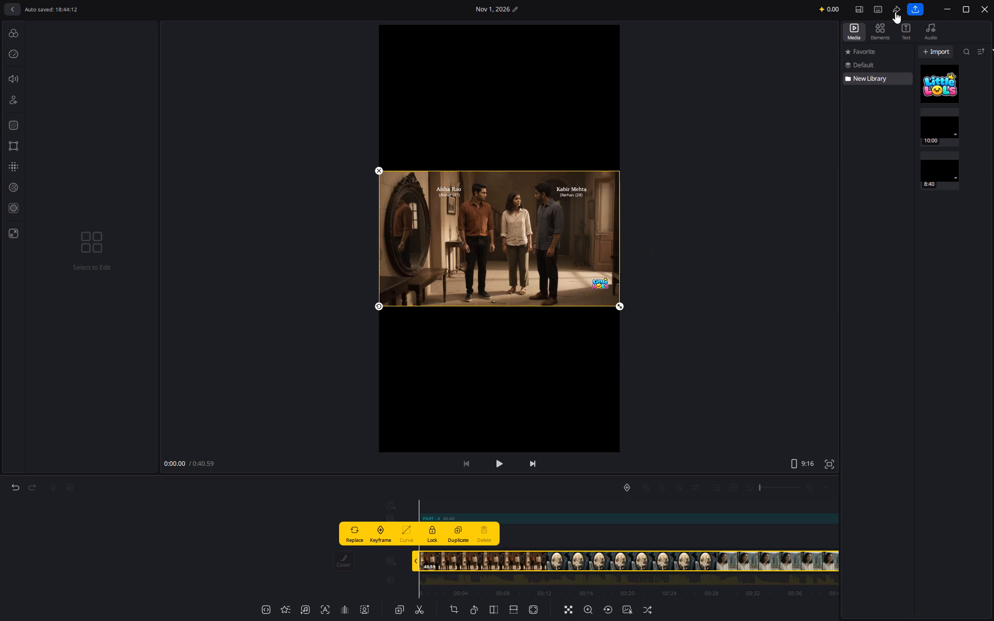
{"action": "left_click", "coordinate": [440, 516]}
{"action": "left_click", "coordinate": [427, 518]}
{"action": "left_click_drag", "start_coordinate": [406, 516], "coordinate": [390, 521]}
{"action": "left_click_drag", "start_coordinate": [287, 526], "coordinate": [379, 548]}
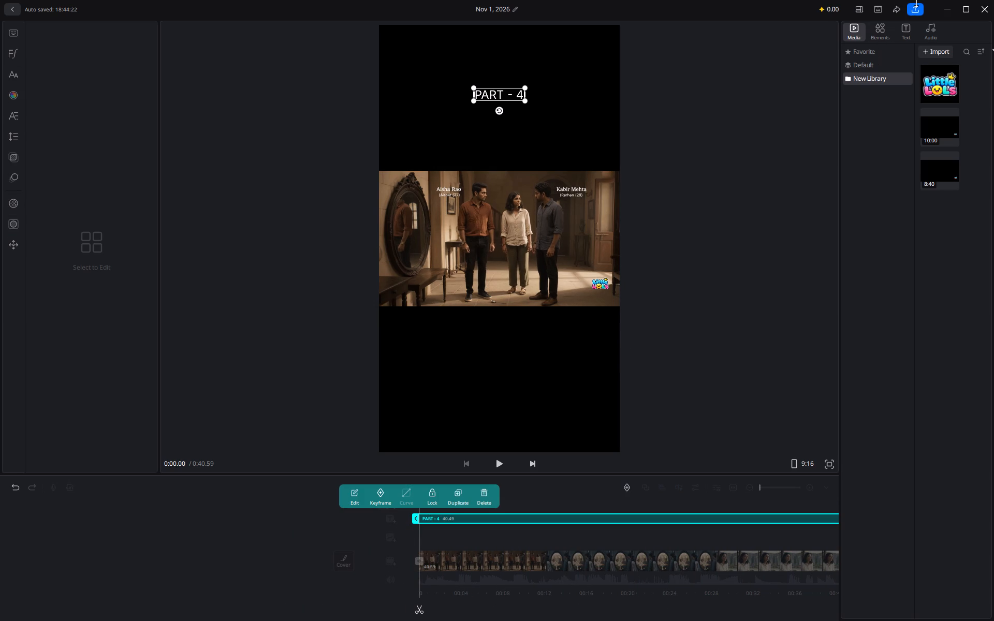
Export the "PART - 4" video at 4K and 30 fps to the VN videos folder.
{"action": "left_click", "coordinate": [916, 10]}
{"action": "left_click", "coordinate": [665, 440]}
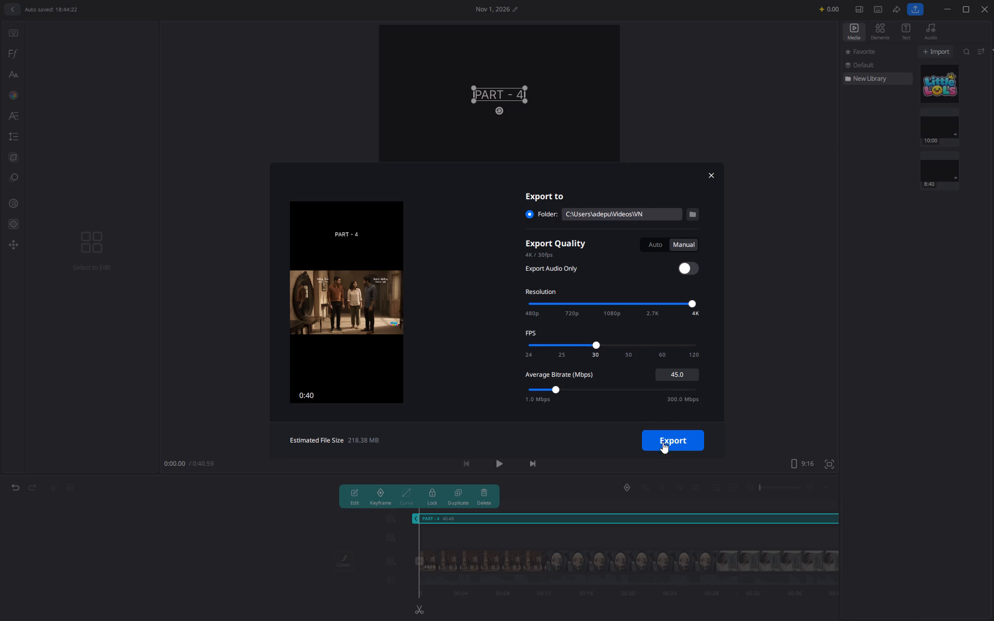
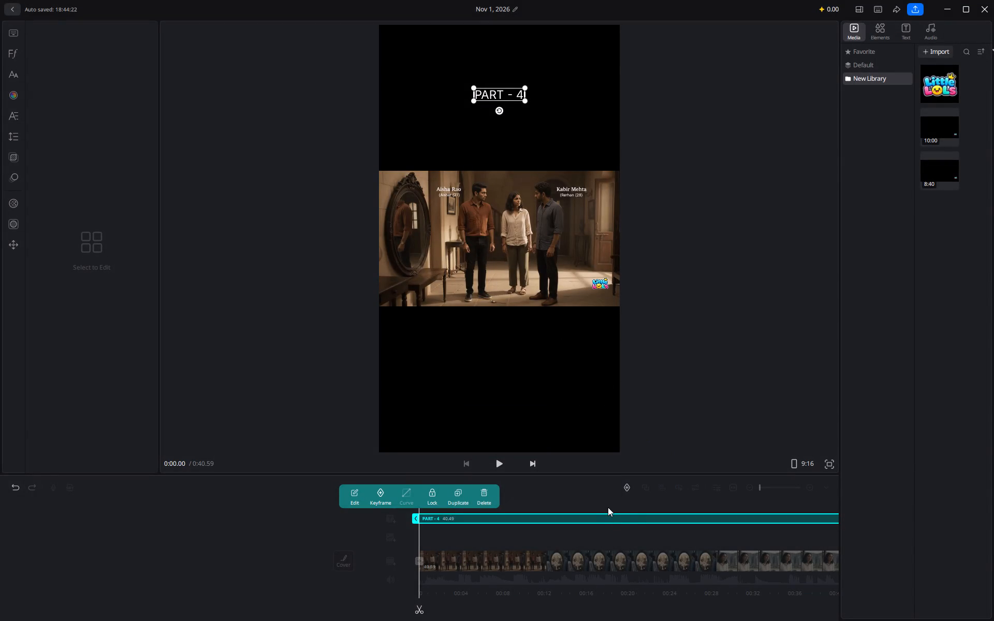
Undo the recent clip deletions and title edits back to the timeline with all five titled parts.
{"action": "key", "text": "ctrl+z"}
{"action": "key", "text": "ctrl+z"}
{"action": "key", "text": "ctrl+z"}
{"action": "key", "text": "ctrl+z"}
{"action": "key", "text": "ctrl+z"}
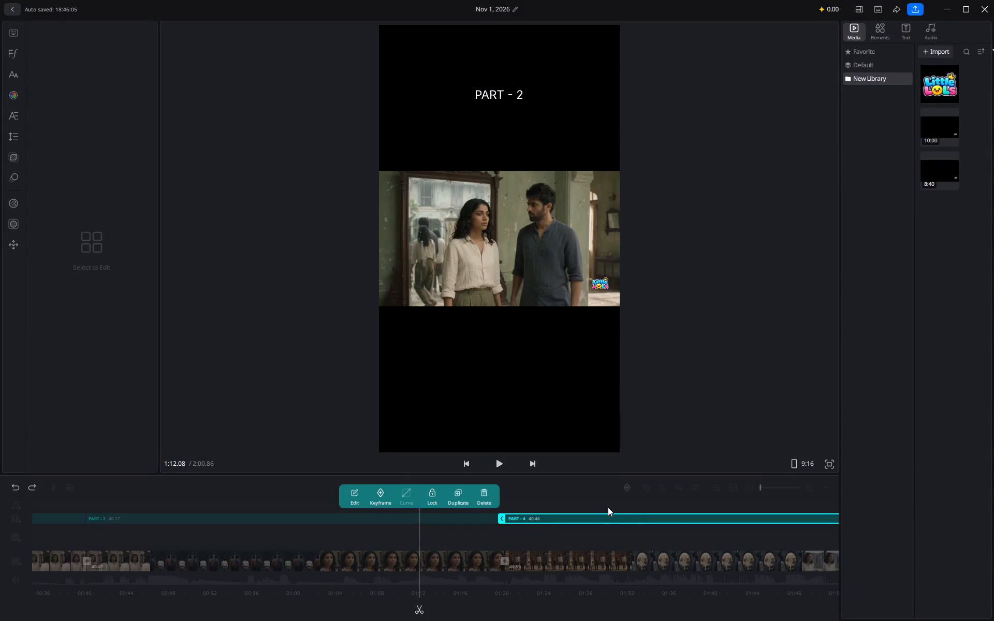
{"action": "key", "text": "ctrl+z"}
{"action": "key", "text": "ctrl+z"}
{"action": "key", "text": "ctrl+z"}
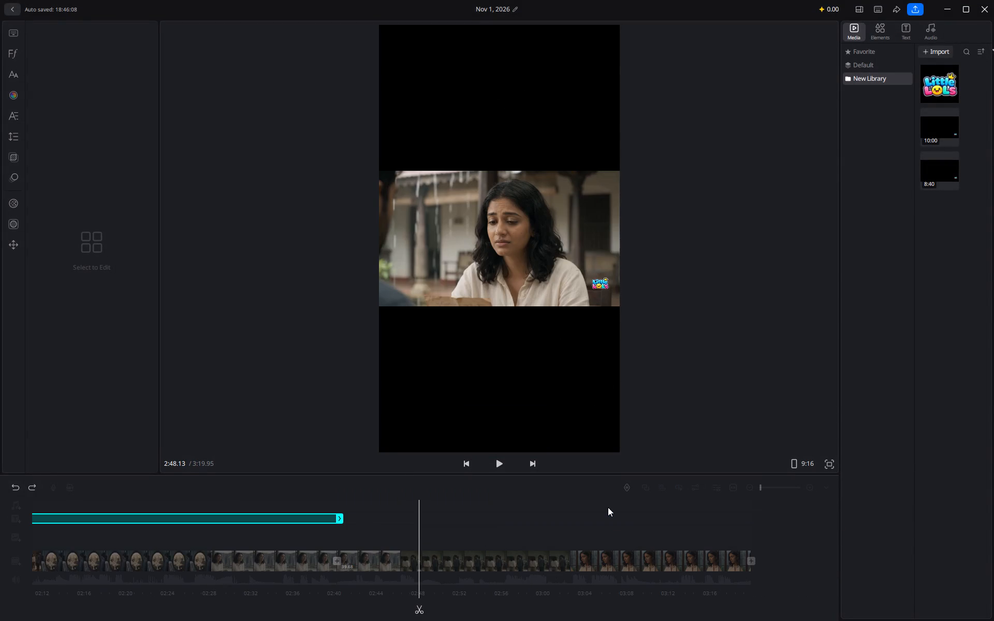
{"action": "key", "text": "ctrl+z"}
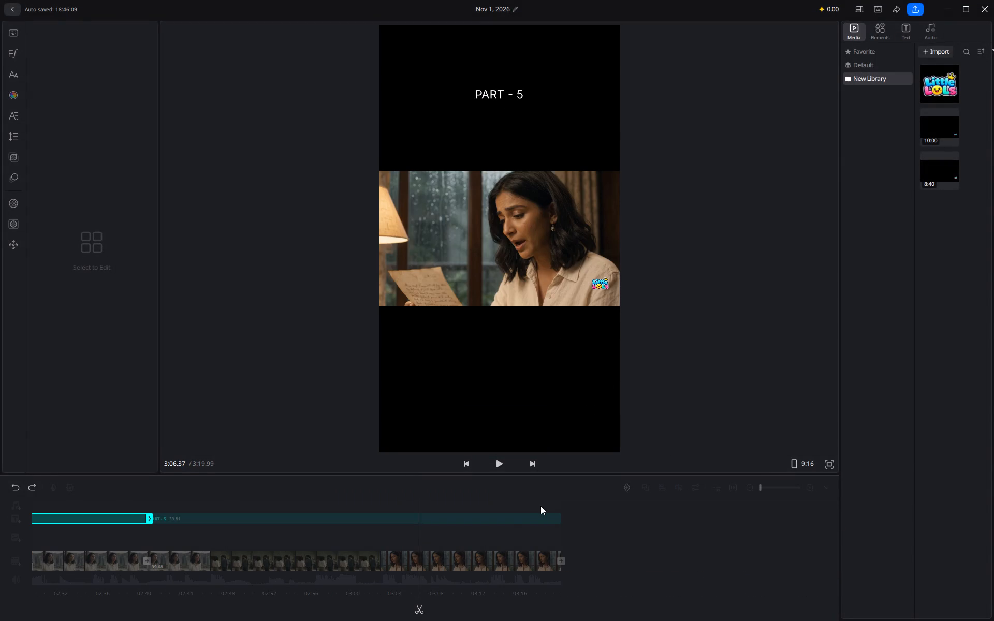
Delete the "PART - 4" title clip.
{"action": "left_click_drag", "start_coordinate": [489, 529], "coordinate": [782, 523]}
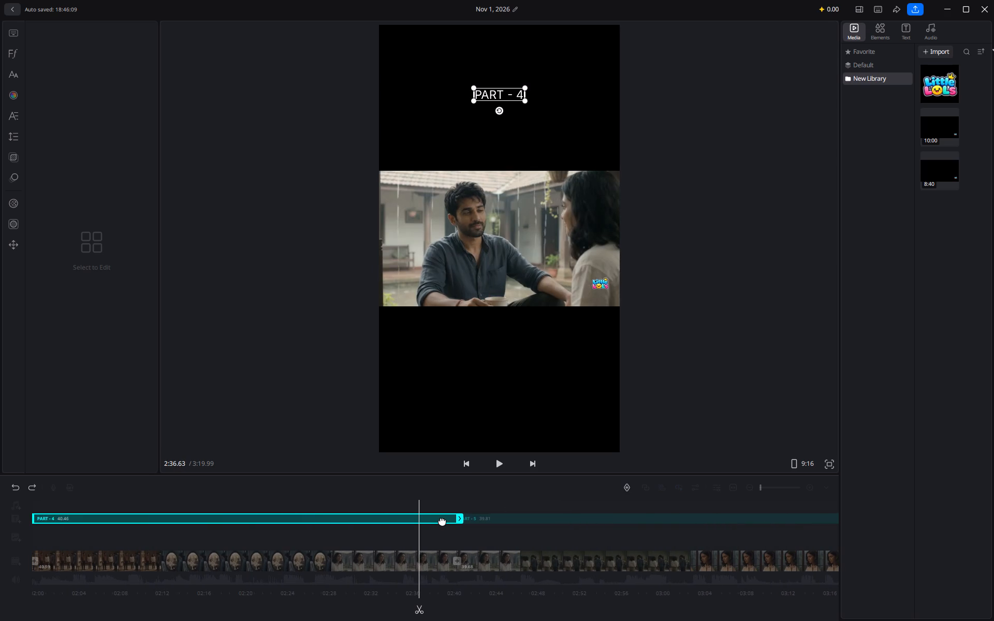
{"action": "left_click", "coordinate": [442, 518]}
{"action": "left_click", "coordinate": [428, 531]}
{"action": "left_click", "coordinate": [414, 517]}
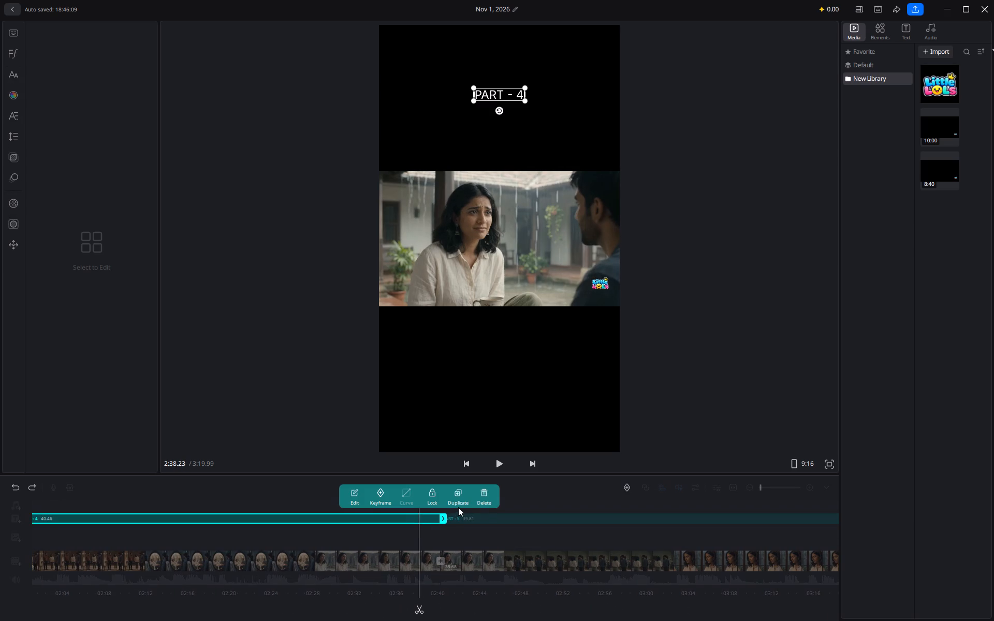
{"action": "left_click", "coordinate": [486, 497]}
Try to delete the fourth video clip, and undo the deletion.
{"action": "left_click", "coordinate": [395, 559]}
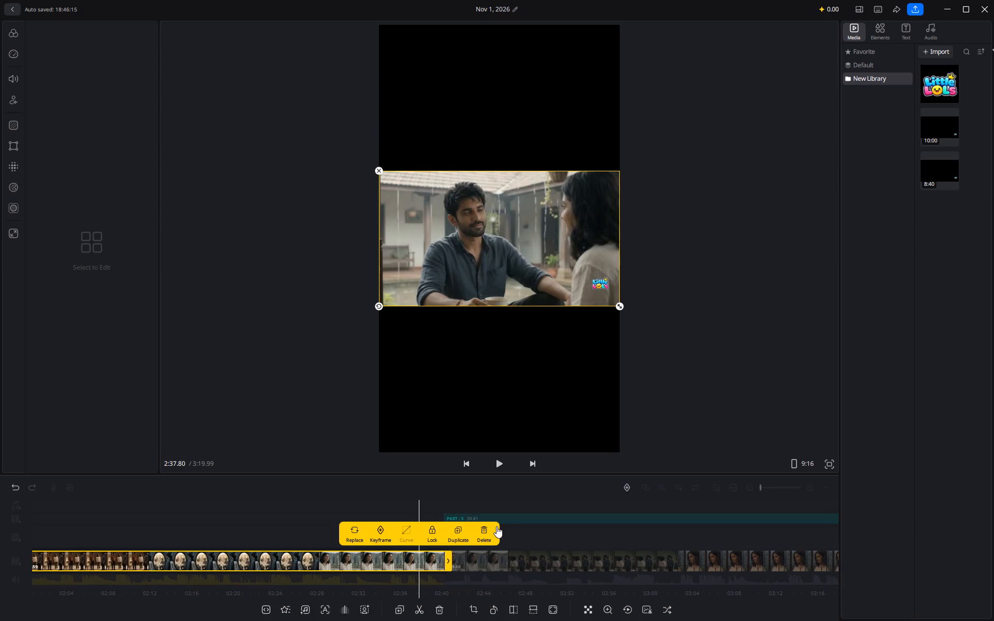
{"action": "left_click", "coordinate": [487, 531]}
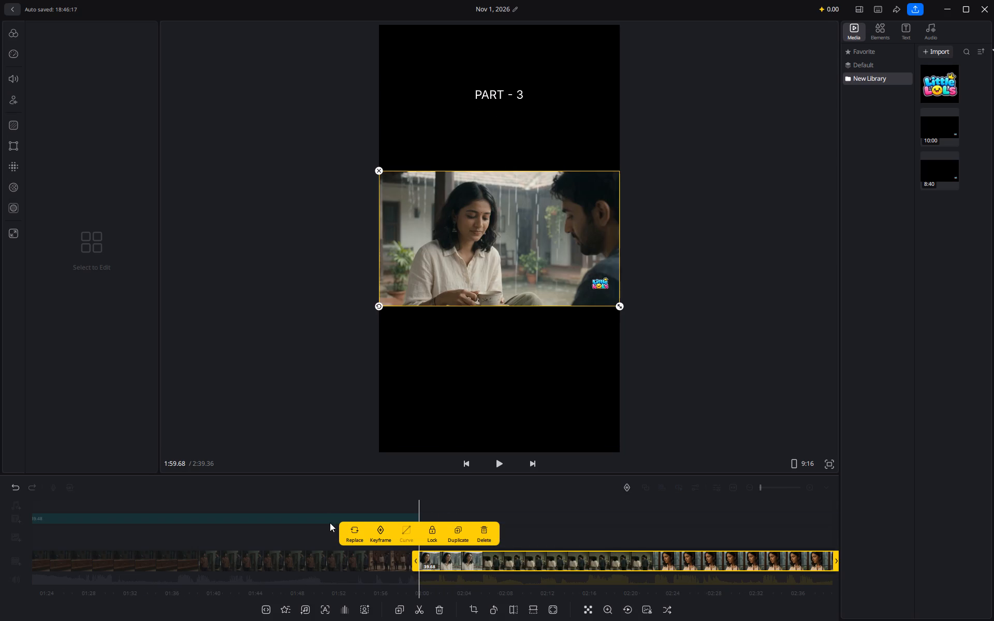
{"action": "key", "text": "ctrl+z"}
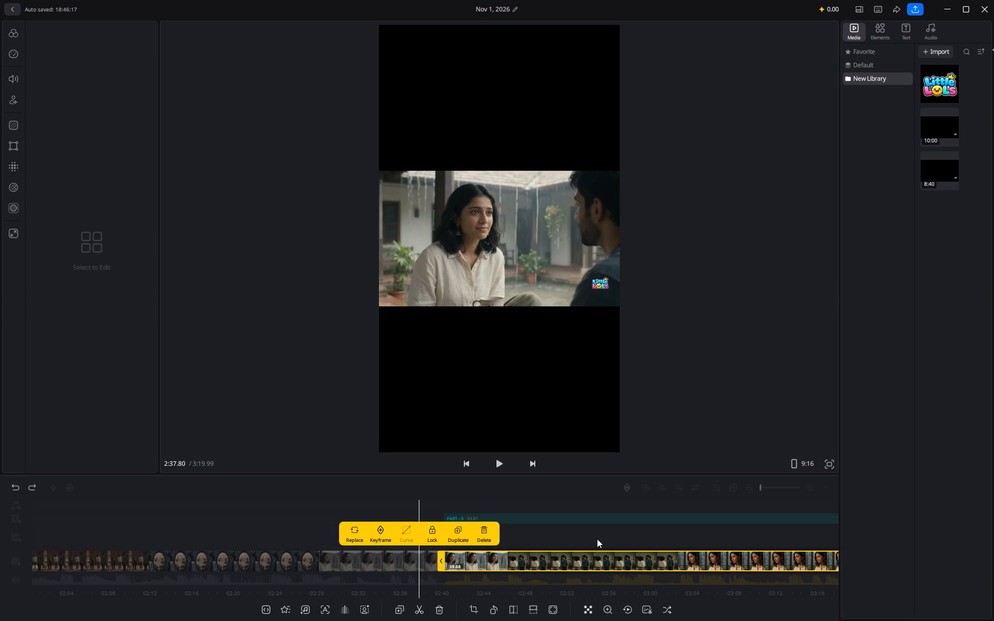
Trim the start of the "PART - 5" title clip to slightly after the fifth video clip begins, making it 39.16 seconds long.
{"action": "left_click", "coordinate": [425, 513]}
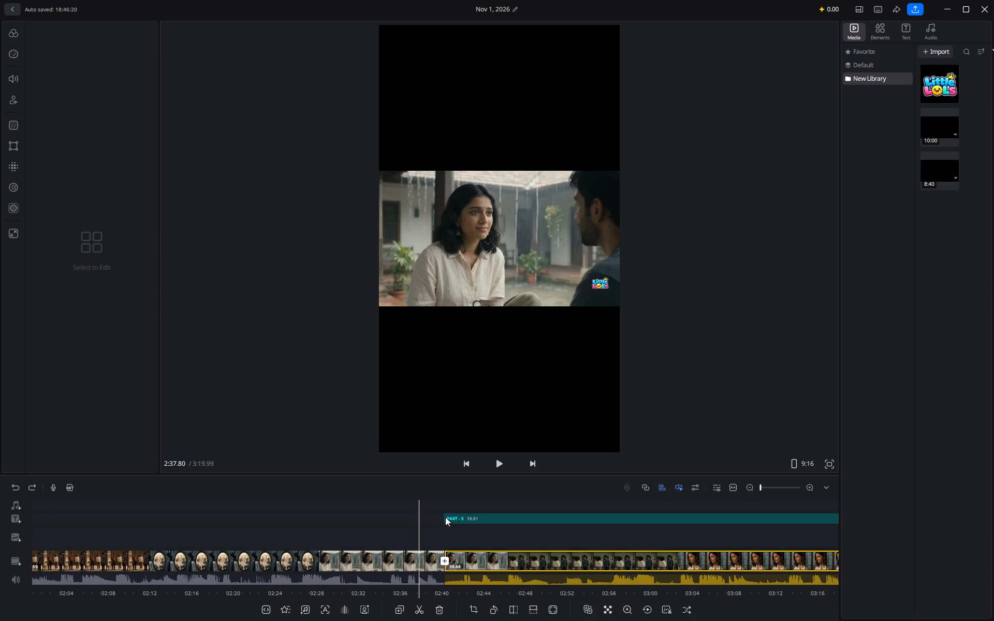
{"action": "left_click", "coordinate": [450, 519]}
{"action": "left_click_drag", "start_coordinate": [412, 517], "coordinate": [413, 517]}
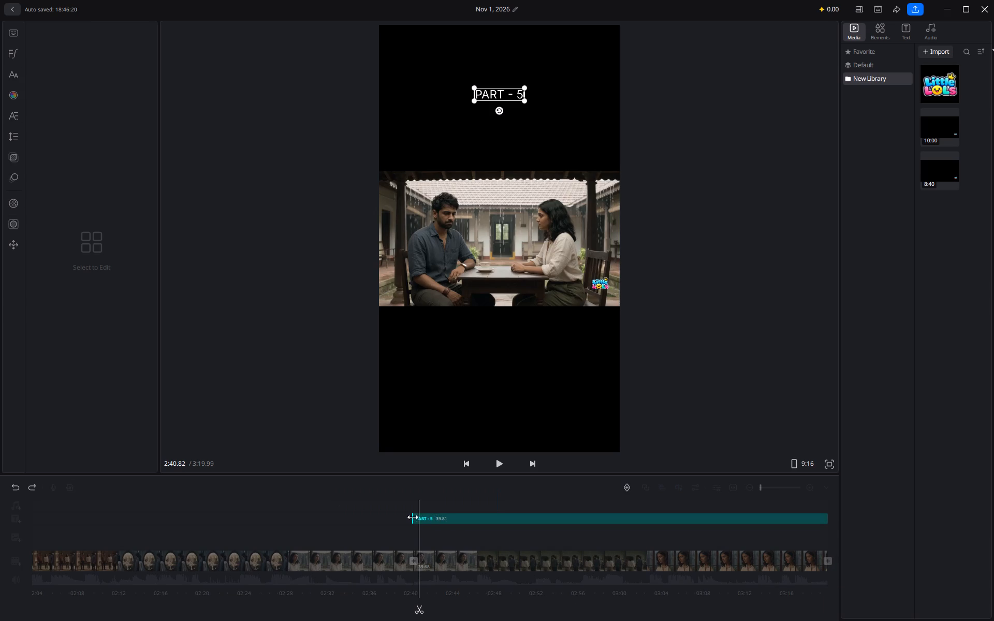
{"action": "left_click_drag", "start_coordinate": [413, 517], "coordinate": [420, 517]}
{"action": "left_click_drag", "start_coordinate": [388, 534], "coordinate": [414, 538]}
Delete the fourth video clip, directly before the "PART - 5" video clip.
{"action": "left_click", "coordinate": [399, 559]}
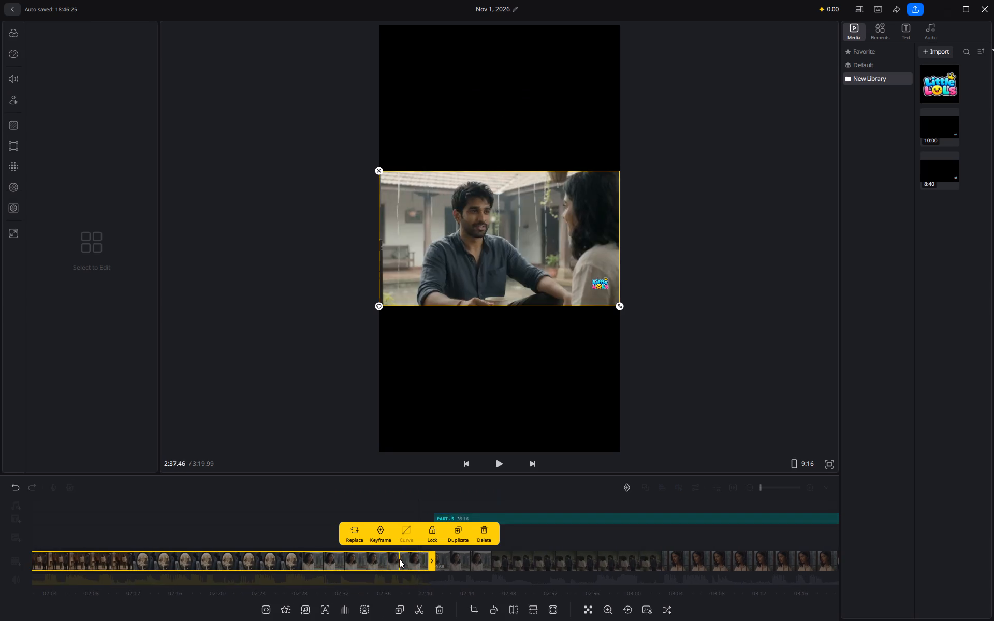
{"action": "left_click", "coordinate": [490, 529]}
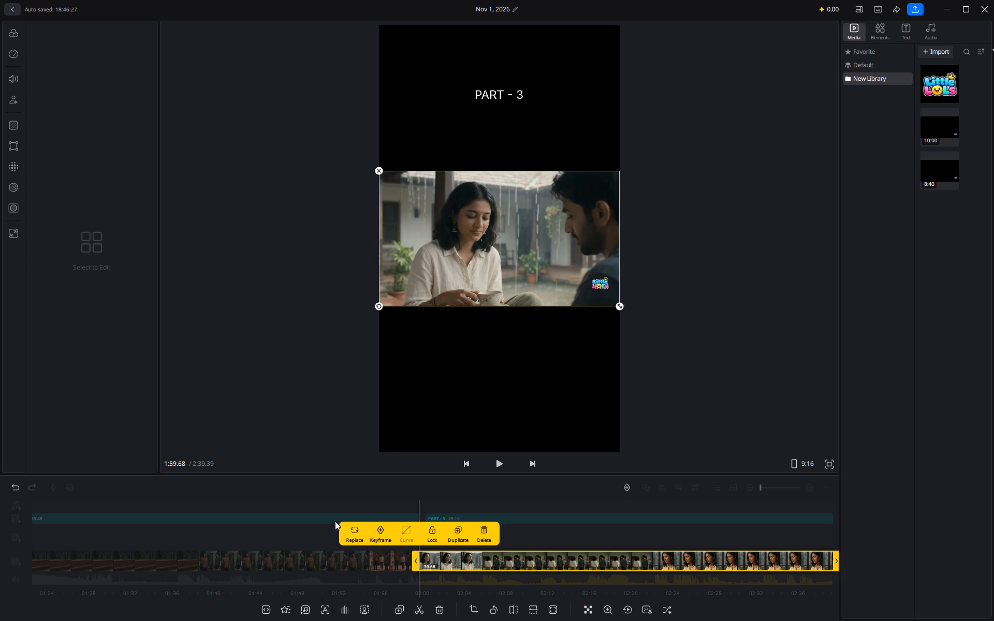
Delete the "PART - 3" title clip and the third video clip beneath it.
{"action": "left_click", "coordinate": [329, 517]}
{"action": "left_click", "coordinate": [329, 516]}
{"action": "left_click", "coordinate": [485, 494]}
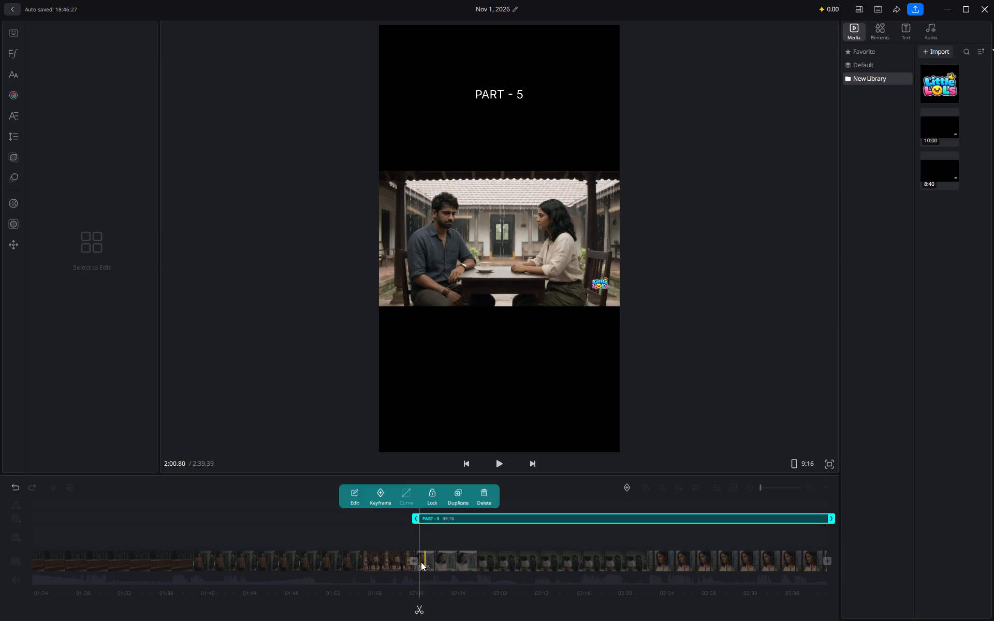
{"action": "left_click", "coordinate": [386, 559]}
{"action": "left_click", "coordinate": [391, 555]}
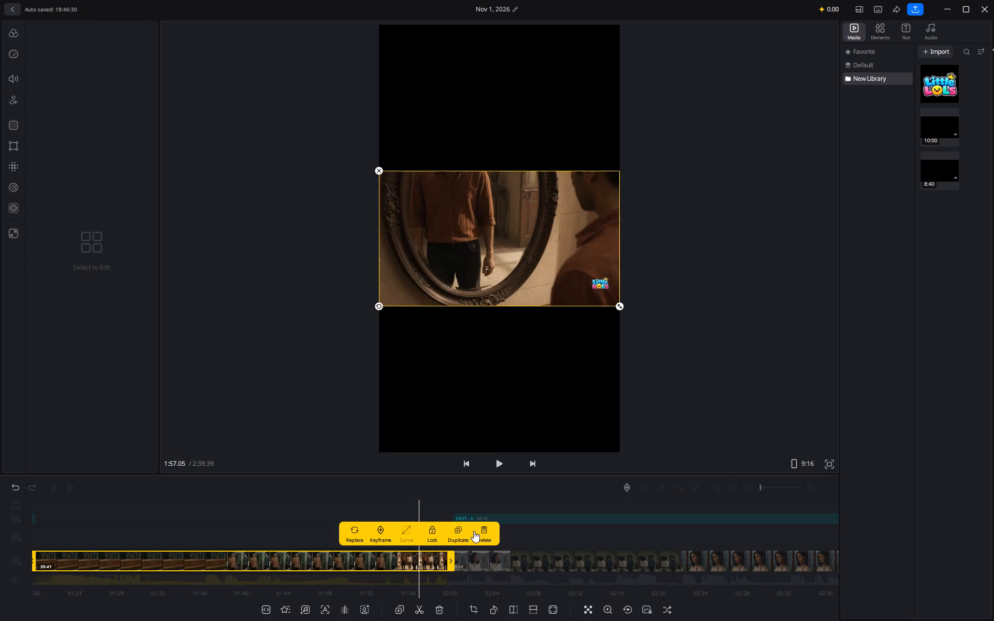
{"action": "left_click", "coordinate": [480, 530]}
Delete the "PART - 2" title clip and the second video clip beneath it.
{"action": "double_click", "coordinate": [327, 519]}
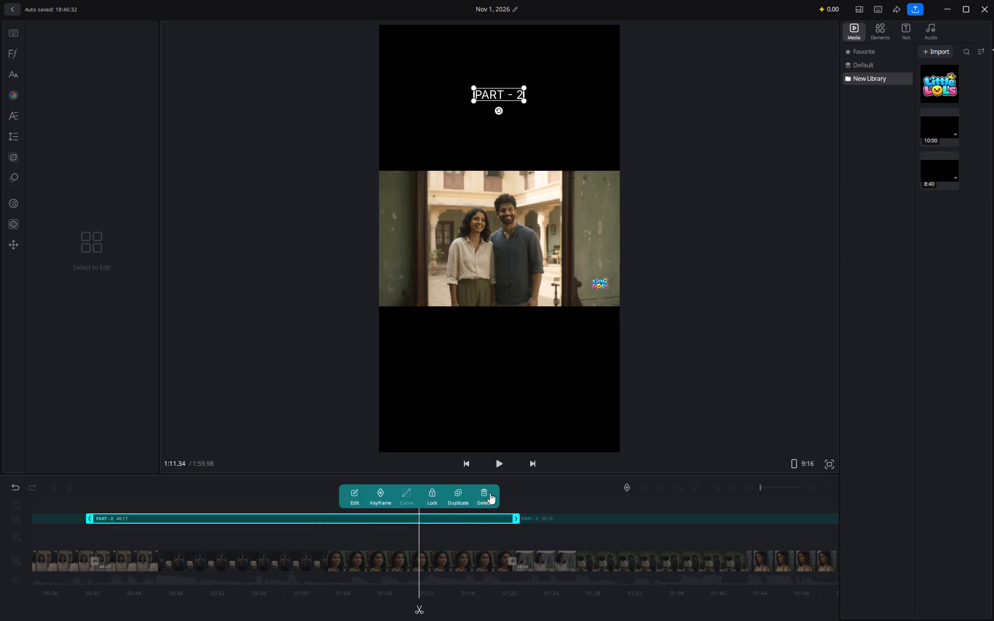
{"action": "left_click", "coordinate": [491, 493]}
{"action": "left_click", "coordinate": [370, 556]}
{"action": "left_click", "coordinate": [416, 557]}
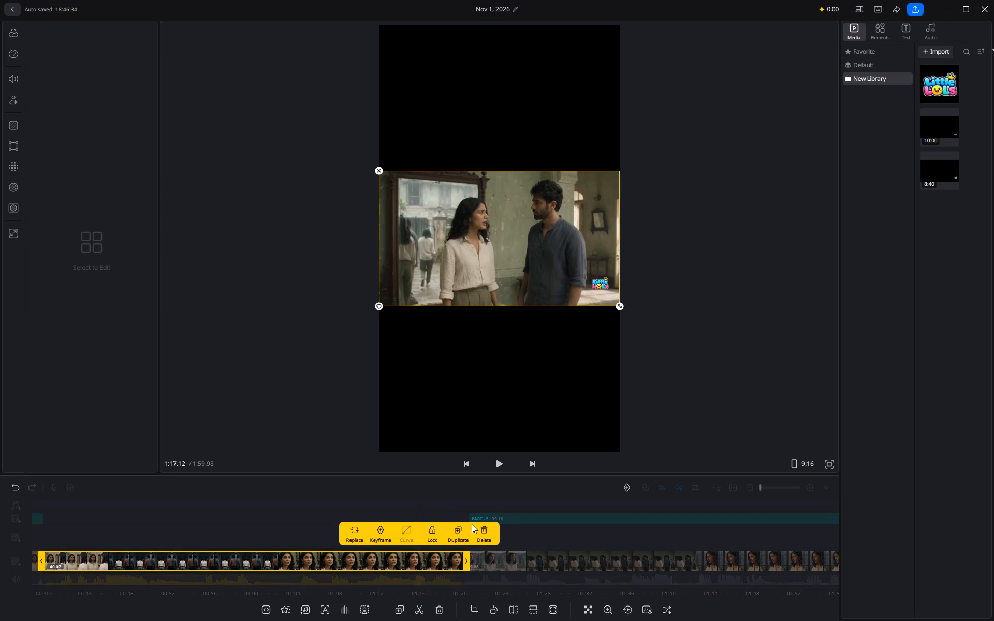
{"action": "left_click", "coordinate": [486, 529]}
Delete the "PART - 1" title clip and the first video clip beneath it.
{"action": "double_click", "coordinate": [314, 517]}
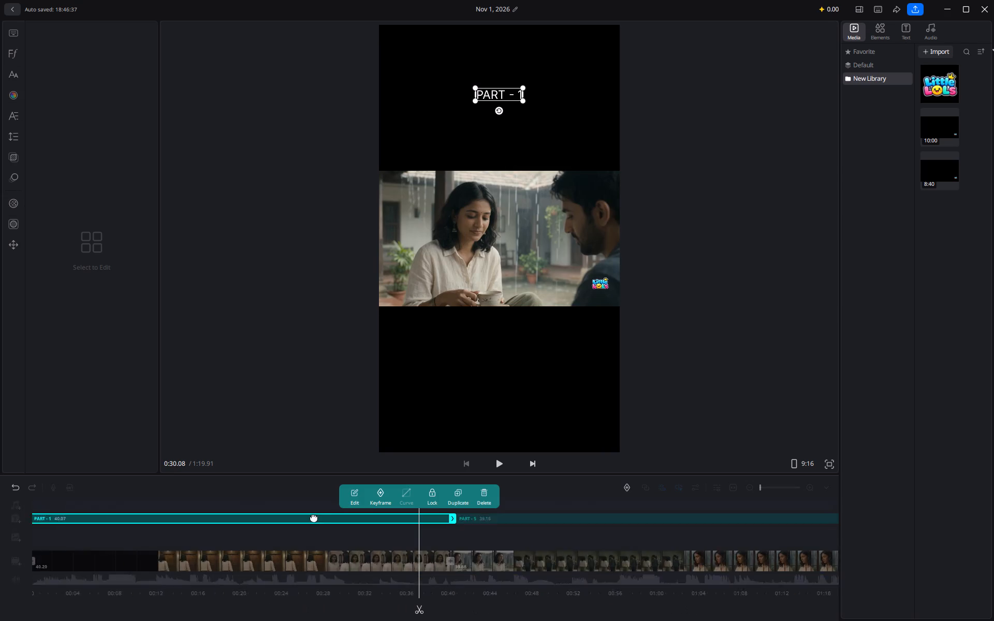
{"action": "left_click", "coordinate": [487, 486]}
{"action": "left_click", "coordinate": [377, 555]}
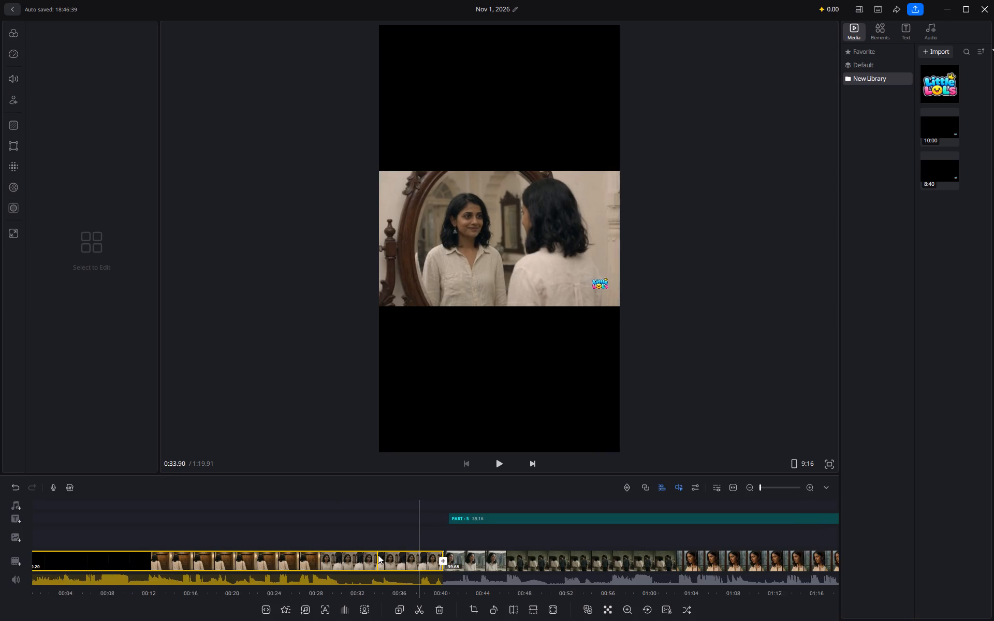
{"action": "left_click", "coordinate": [408, 553]}
{"action": "left_click", "coordinate": [483, 528]}
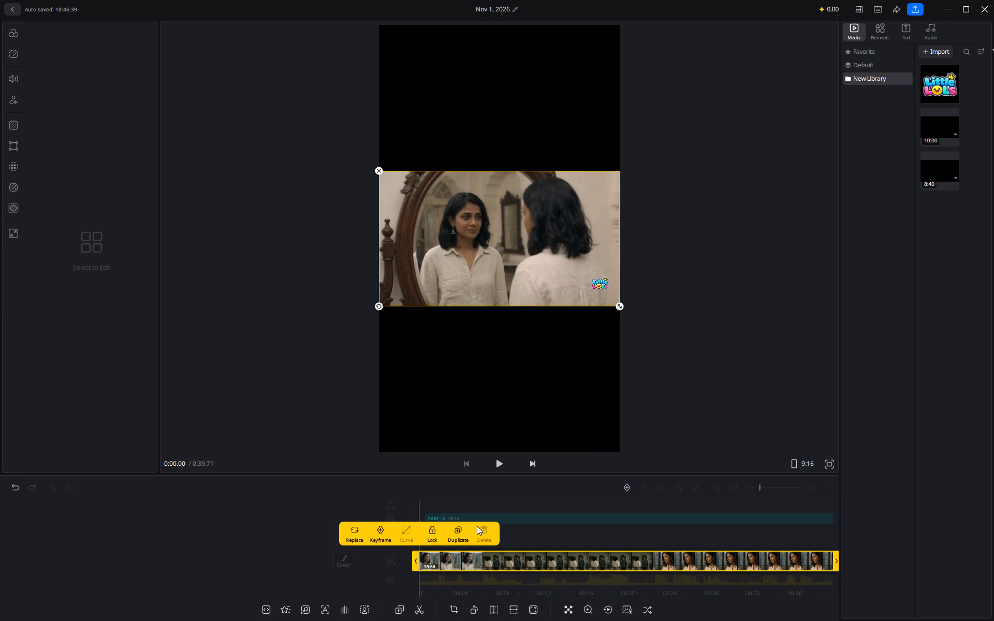
{"action": "left_click", "coordinate": [271, 560]}
Extend the start of the "PART - 5" title clip to the beginning of the video, making it 39.71 seconds long, and check its end.
{"action": "left_click", "coordinate": [442, 516]}
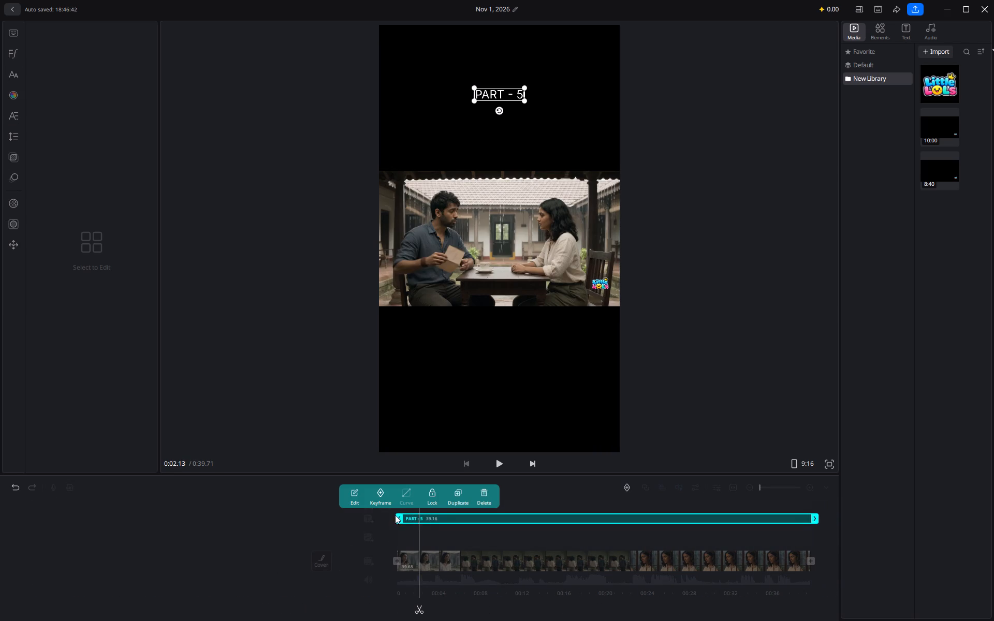
{"action": "left_click_drag", "start_coordinate": [401, 519], "coordinate": [355, 517]}
{"action": "left_click_drag", "start_coordinate": [810, 517], "coordinate": [779, 523]}
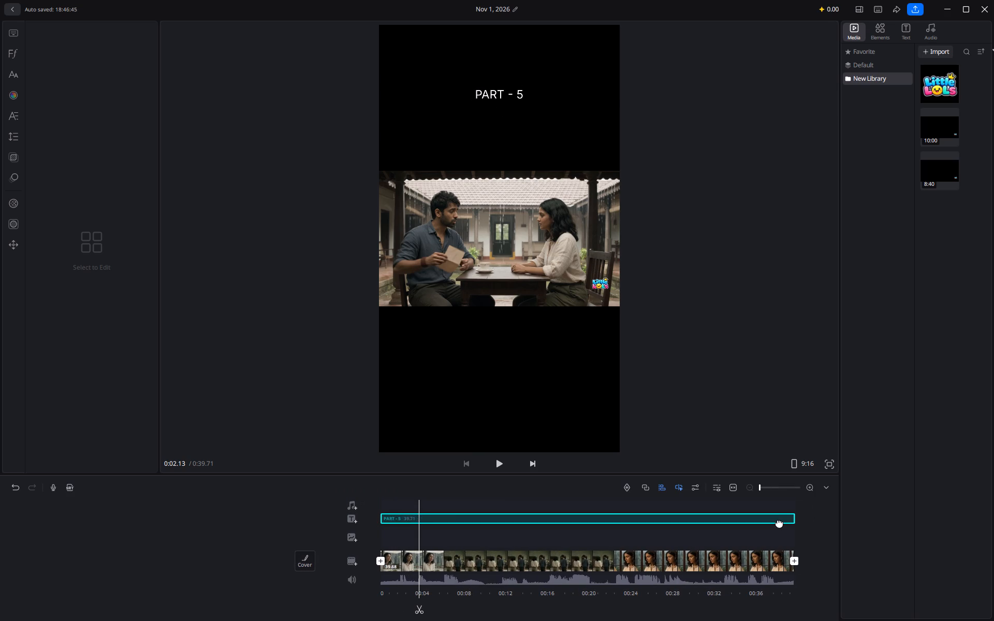
{"action": "left_click_drag", "start_coordinate": [779, 523], "coordinate": [778, 523]}
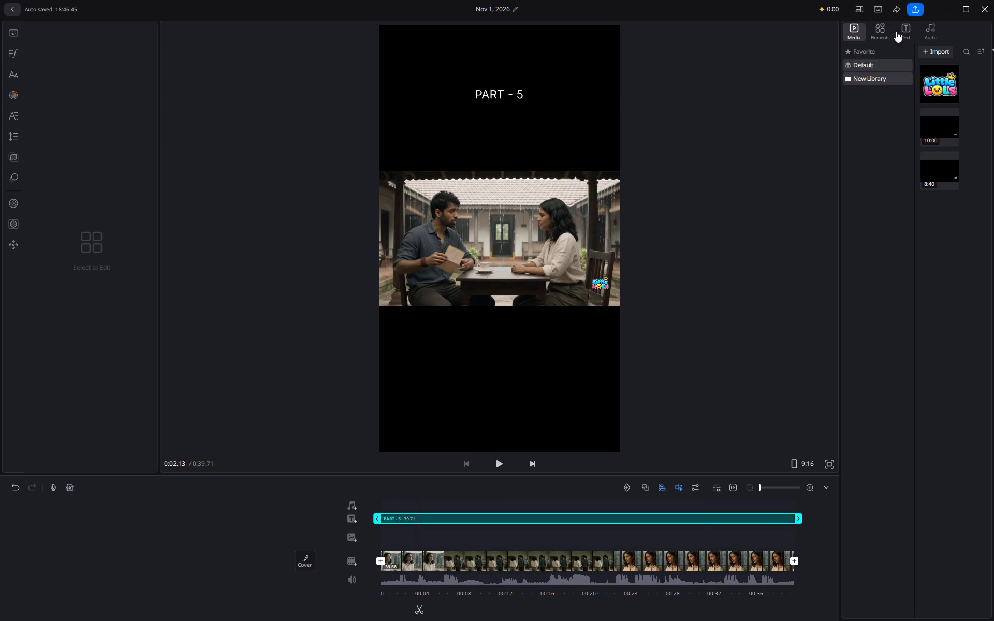
Export the "PART - 5" video at 4K and 30 fps to the VN videos folder.
{"action": "left_click", "coordinate": [912, 12]}
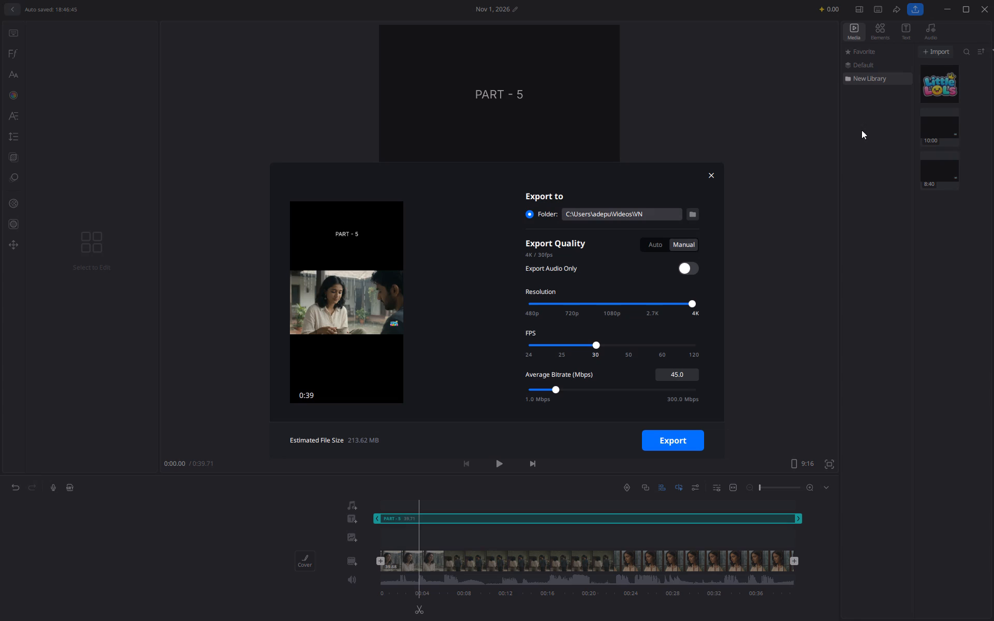
{"action": "left_click", "coordinate": [675, 431]}
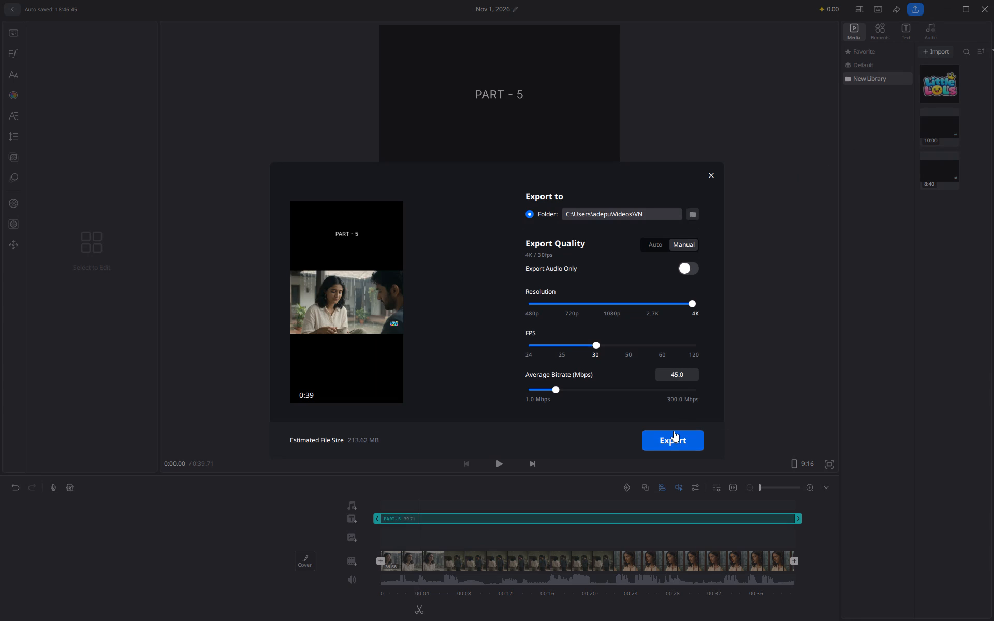
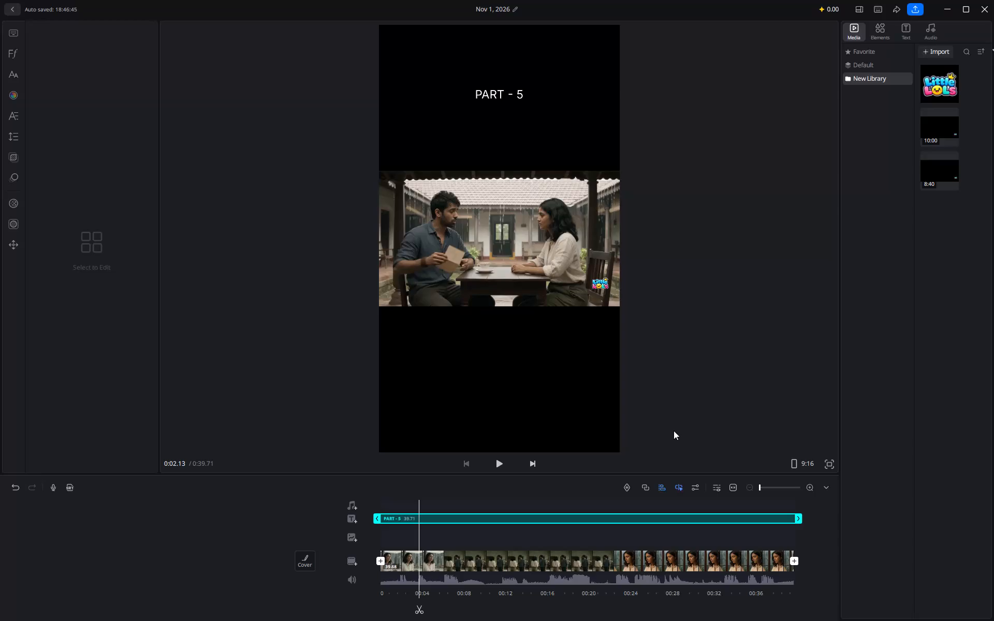
Undo the title extension and the clip deletions until the timeline with the "PART - 6" title and its video clip is restored.
{"action": "key", "text": "ctrl+z"}
{"action": "key", "text": "ctrl+z"}
{"action": "key", "text": "ctrl+z"}
{"action": "key", "text": "ctrl+z"}
{"action": "key", "text": "ctrl+z"}
{"action": "key", "text": "ctrl+z"}
{"action": "key", "text": "ctrl+z"}
{"action": "key", "text": "ctrl+z"}
{"action": "key", "text": "ctrl+z"}
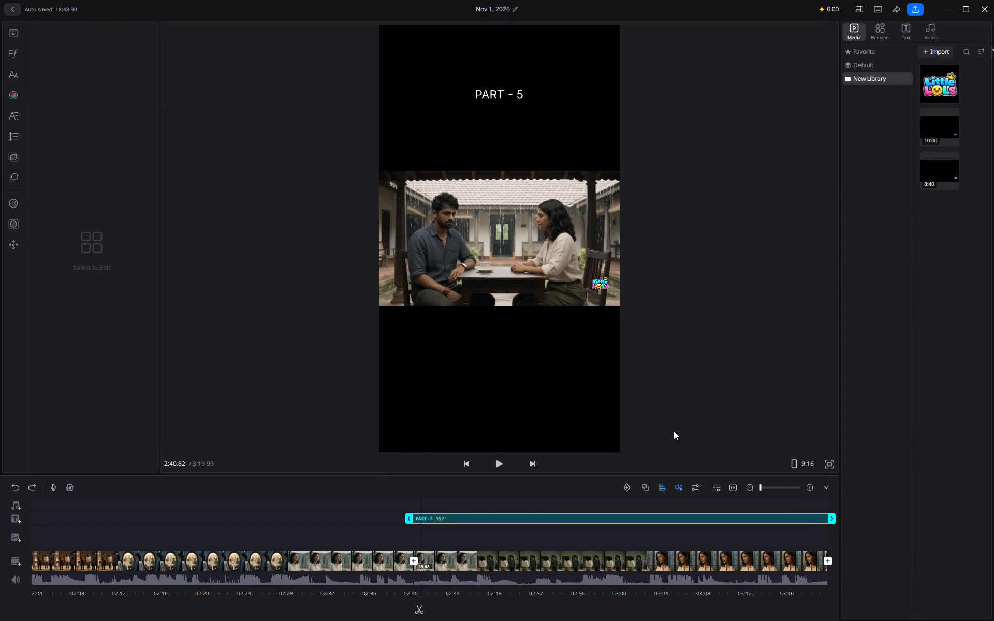
{"action": "key", "text": "ctrl+z"}
{"action": "key", "text": "ctrl+z"}
{"action": "key", "text": "ctrl+z"}
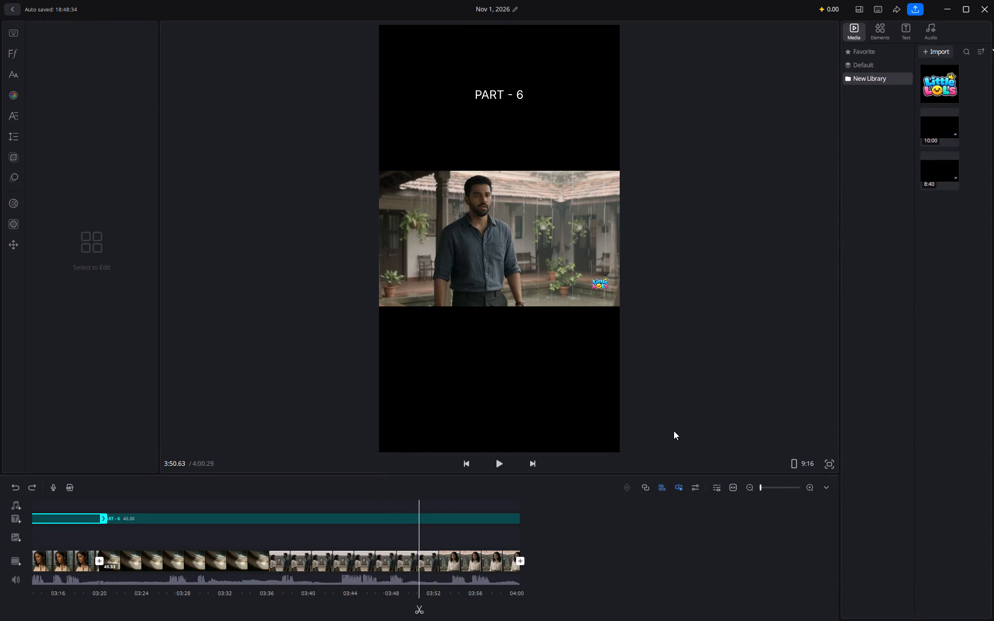
Trim the start of the "PART - 6" title clip slightly past the start of the sixth video clip, to 39.65 seconds.
{"action": "left_click_drag", "start_coordinate": [516, 531], "coordinate": [635, 553]}
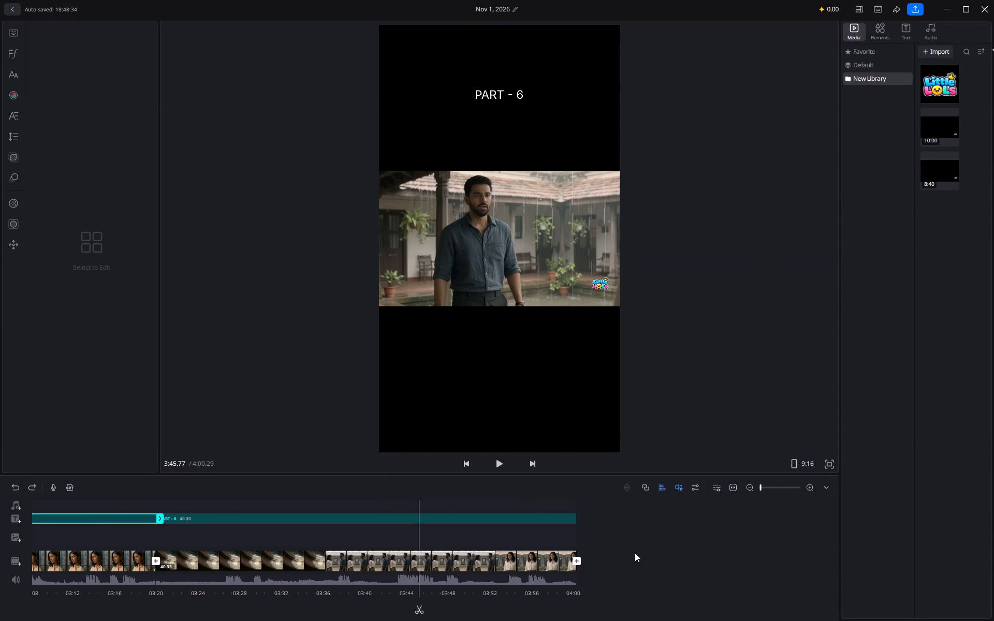
{"action": "left_click_drag", "start_coordinate": [635, 553], "coordinate": [667, 551]}
{"action": "left_click", "coordinate": [277, 515]}
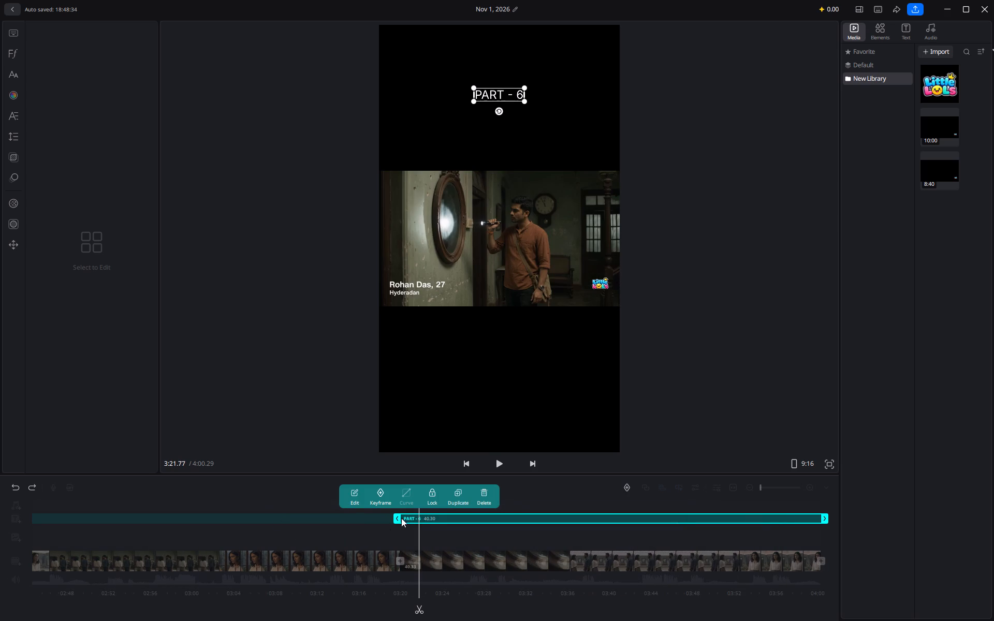
{"action": "left_click_drag", "start_coordinate": [399, 516], "coordinate": [406, 518]}
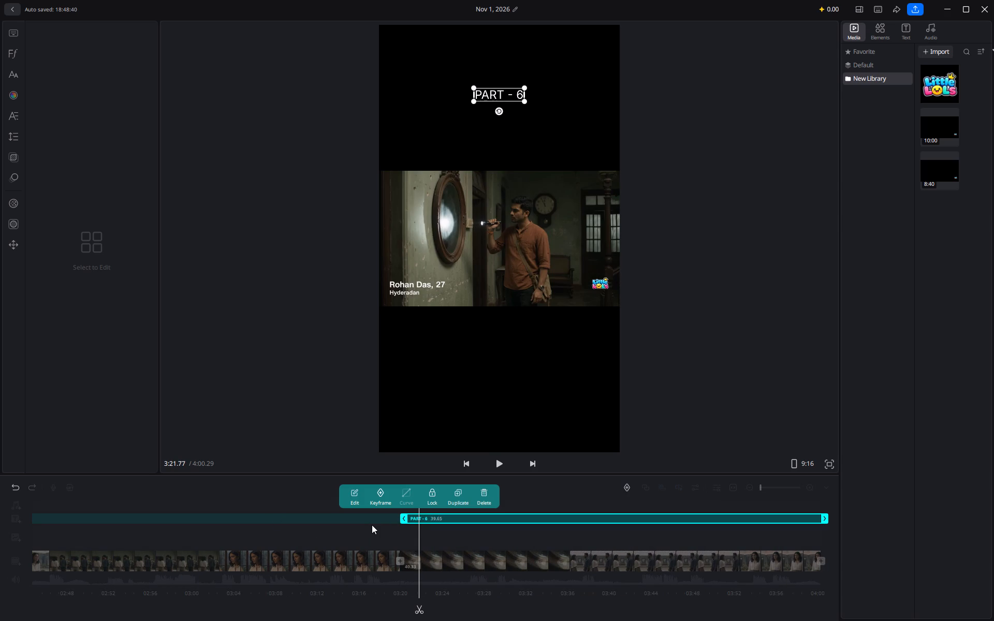
Delete the "PART - 5" title clip and the fifth video clip beneath it.
{"action": "left_click", "coordinate": [367, 521]}
{"action": "left_click", "coordinate": [367, 521]}
{"action": "left_click", "coordinate": [480, 499]}
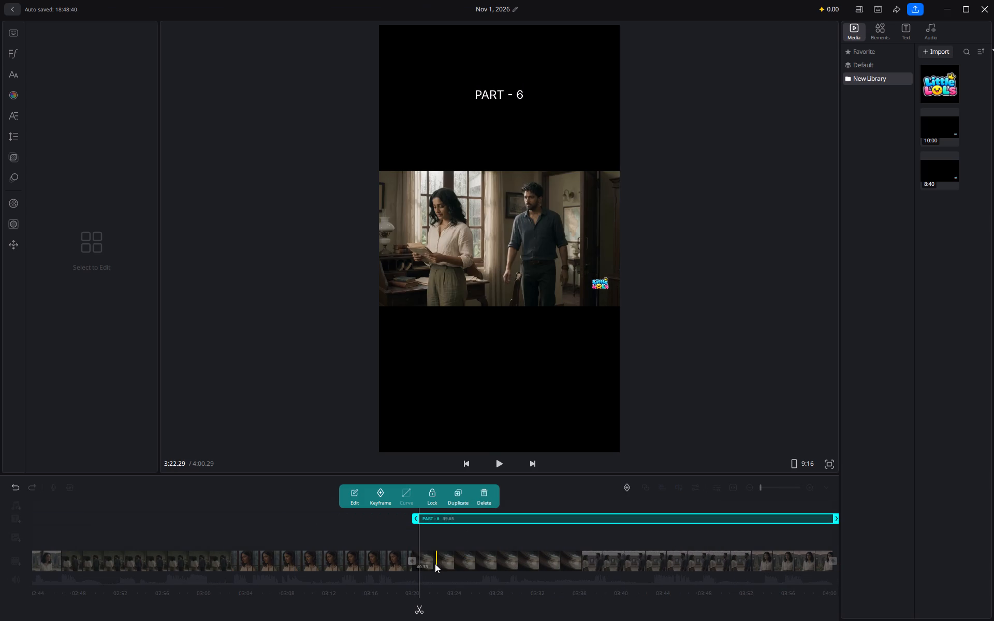
{"action": "left_click", "coordinate": [383, 556]}
{"action": "left_click", "coordinate": [408, 555]}
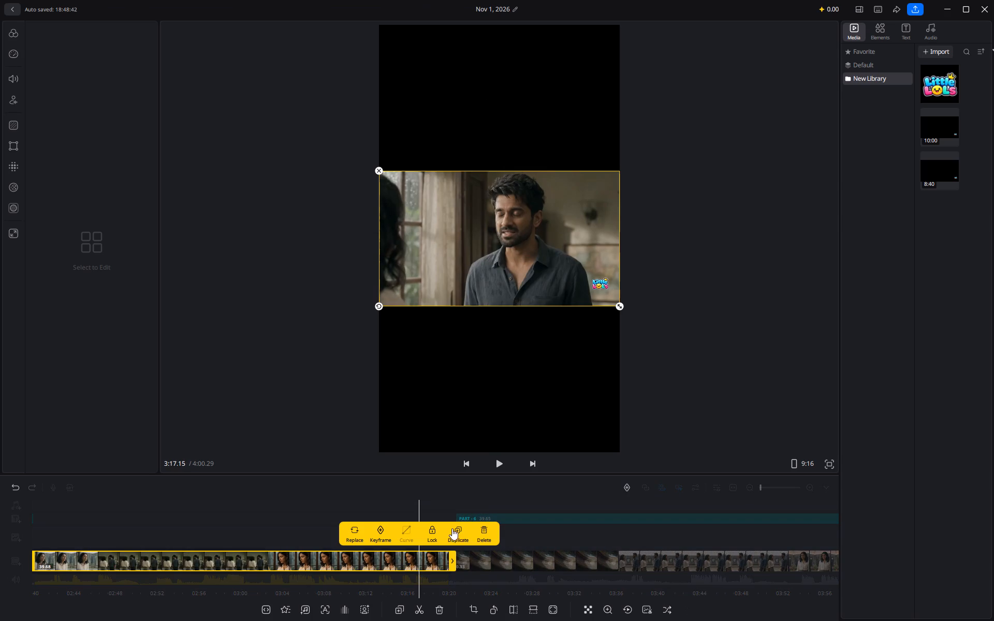
{"action": "left_click", "coordinate": [478, 528]}
Delete the "PART - 4" title clip and the fourth video clip beneath it.
{"action": "left_click", "coordinate": [371, 509]}
{"action": "left_click", "coordinate": [365, 514]}
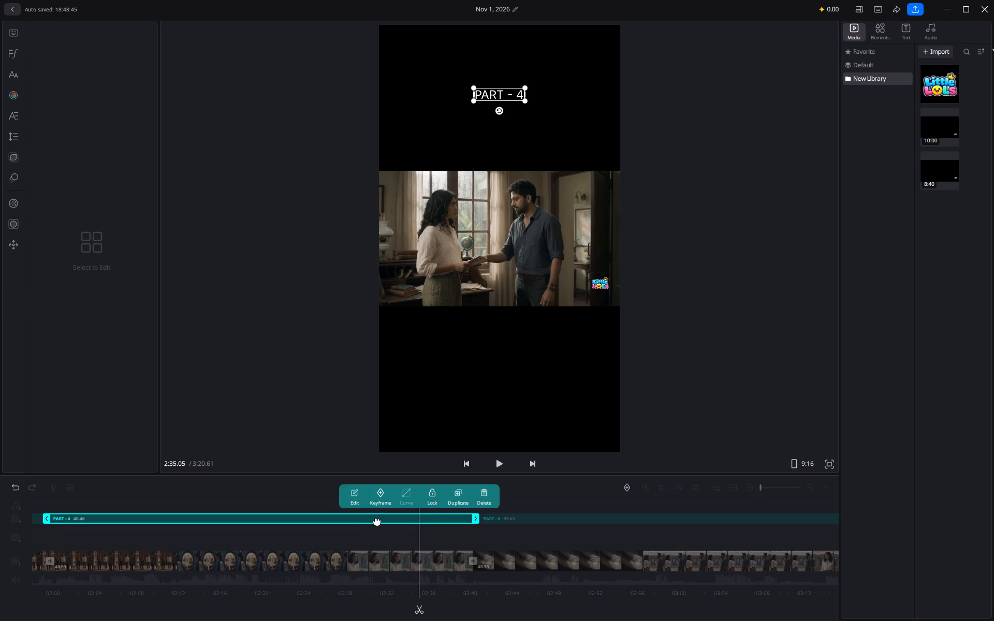
{"action": "left_click", "coordinate": [484, 493]}
{"action": "left_click", "coordinate": [379, 560]}
{"action": "left_click", "coordinate": [420, 553]}
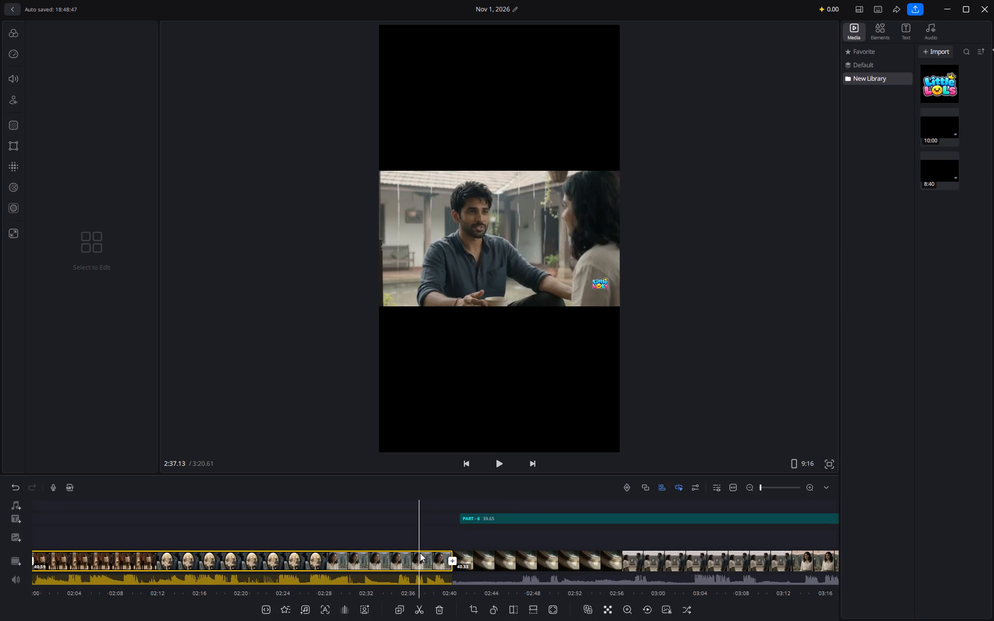
{"action": "left_click", "coordinate": [481, 531]}
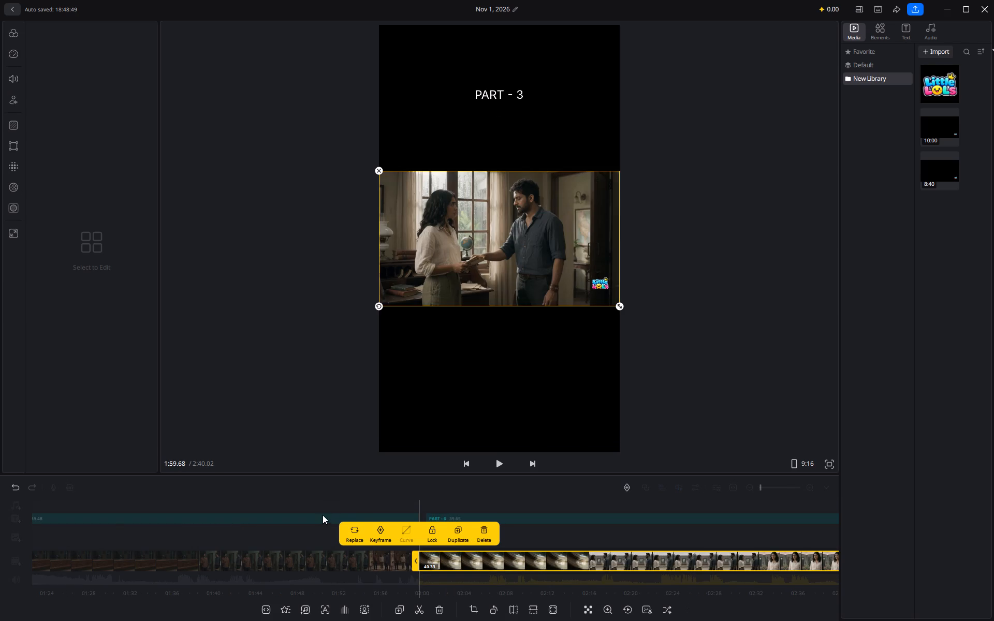
Delete the "PART - 3" title clip and the third video clip beneath it.
{"action": "double_click", "coordinate": [323, 516]}
{"action": "left_click", "coordinate": [482, 495]}
{"action": "left_click", "coordinate": [364, 560]}
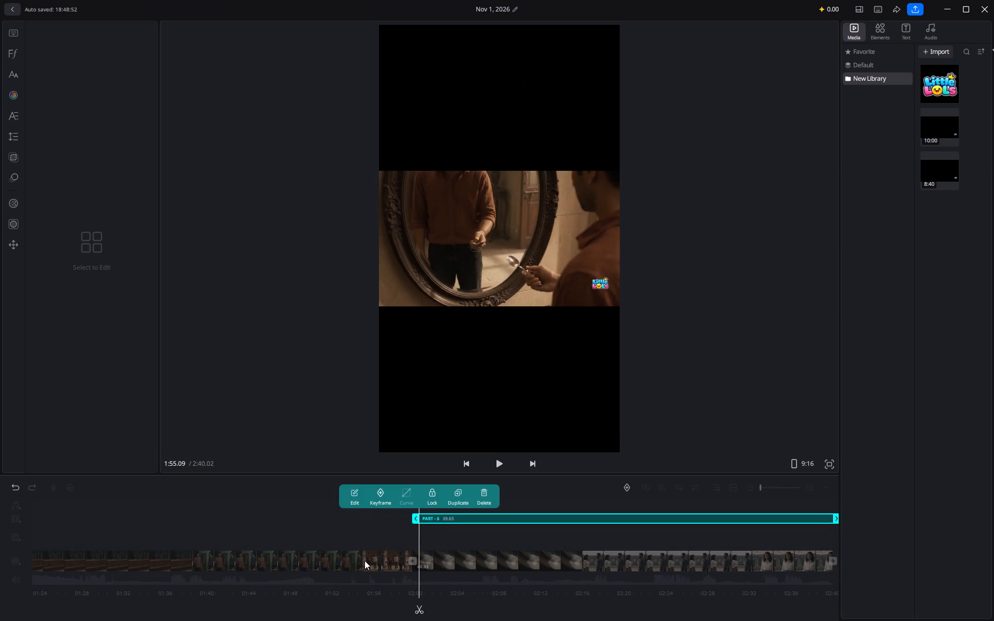
{"action": "left_click", "coordinate": [401, 575]}
{"action": "left_click", "coordinate": [422, 558]}
{"action": "left_click", "coordinate": [483, 530]}
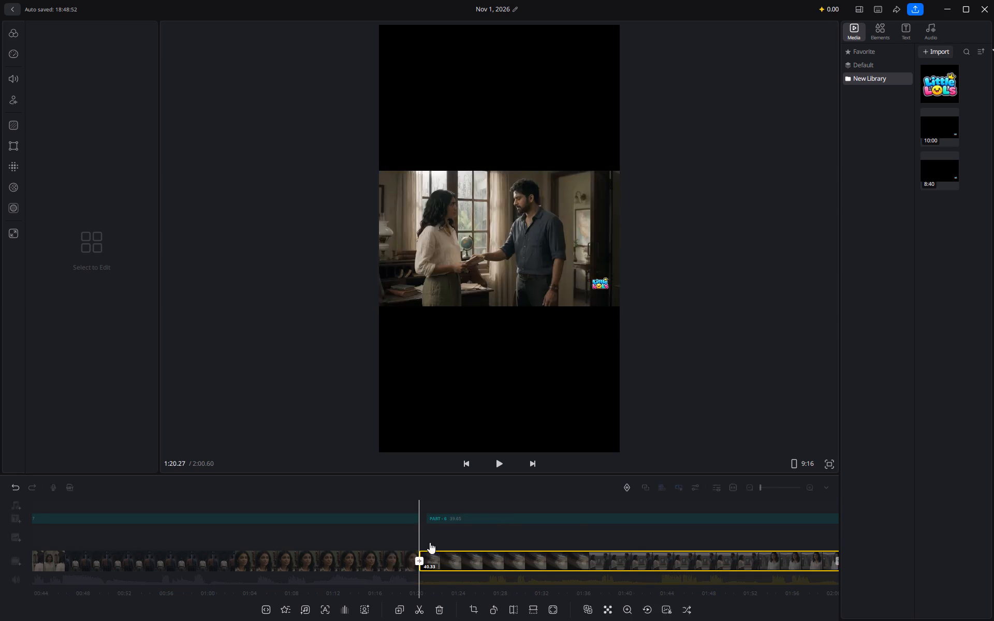
Delete the "PART - 2" title clip and the second video clip beneath it.
{"action": "double_click", "coordinate": [339, 516]}
{"action": "left_click", "coordinate": [486, 495]}
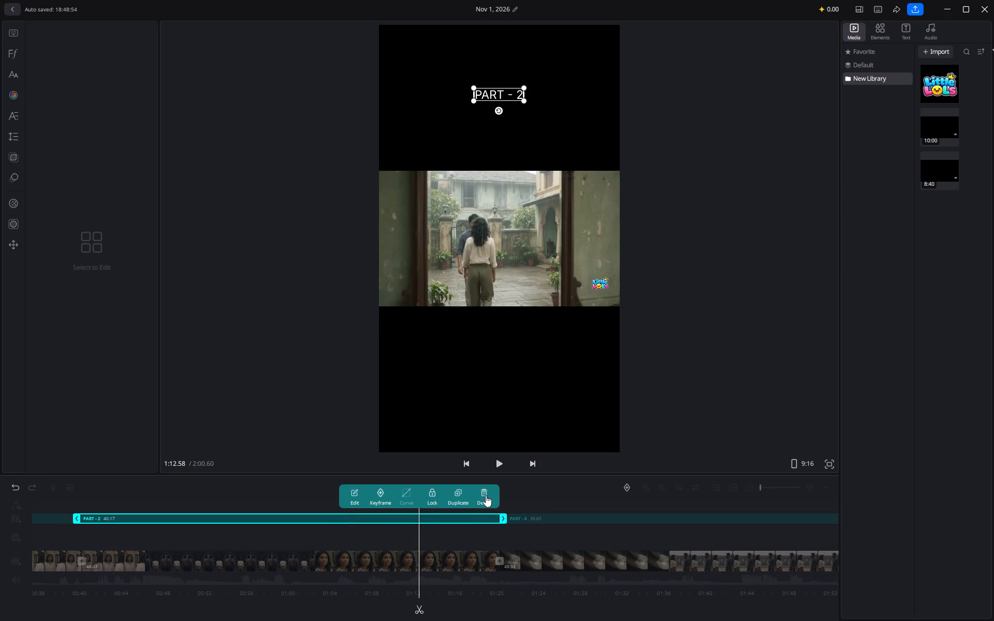
{"action": "left_click", "coordinate": [342, 551]}
{"action": "left_click", "coordinate": [408, 559]}
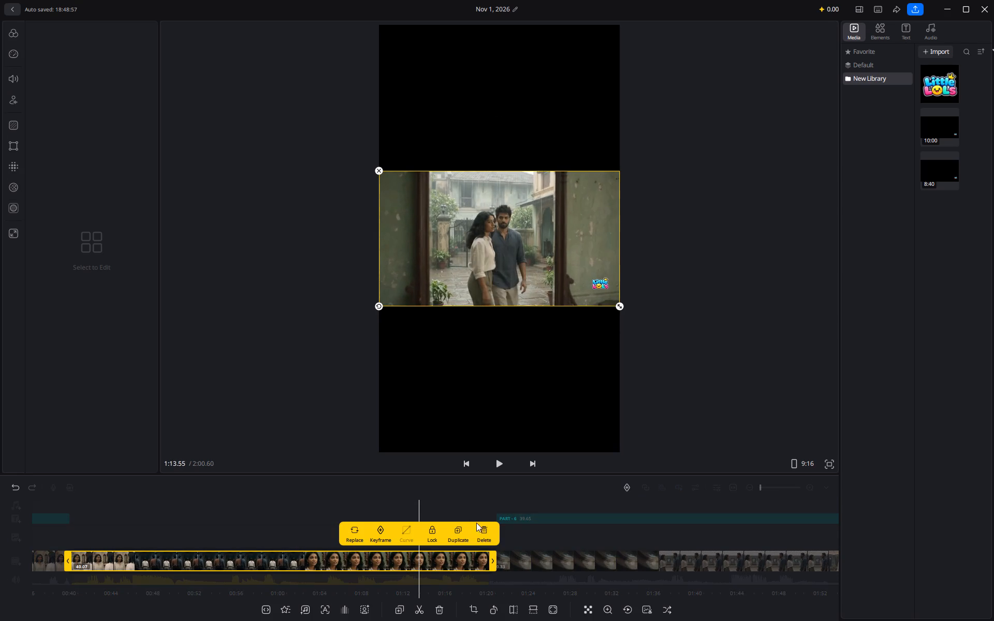
{"action": "left_click", "coordinate": [485, 537]}
Delete the "PART - 1" title clip and the first video clip beneath it.
{"action": "double_click", "coordinate": [331, 517]}
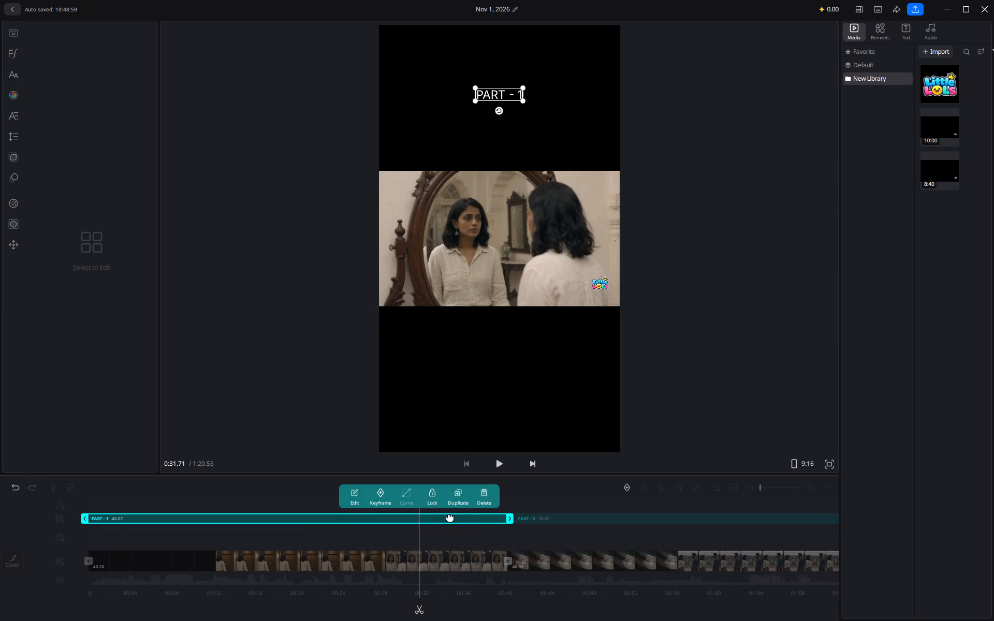
{"action": "left_click", "coordinate": [483, 501]}
{"action": "left_click", "coordinate": [368, 565]}
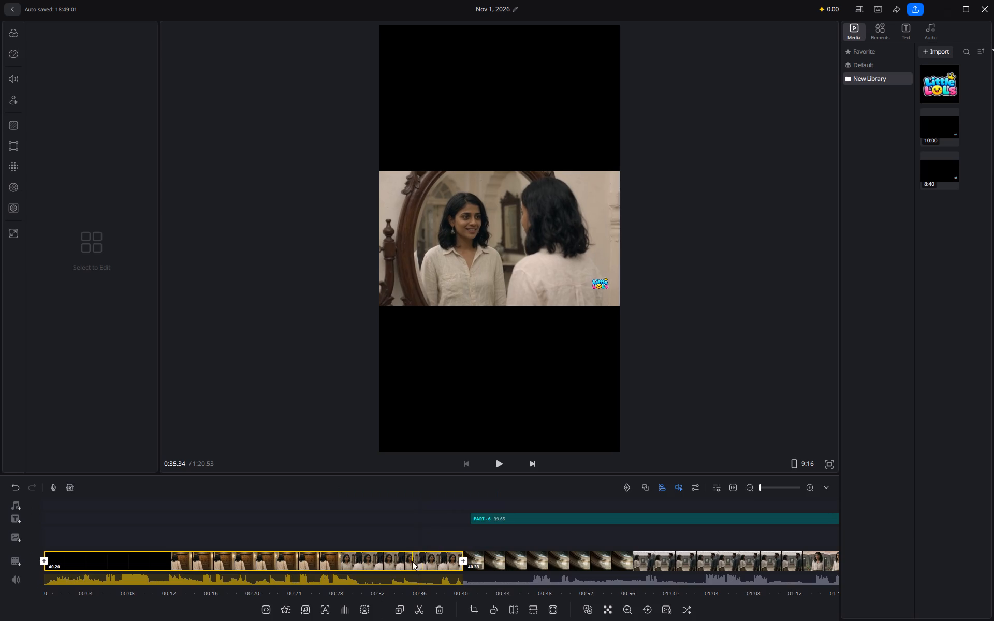
{"action": "left_click", "coordinate": [412, 561]}
{"action": "left_click", "coordinate": [486, 533]}
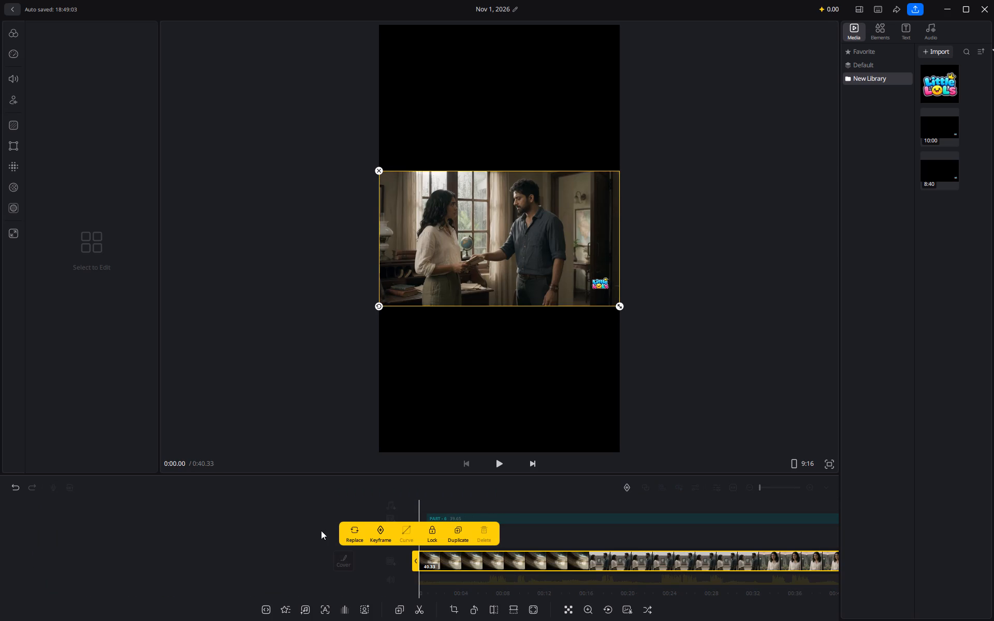
Extend the start of the "PART - 6" title clip to the beginning of the video, making it 40.33 seconds long, and check its end.
{"action": "left_click", "coordinate": [320, 529]}
{"action": "left_click", "coordinate": [438, 517]}
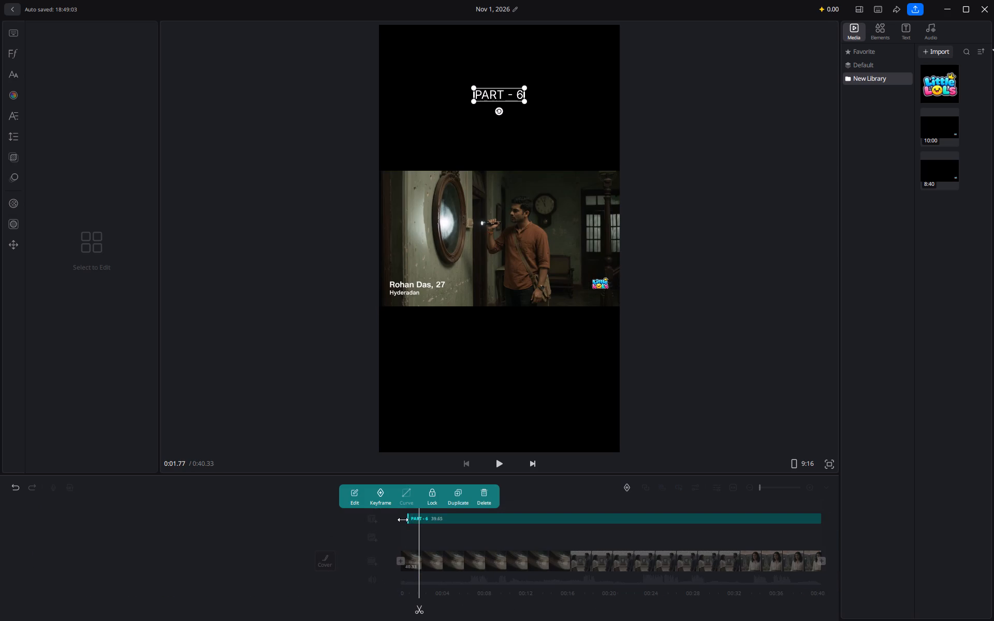
{"action": "left_click_drag", "start_coordinate": [405, 520], "coordinate": [362, 508]}
{"action": "left_click_drag", "start_coordinate": [395, 537], "coordinate": [478, 527]}
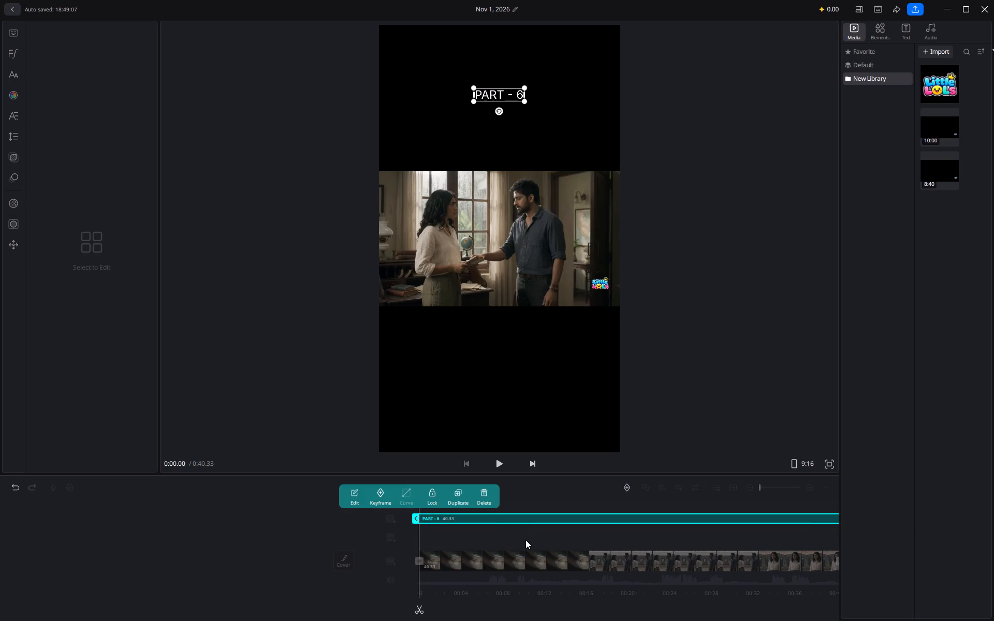
{"action": "left_click_drag", "start_coordinate": [522, 541], "coordinate": [381, 521]}
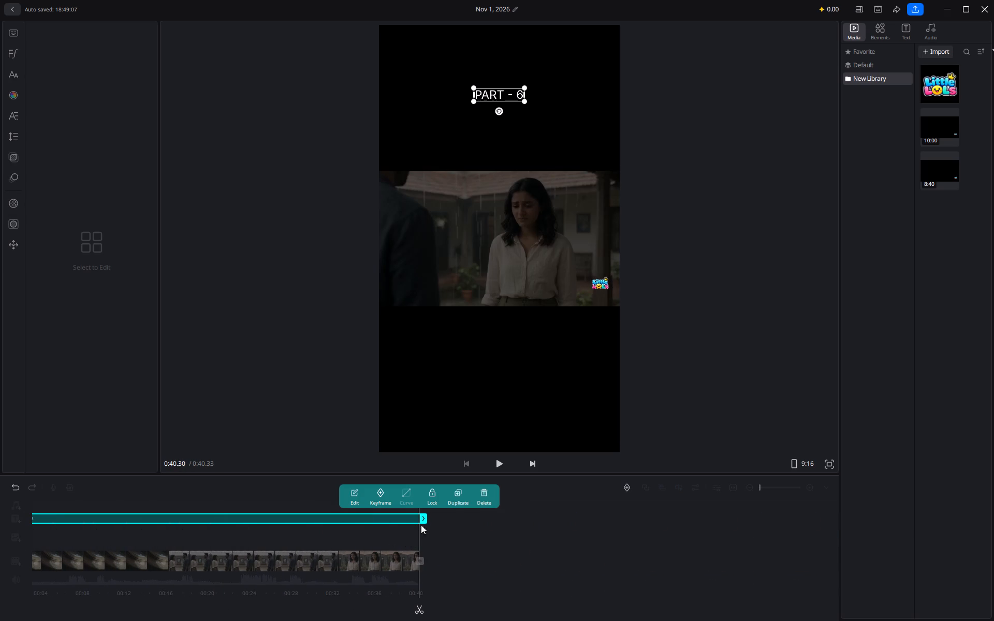
{"action": "left_click_drag", "start_coordinate": [420, 532], "coordinate": [540, 504]}
Align both ends of the "PART - 6" title clip with the edges of the video clip, at 40.33 seconds.
{"action": "left_click", "coordinate": [356, 526]}
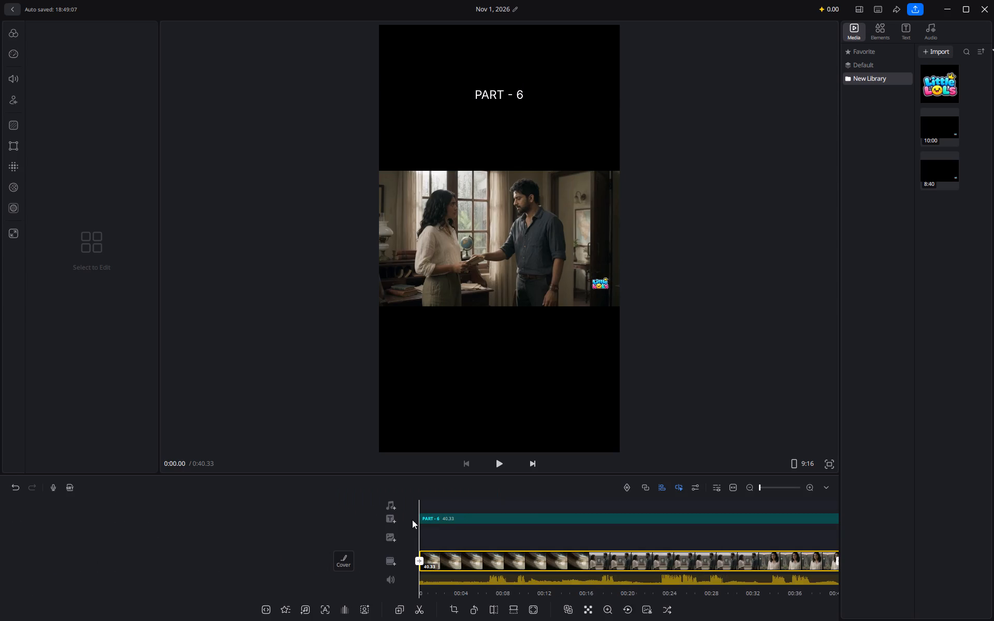
{"action": "left_click", "coordinate": [425, 519]}
{"action": "left_click", "coordinate": [408, 517]}
{"action": "left_click_drag", "start_coordinate": [410, 517], "coordinate": [400, 521]}
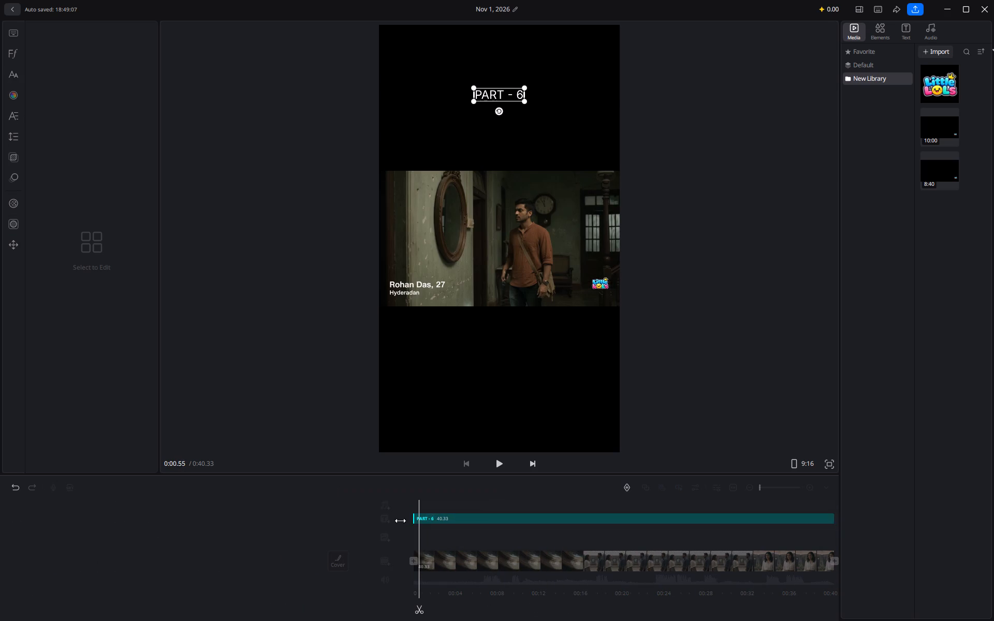
{"action": "left_click_drag", "start_coordinate": [400, 521], "coordinate": [399, 521]}
{"action": "left_click_drag", "start_coordinate": [496, 534], "coordinate": [410, 536]}
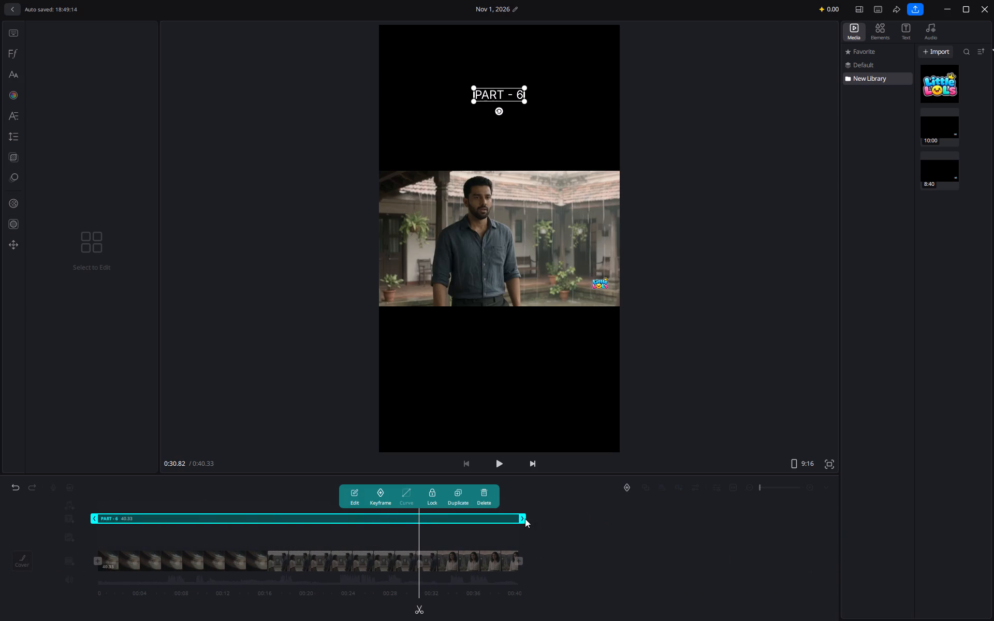
{"action": "left_click_drag", "start_coordinate": [520, 519], "coordinate": [518, 521]}
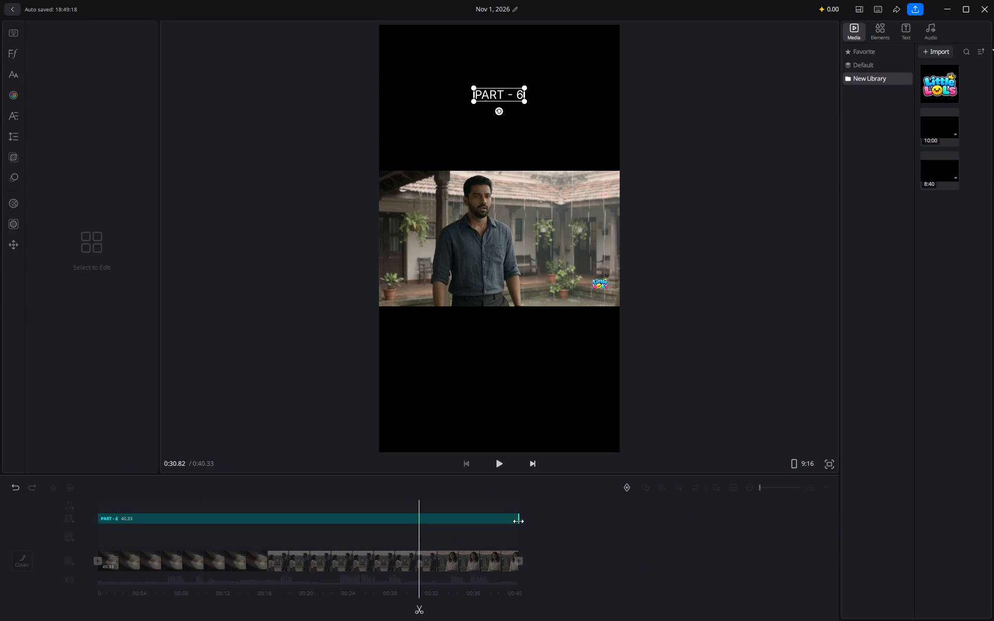
{"action": "left_click_drag", "start_coordinate": [518, 521], "coordinate": [518, 524]}
{"action": "left_click_drag", "start_coordinate": [510, 539], "coordinate": [564, 525]}
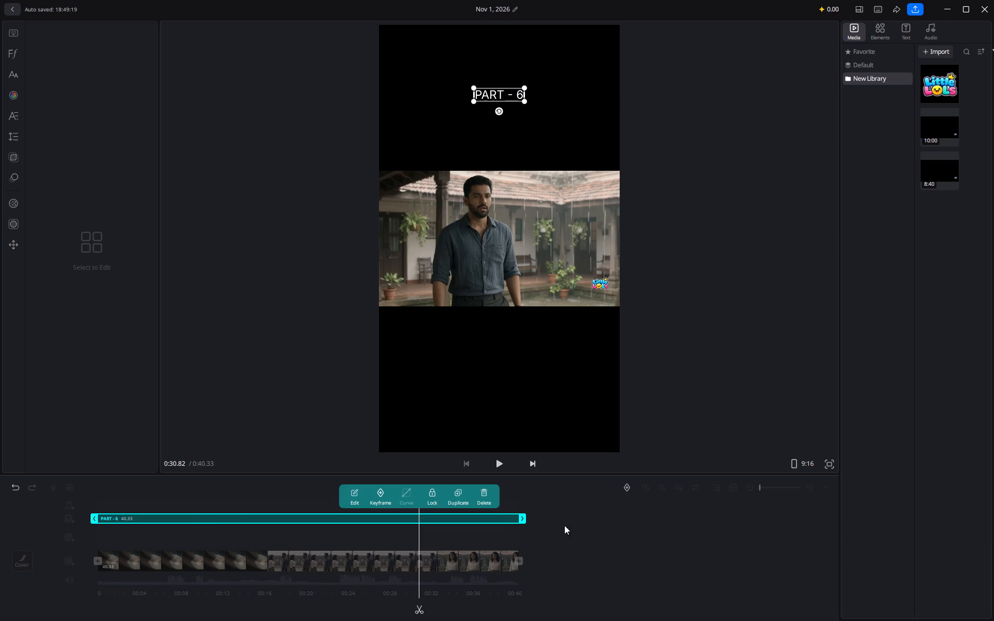
{"action": "left_click_drag", "start_coordinate": [564, 525], "coordinate": [613, 512]}
Export the "PART - 6" video at 4K and 30 fps to the VN videos folder.
{"action": "left_click", "coordinate": [914, 10]}
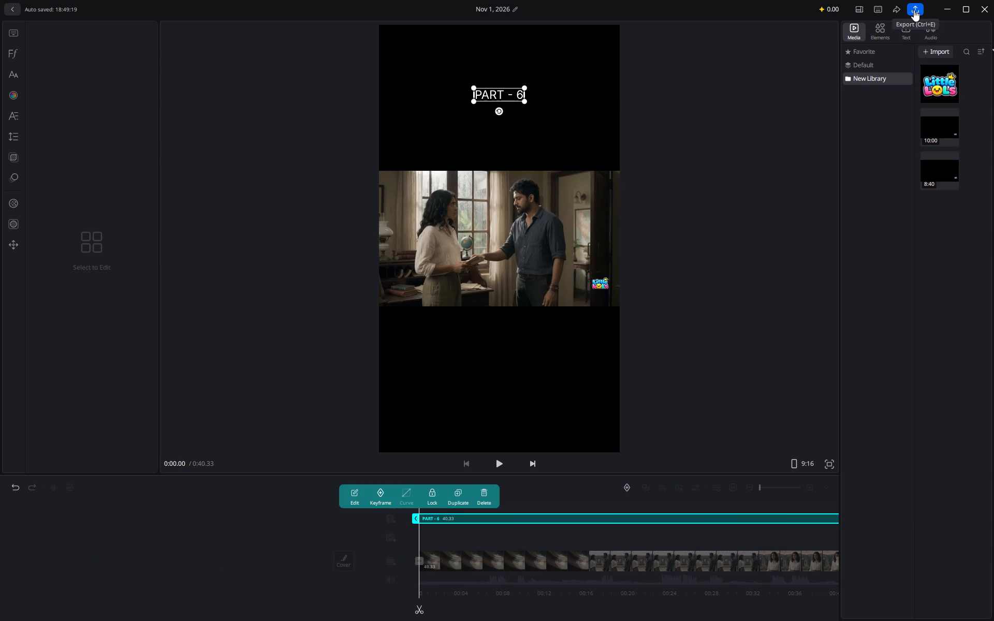
{"action": "left_click", "coordinate": [677, 442]}
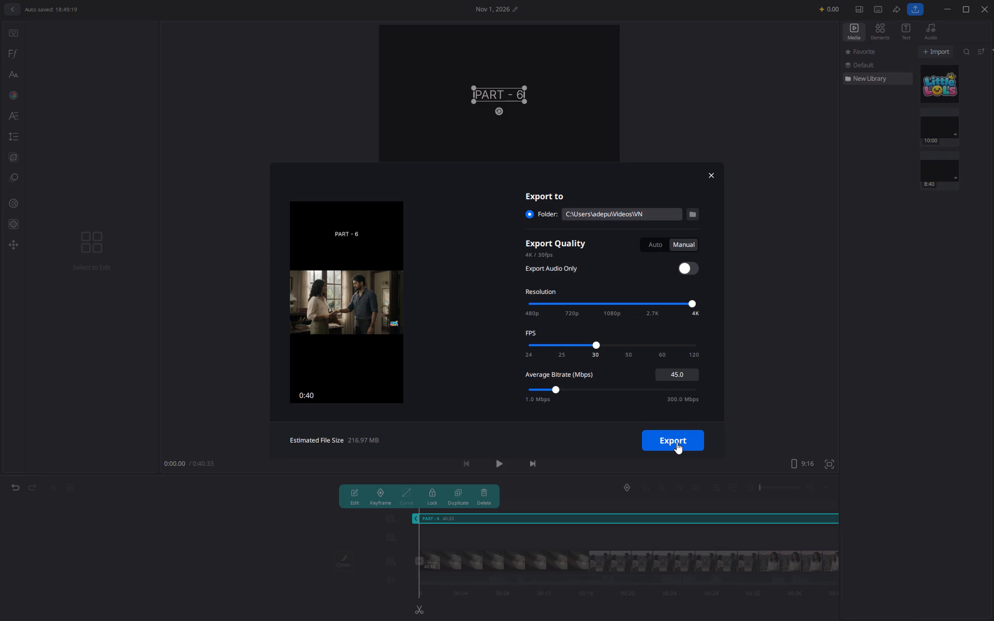
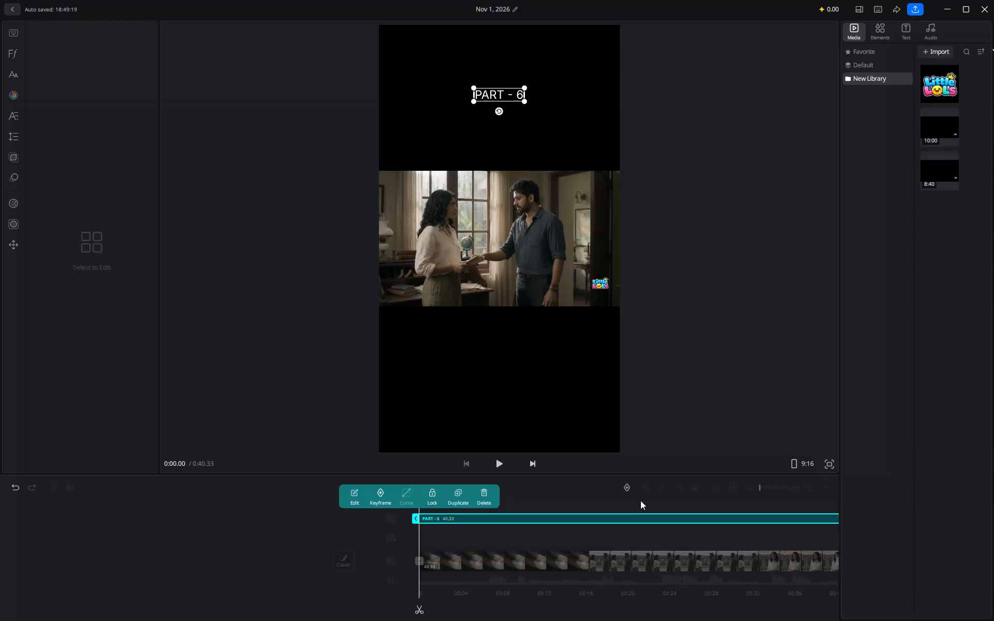
Undo the title adjustments and clip deletions until all parts through "PART - 7" are back on the timeline.
{"action": "key", "text": "ctrl+z"}
{"action": "key", "text": "ctrl+z"}
{"action": "key", "text": "ctrl+z"}
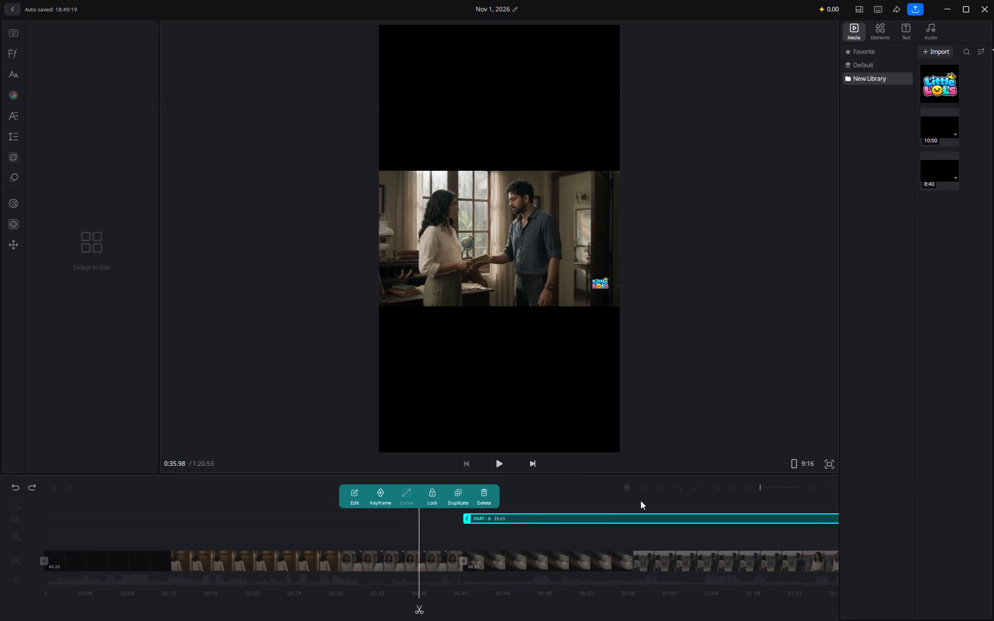
{"action": "key", "text": "ctrl+z"}
{"action": "key", "text": "ctrl+z"}
{"action": "key", "text": "ctrl+z"}
{"action": "key", "text": "ctrl+z"}
{"action": "key", "text": "ctrl+z"}
{"action": "key", "text": "ctrl+z"}
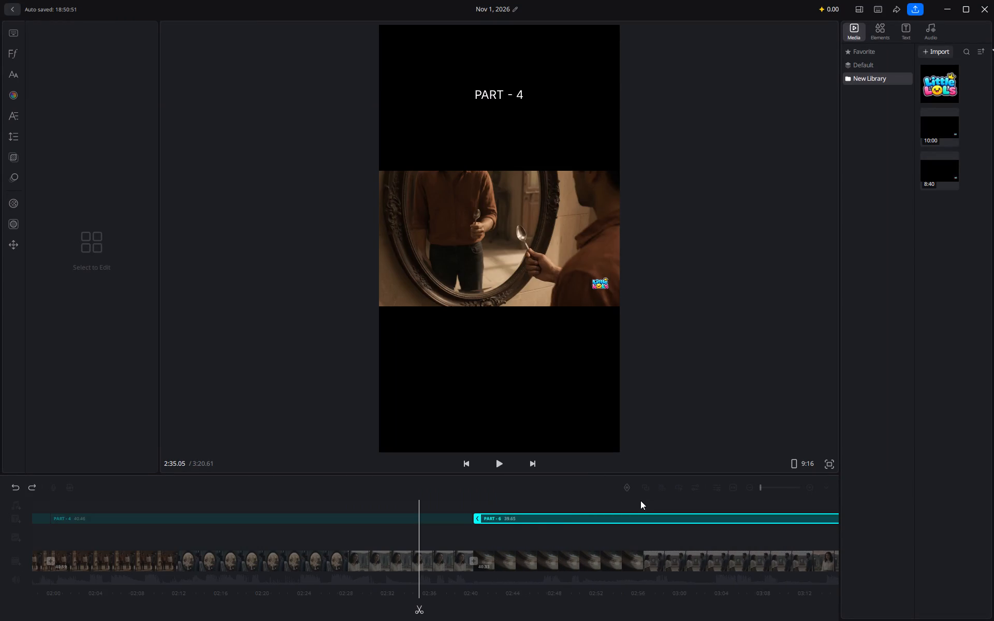
{"action": "key", "text": "ctrl+z"}
{"action": "key", "text": "ctrl+z"}
{"action": "key", "text": "ctrl+z"}
{"action": "key", "text": "ctrl+z"}
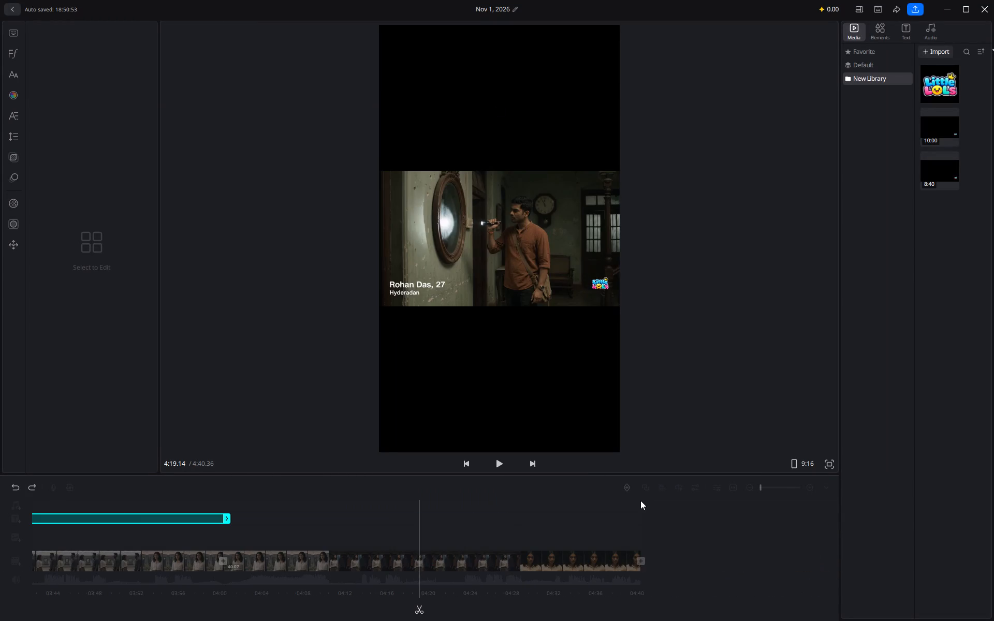
{"action": "key", "text": "ctrl+z"}
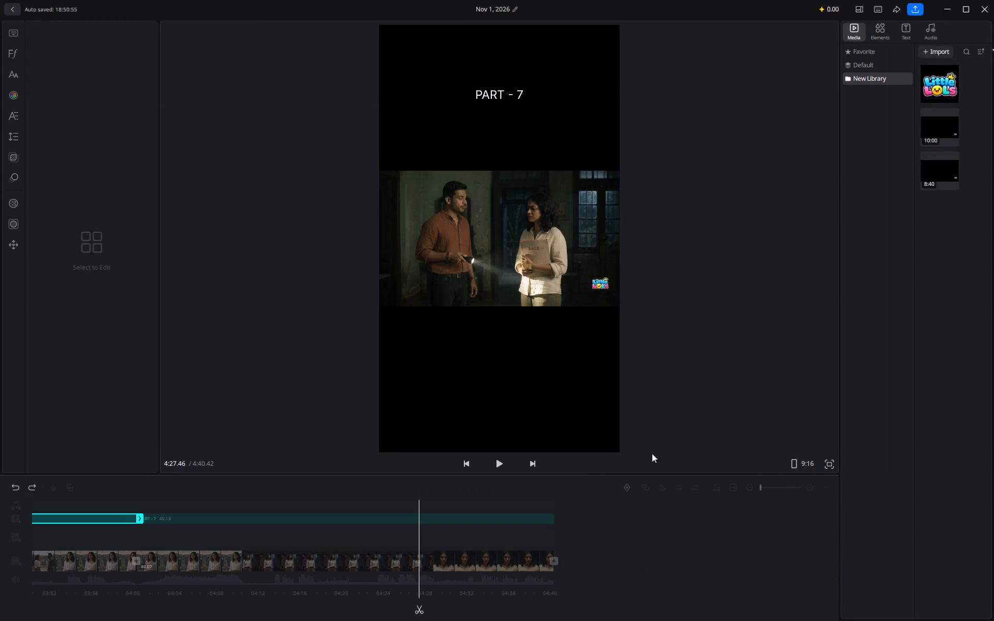
Delete the "PART - 6" title clip and the video clip beneath it.
{"action": "left_click", "coordinate": [317, 534]}
{"action": "left_click_drag", "start_coordinate": [316, 533], "coordinate": [464, 551]}
{"action": "left_click", "coordinate": [197, 519]}
{"action": "left_click", "coordinate": [490, 492]}
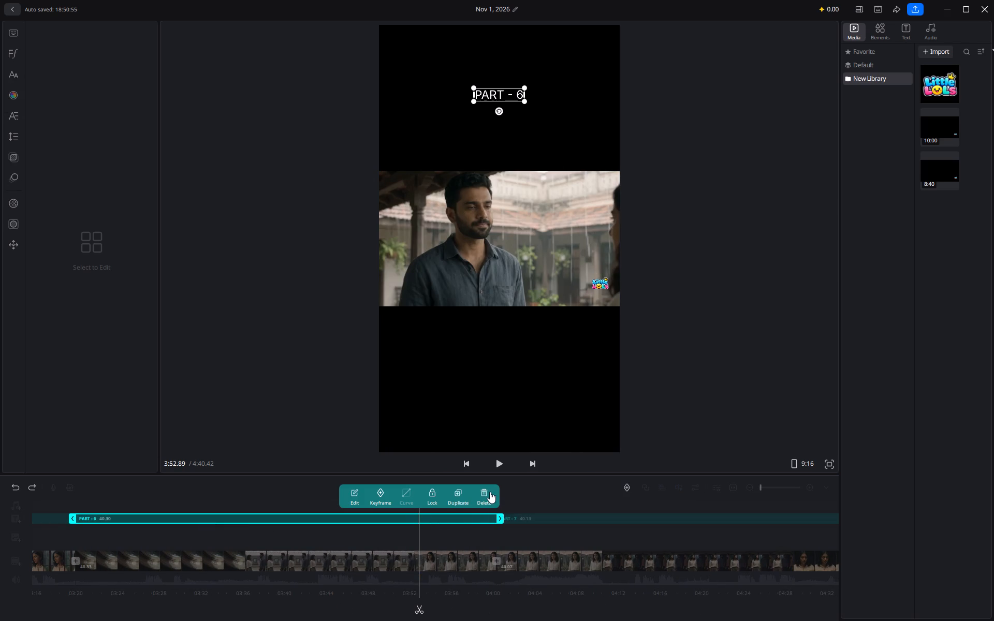
{"action": "left_click", "coordinate": [382, 561]}
{"action": "left_click", "coordinate": [402, 571]}
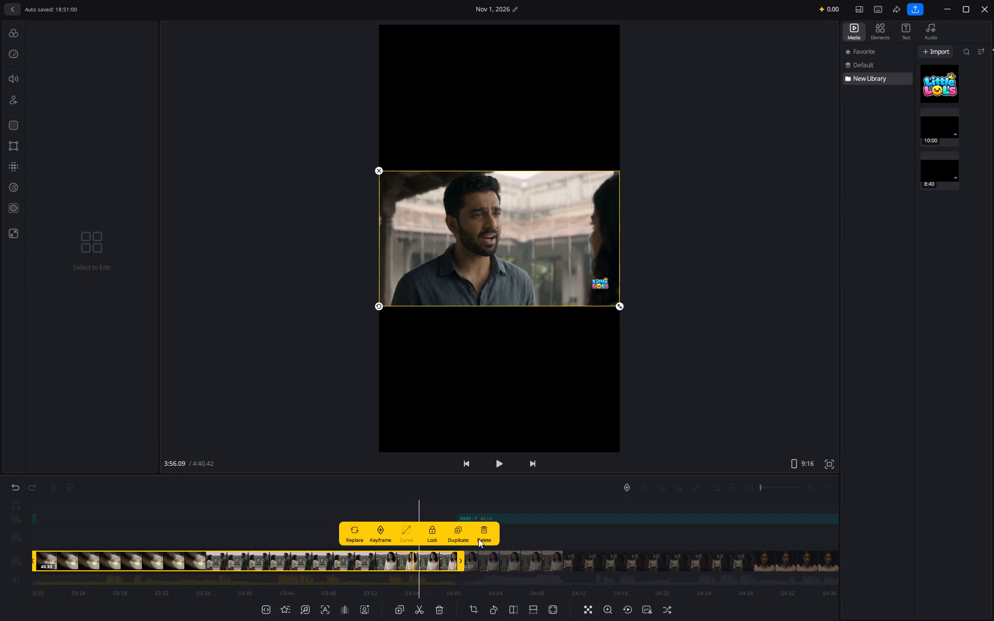
{"action": "left_click", "coordinate": [479, 539]}
Delete the "PART - 5" title clip and the video clip beneath it.
{"action": "double_click", "coordinate": [366, 513]}
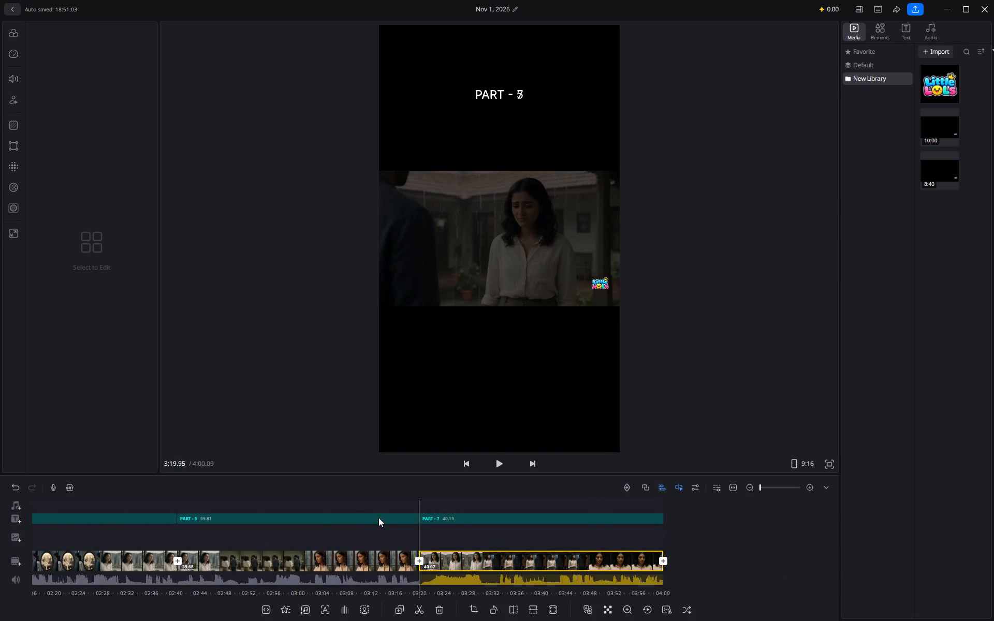
{"action": "left_click", "coordinate": [378, 517]}
{"action": "left_click", "coordinate": [477, 501]}
{"action": "left_click", "coordinate": [383, 560]}
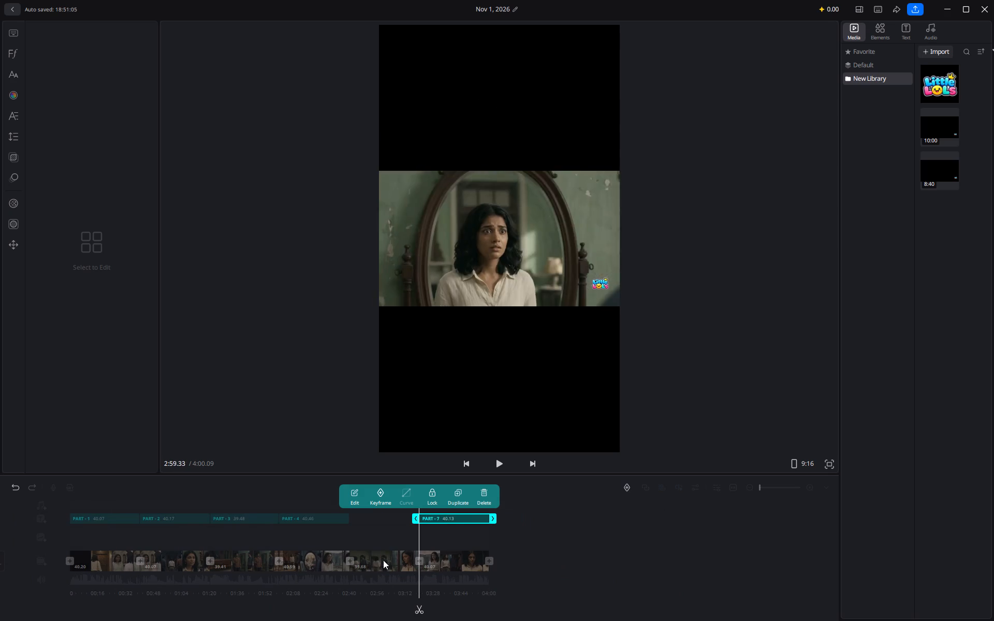
{"action": "left_click", "coordinate": [422, 557]}
{"action": "left_click", "coordinate": [477, 536]}
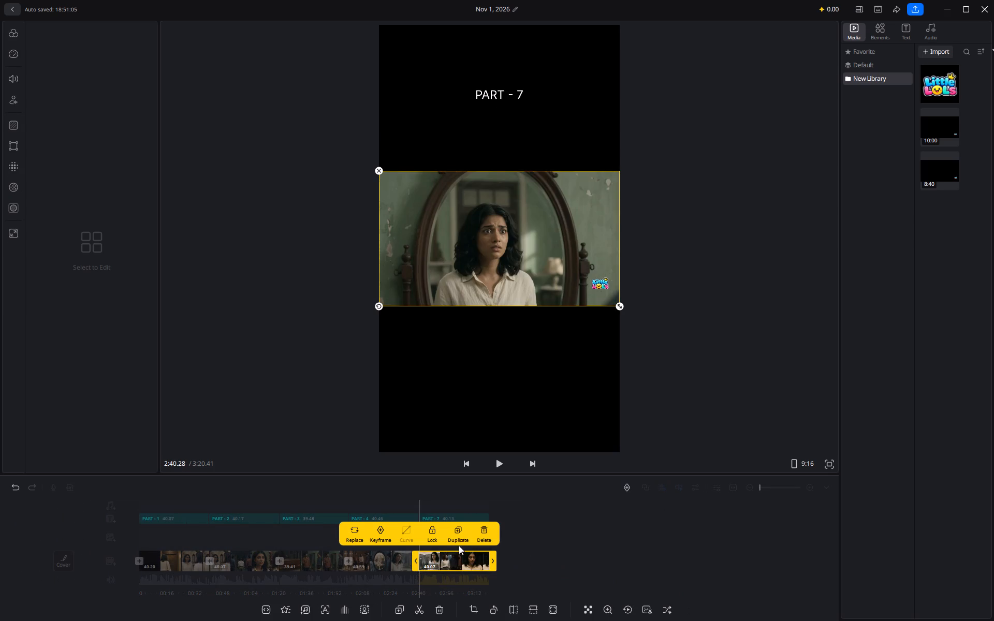
Delete the "PART - 4" title clip and the video clip beneath it.
{"action": "left_click", "coordinate": [386, 511]}
{"action": "left_click", "coordinate": [383, 516]}
{"action": "left_click", "coordinate": [480, 495]}
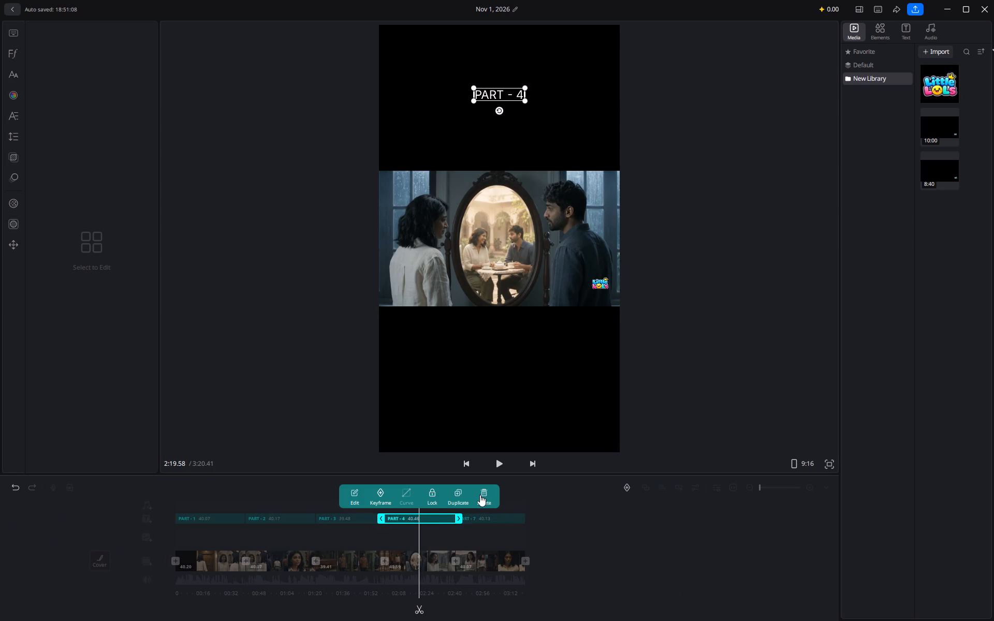
{"action": "left_click", "coordinate": [379, 557]}
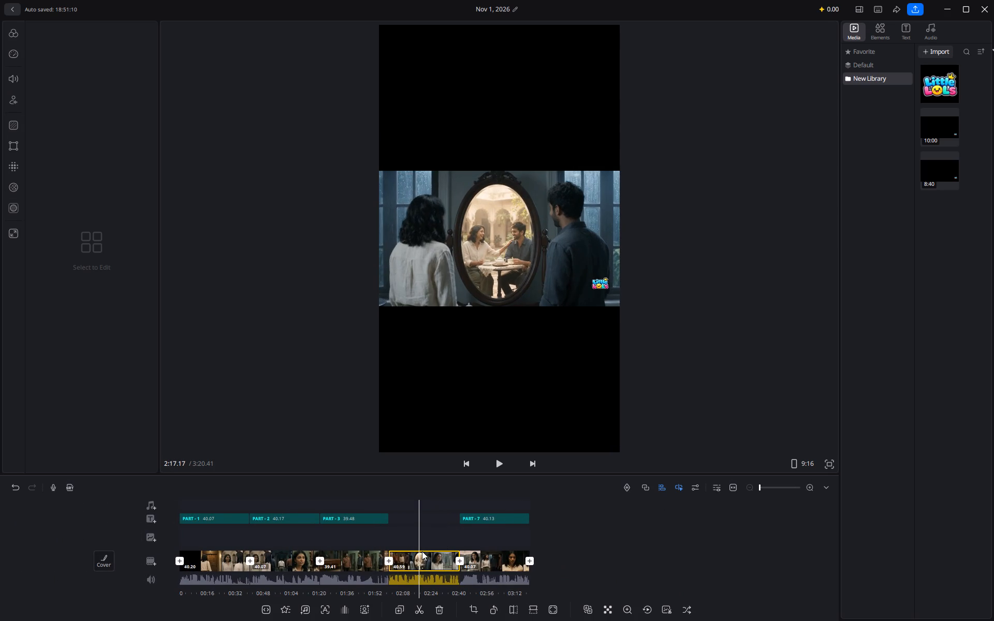
{"action": "left_click", "coordinate": [422, 554]}
{"action": "left_click", "coordinate": [426, 560]}
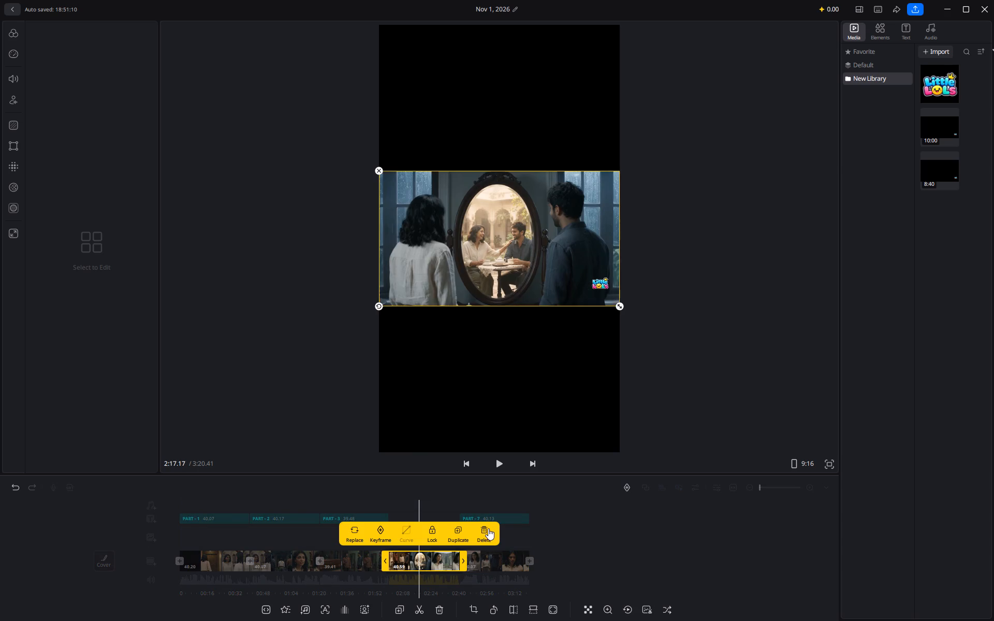
{"action": "left_click", "coordinate": [488, 528]}
Delete the "PART - 3" title clip and the video clip beneath it.
{"action": "left_click", "coordinate": [374, 518]}
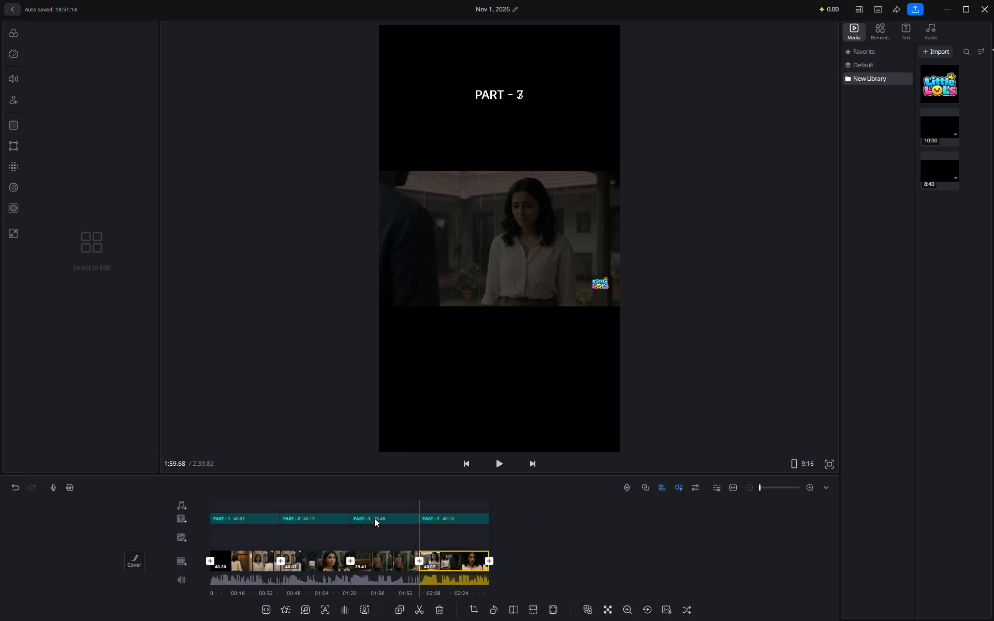
{"action": "left_click", "coordinate": [374, 518]}
{"action": "left_click", "coordinate": [484, 490]}
{"action": "left_click", "coordinate": [376, 557]}
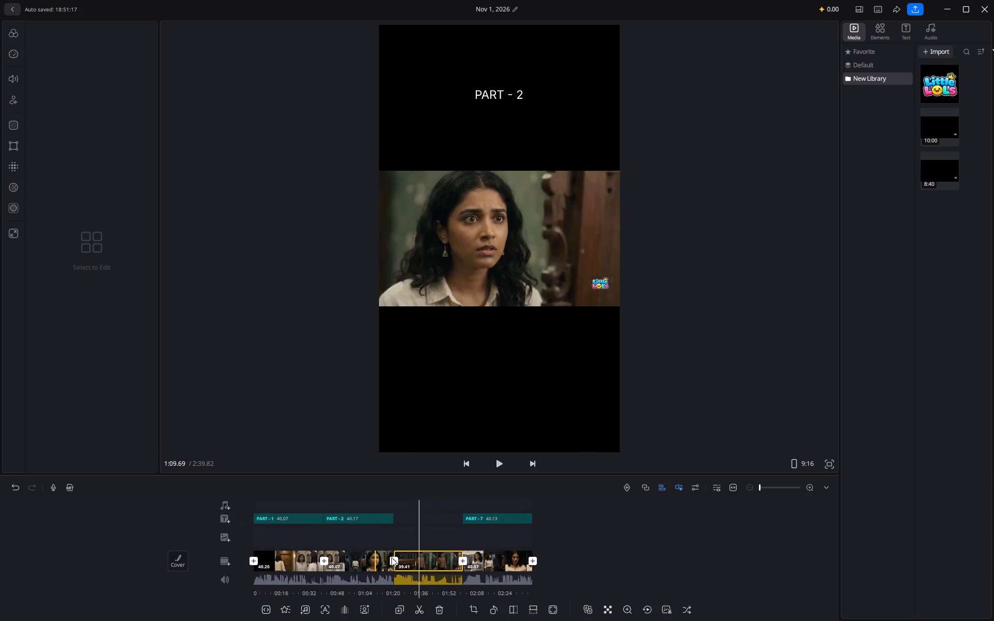
{"action": "left_click", "coordinate": [423, 560]}
{"action": "left_click", "coordinate": [482, 532]}
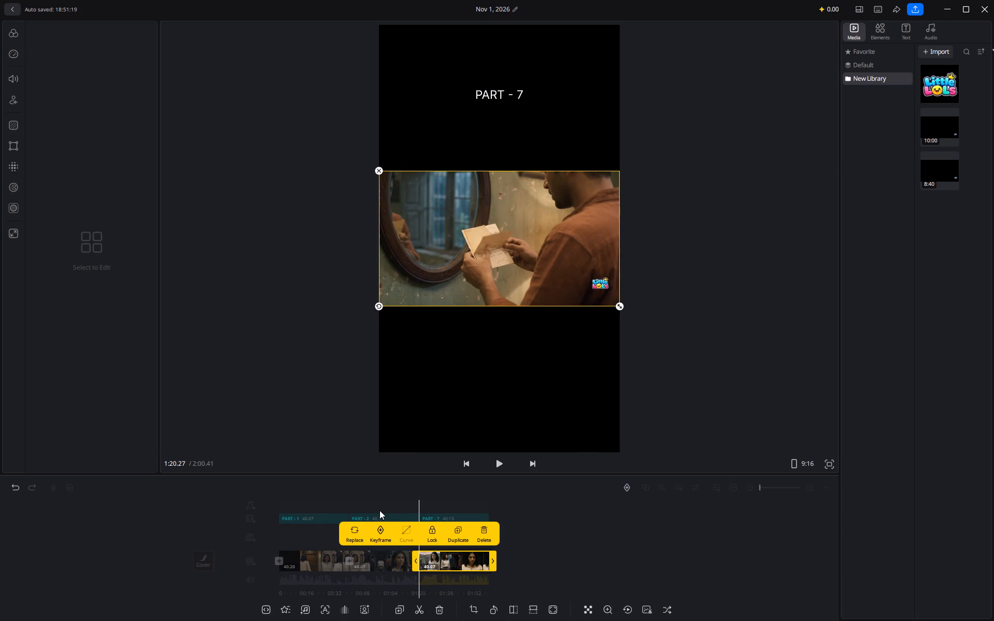
Delete the "PART - 2" title clip and the video clip beneath it.
{"action": "double_click", "coordinate": [377, 518]}
{"action": "left_click", "coordinate": [479, 498]}
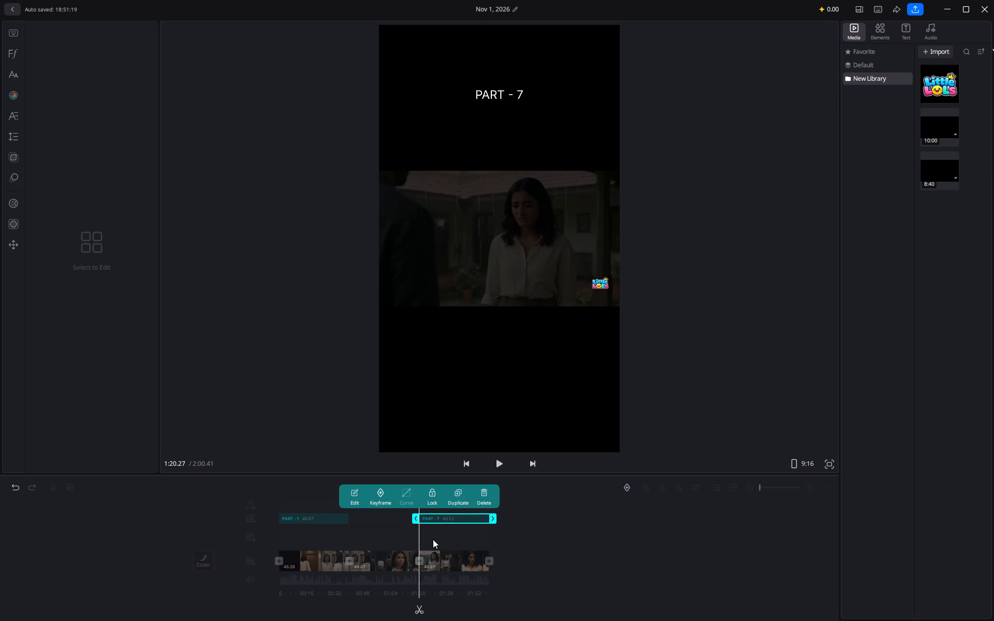
{"action": "left_click", "coordinate": [391, 563]}
{"action": "left_click", "coordinate": [413, 564]}
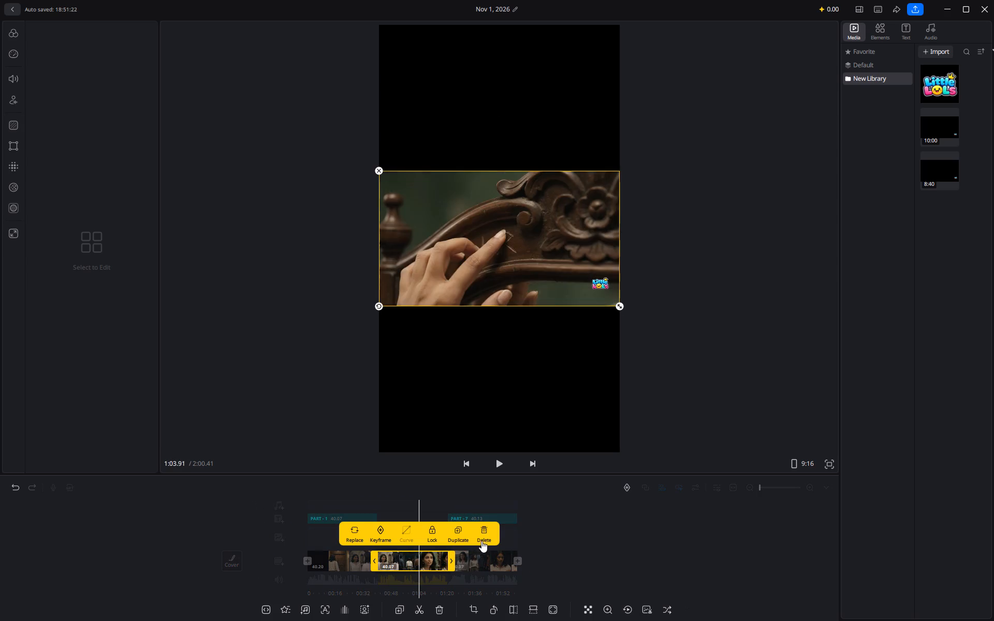
{"action": "left_click", "coordinate": [482, 540]}
Delete the "PART - 1" title clip and the first video clip beneath it.
{"action": "left_click", "coordinate": [374, 521]}
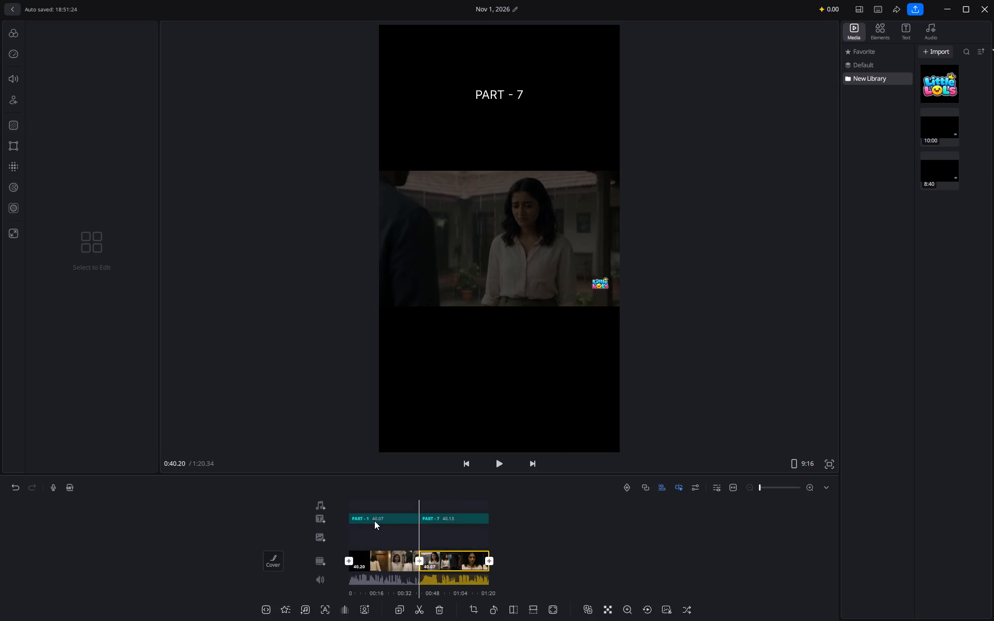
{"action": "left_click", "coordinate": [377, 519]}
{"action": "left_click", "coordinate": [477, 498]}
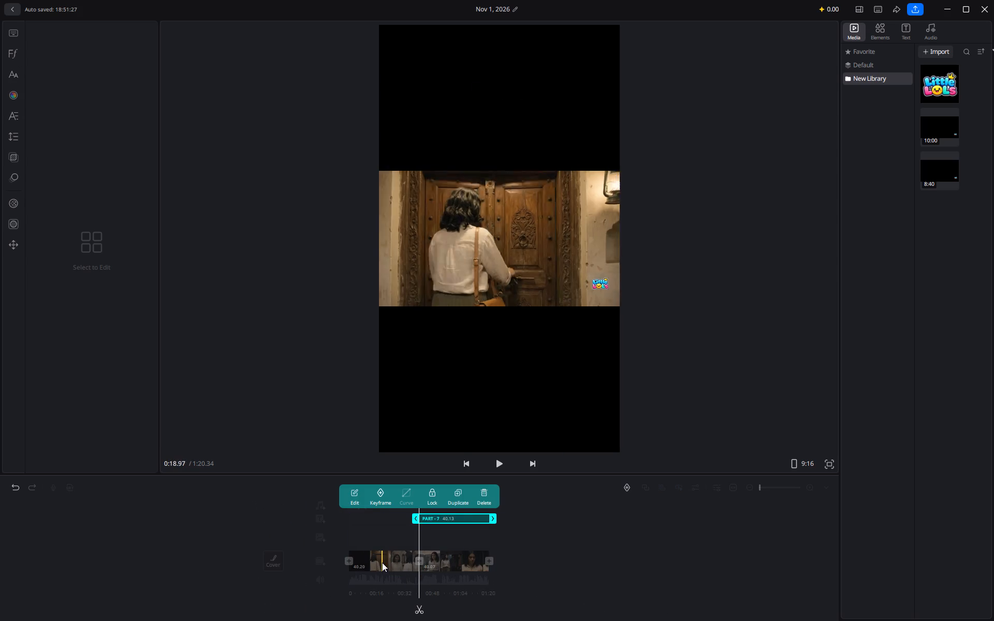
{"action": "left_click", "coordinate": [382, 563]}
{"action": "left_click", "coordinate": [434, 558]}
{"action": "left_click", "coordinate": [477, 534]}
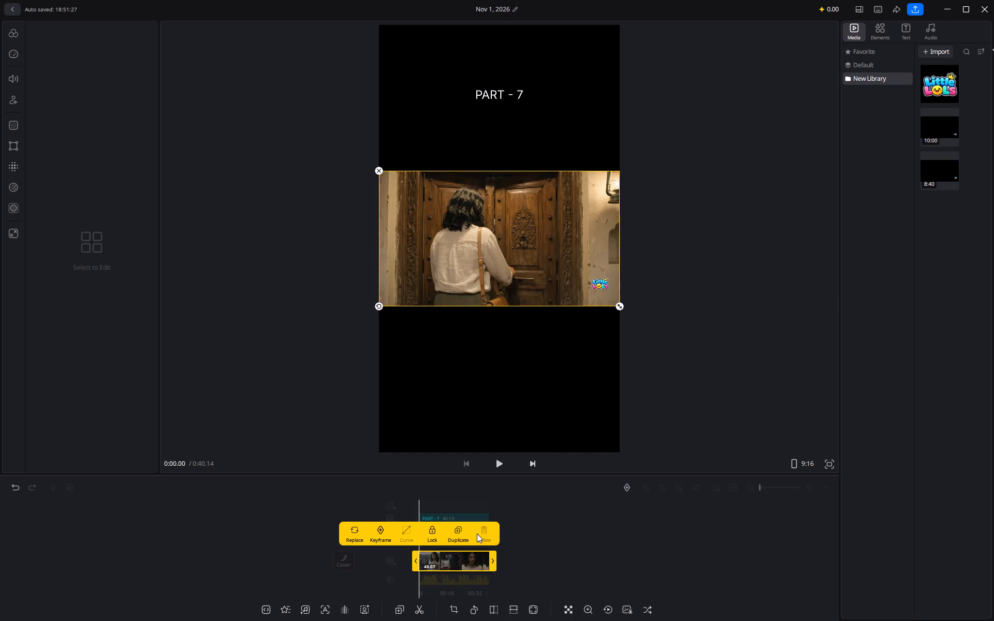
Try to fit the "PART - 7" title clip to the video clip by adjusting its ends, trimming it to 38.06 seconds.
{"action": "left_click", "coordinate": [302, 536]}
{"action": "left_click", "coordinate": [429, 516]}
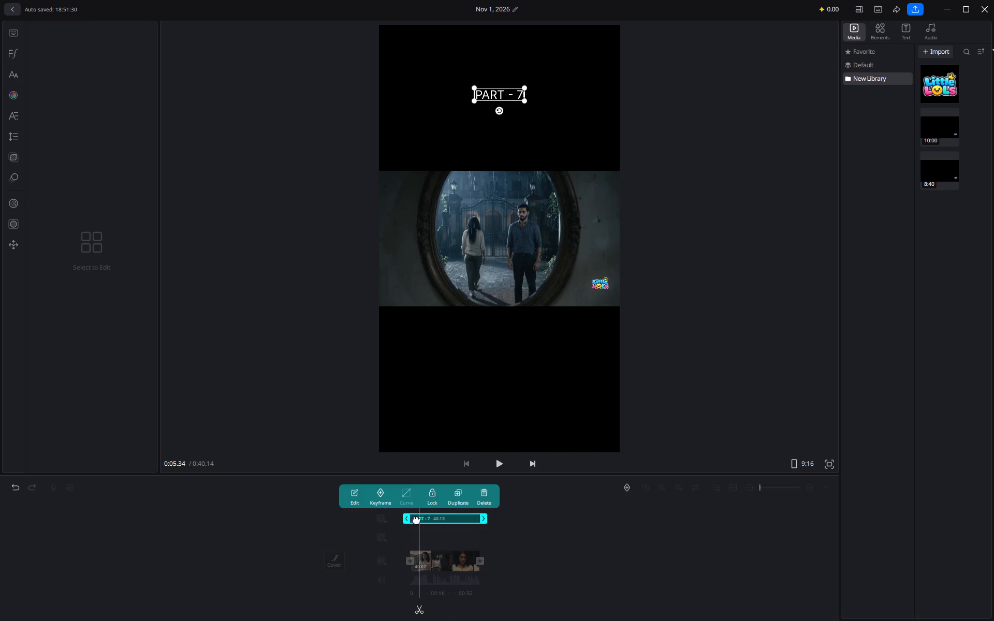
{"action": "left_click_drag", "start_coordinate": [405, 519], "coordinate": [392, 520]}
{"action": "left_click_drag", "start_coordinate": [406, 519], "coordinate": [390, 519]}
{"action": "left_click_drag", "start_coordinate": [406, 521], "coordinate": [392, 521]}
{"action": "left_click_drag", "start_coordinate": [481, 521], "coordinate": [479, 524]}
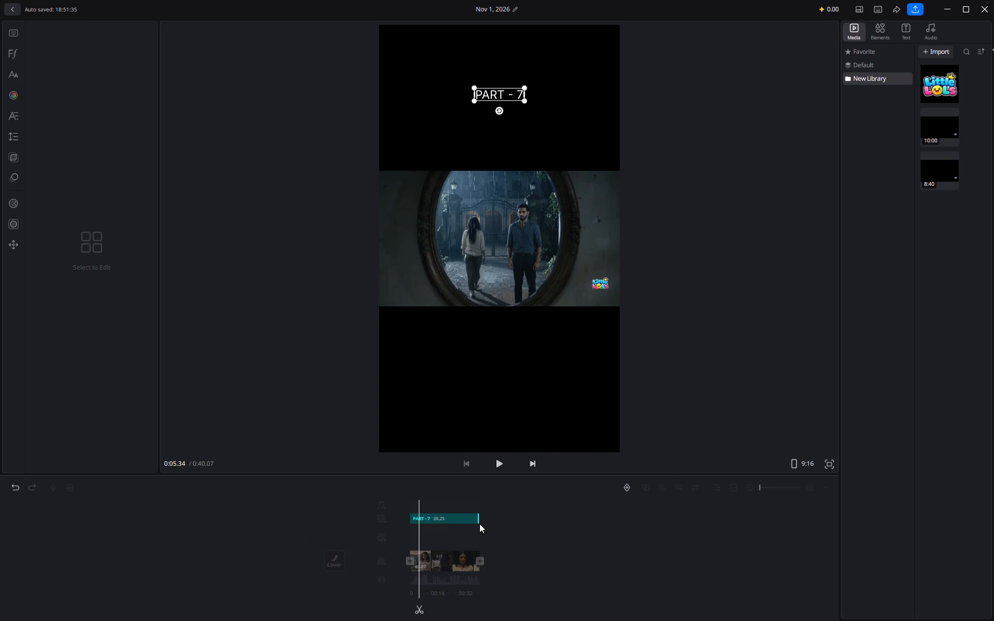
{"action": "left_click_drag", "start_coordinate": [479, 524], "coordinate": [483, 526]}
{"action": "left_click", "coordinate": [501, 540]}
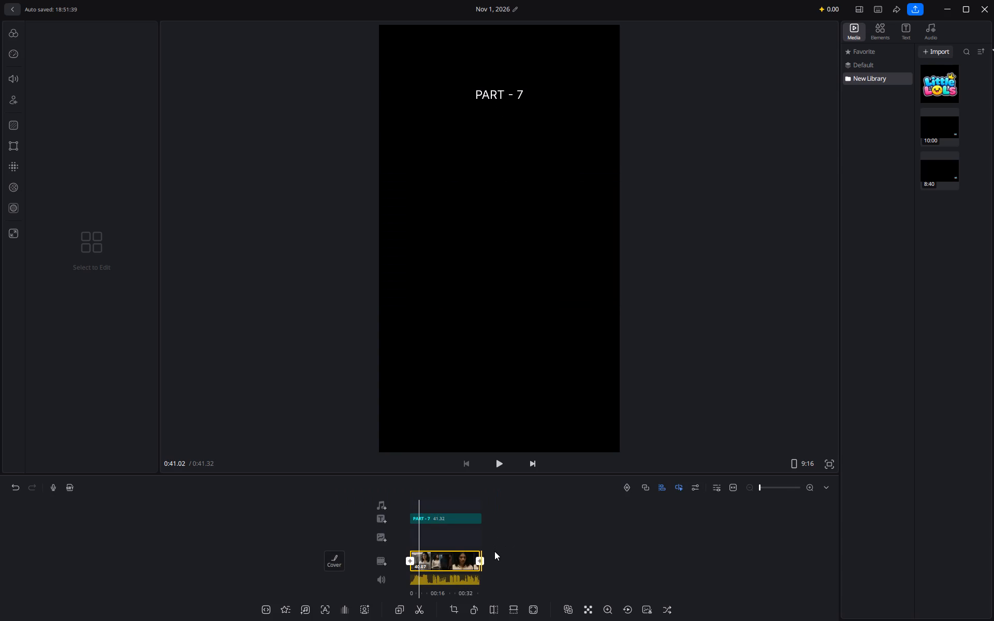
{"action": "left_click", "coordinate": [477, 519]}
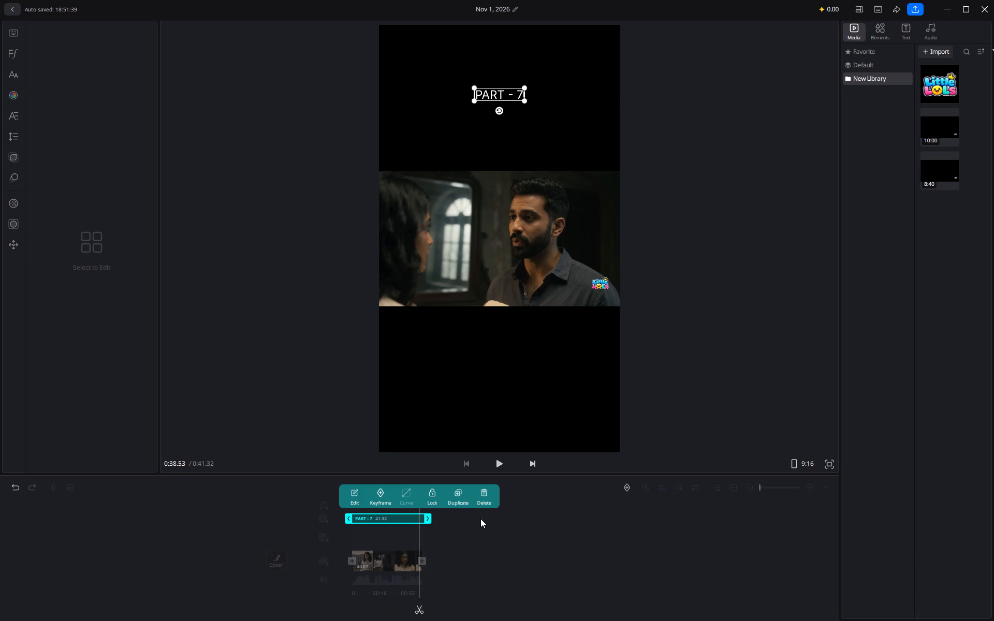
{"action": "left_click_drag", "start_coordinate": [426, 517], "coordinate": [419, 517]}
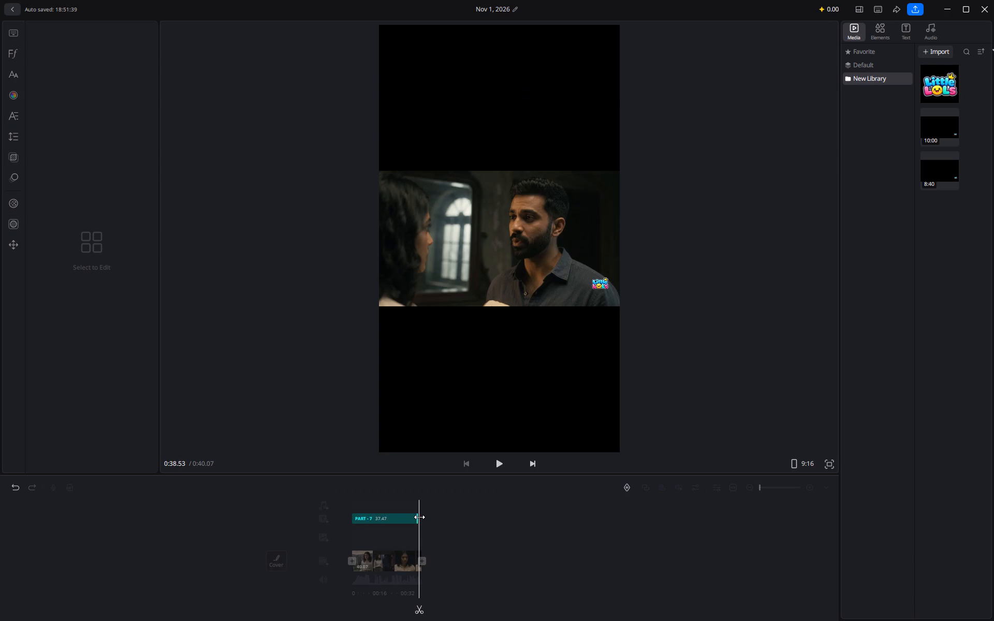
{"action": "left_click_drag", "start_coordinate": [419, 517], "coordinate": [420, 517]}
Extend the end of the "PART - 7" title clip to the end of the video clip, making it 40.07 seconds long.
{"action": "left_click_drag", "start_coordinate": [448, 555], "coordinate": [564, 538]}
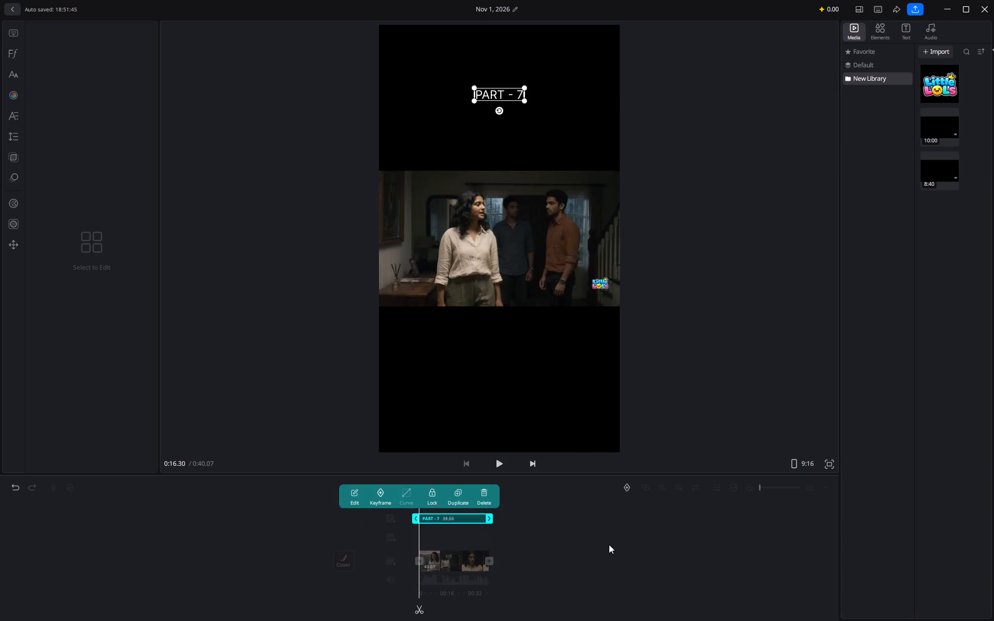
{"action": "scroll", "coordinate": [455, 546], "scroll_direction": "up", "scroll_amount": 6}
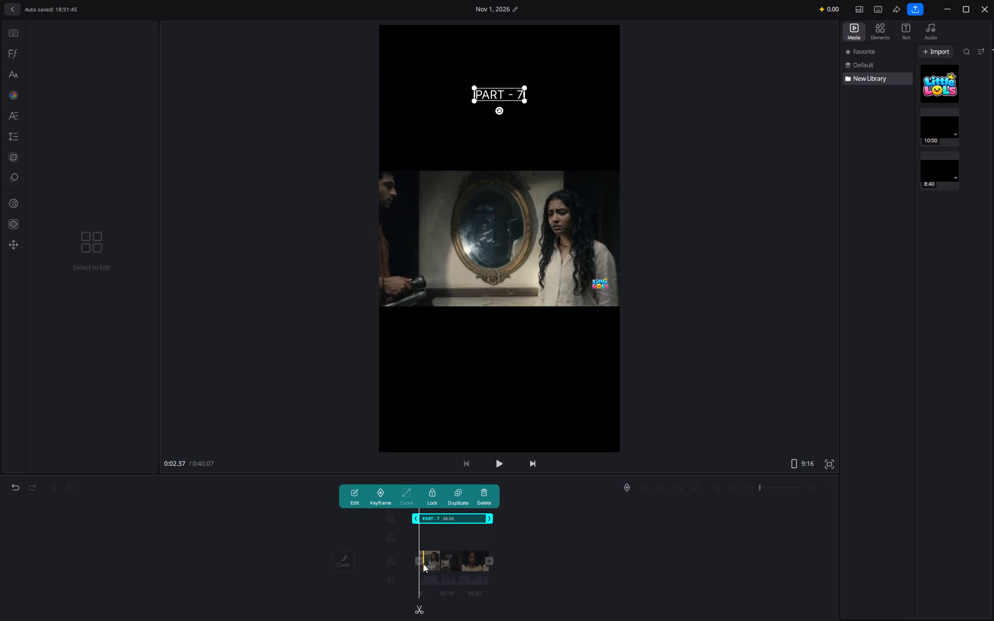
{"action": "scroll", "coordinate": [423, 564], "scroll_direction": "up", "scroll_amount": 2, "text": "ctrl"}
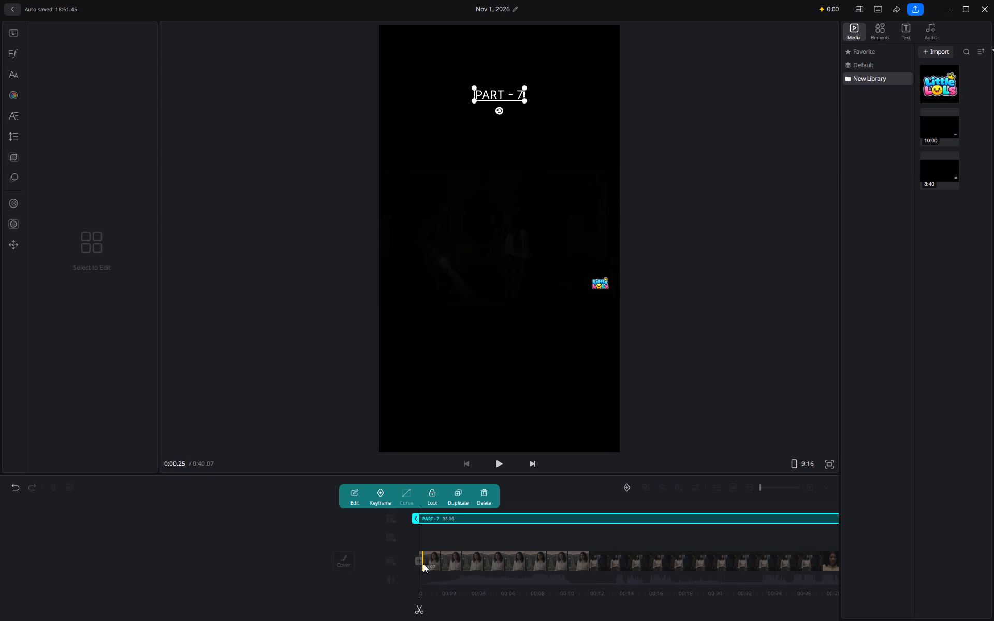
{"action": "left_click_drag", "start_coordinate": [554, 548], "coordinate": [473, 548]}
{"action": "left_click", "coordinate": [544, 540]}
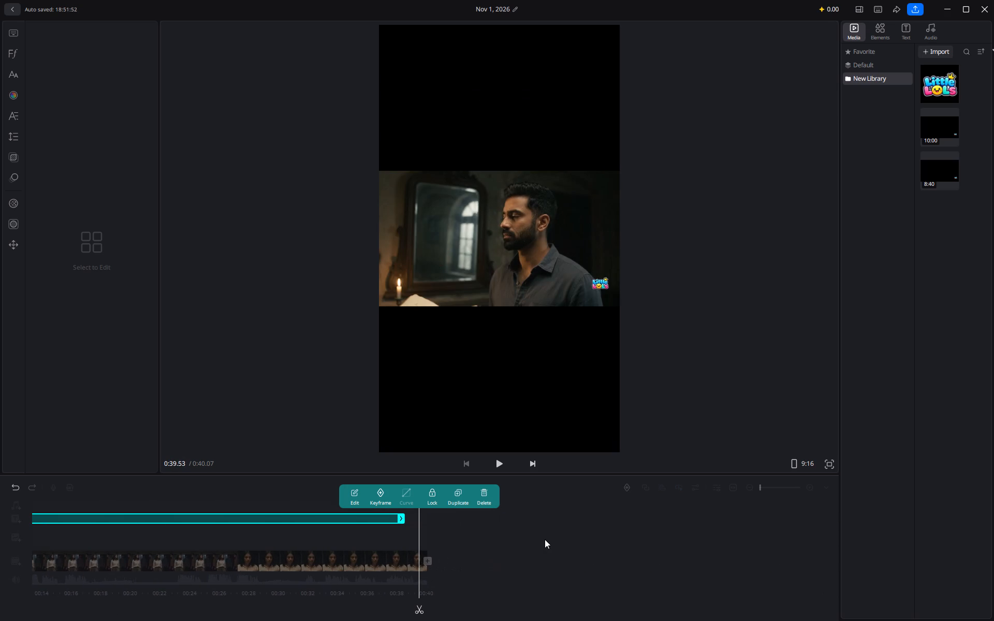
{"action": "left_click", "coordinate": [396, 516]}
{"action": "left_click_drag", "start_coordinate": [396, 515], "coordinate": [401, 515]}
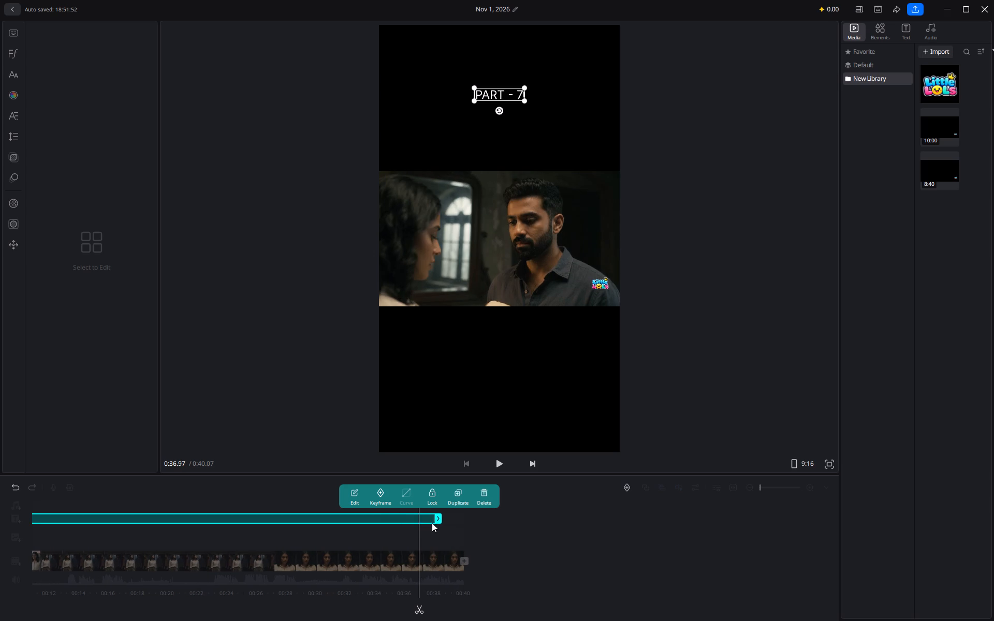
{"action": "left_click_drag", "start_coordinate": [438, 518], "coordinate": [469, 518]}
{"action": "left_click_drag", "start_coordinate": [522, 547], "coordinate": [937, 544]}
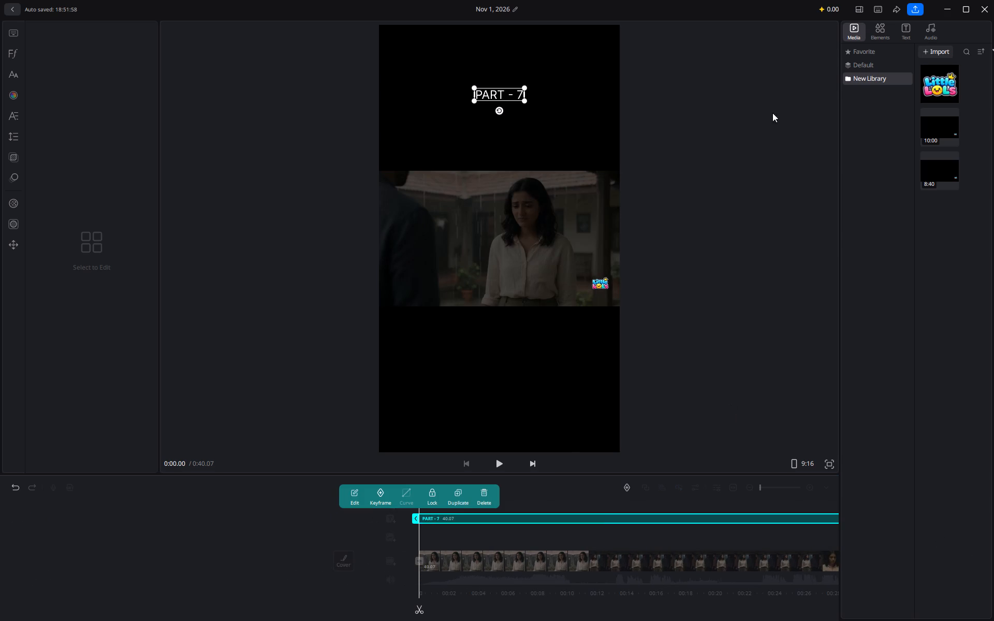
Export the "PART - 7" video at 4K and 30 fps to the VN videos folder.
{"action": "left_click", "coordinate": [918, 7]}
{"action": "left_click", "coordinate": [671, 439]}
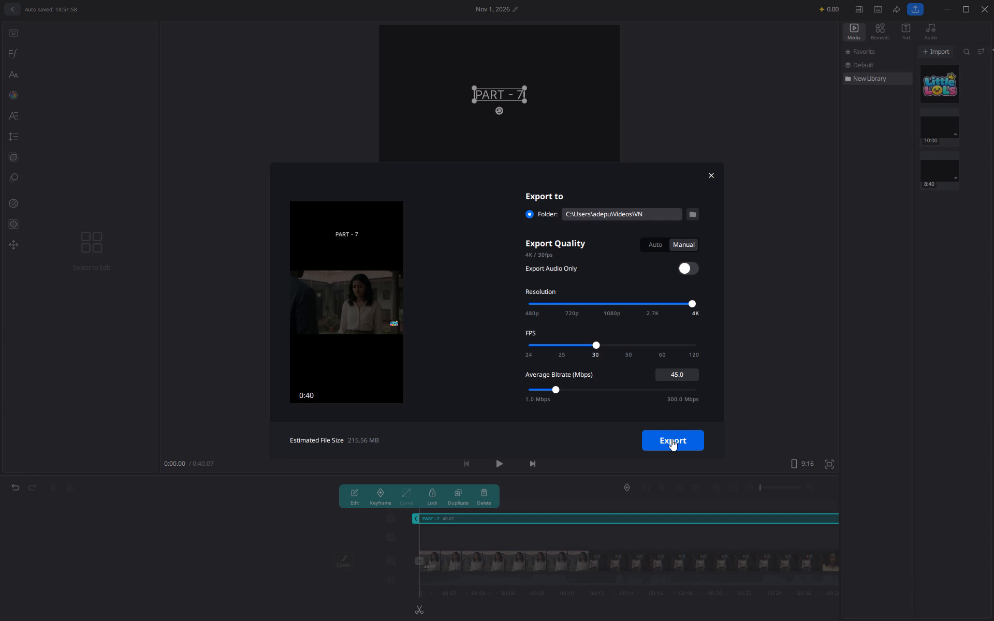
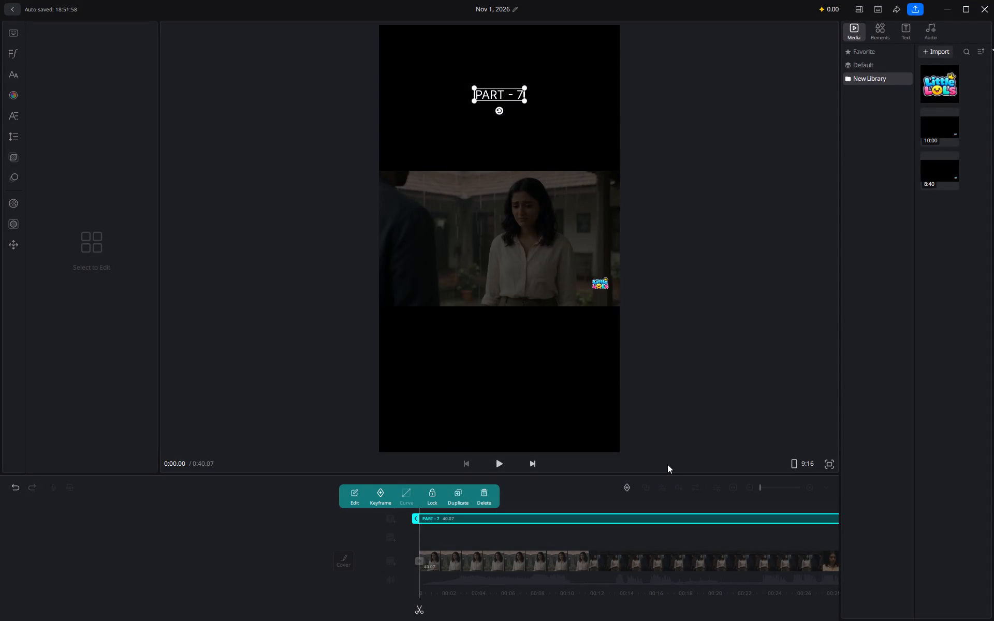
Undo the "PART - 7" title trims and the clip deletions to restore the "PART - 1" to "PART - 8" title and video clips.
{"action": "key", "text": "ctrl+z"}
{"action": "key", "text": "ctrl+z"}
{"action": "key", "text": "ctrl+z"}
{"action": "key", "text": "ctrl+z"}
{"action": "key", "text": "ctrl+z"}
{"action": "key", "text": "ctrl+z"}
{"action": "key", "text": "ctrl+z"}
{"action": "key", "text": "ctrl+z"}
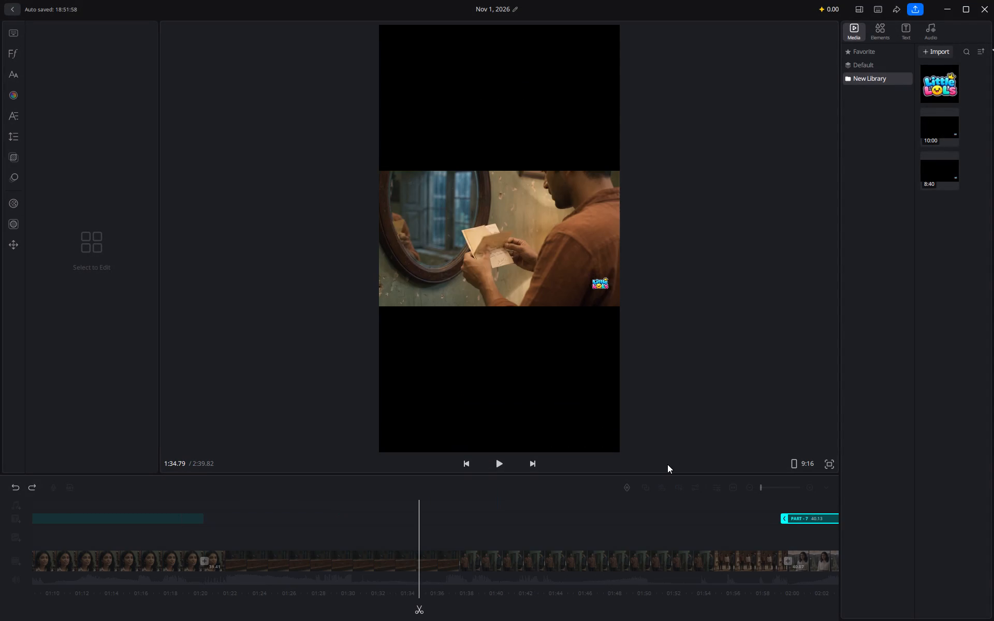
{"action": "key", "text": "ctrl+z"}
{"action": "key", "text": "ctrl+z"}
{"action": "key", "text": "ctrl+z"}
{"action": "key", "text": "ctrl+z"}
{"action": "key", "text": "ctrl+z"}
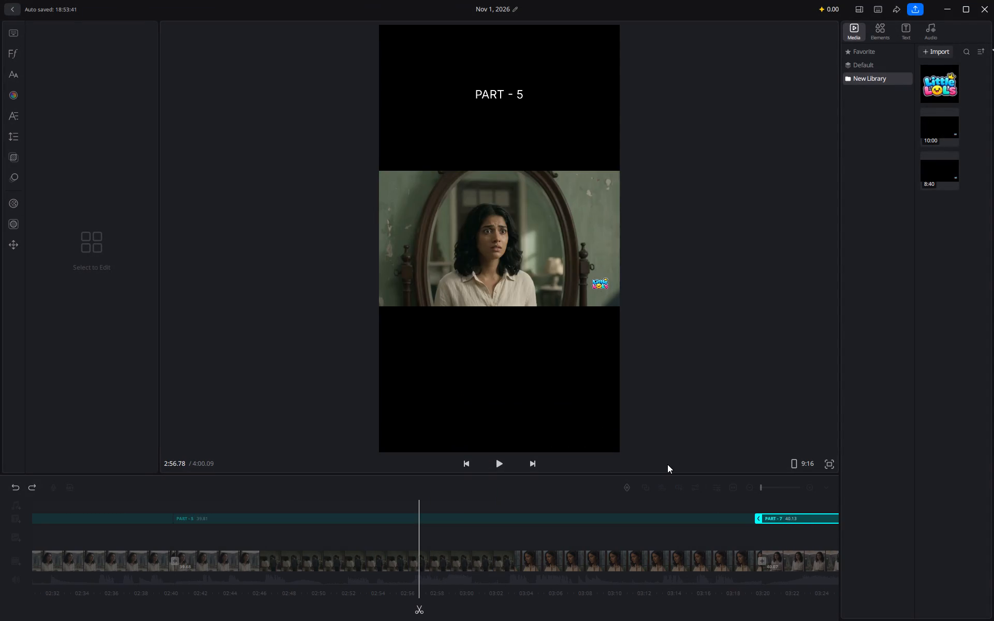
{"action": "key", "text": "ctrl+z"}
{"action": "key", "text": "ctrl+z"}
{"action": "key", "text": "ctrl+z"}
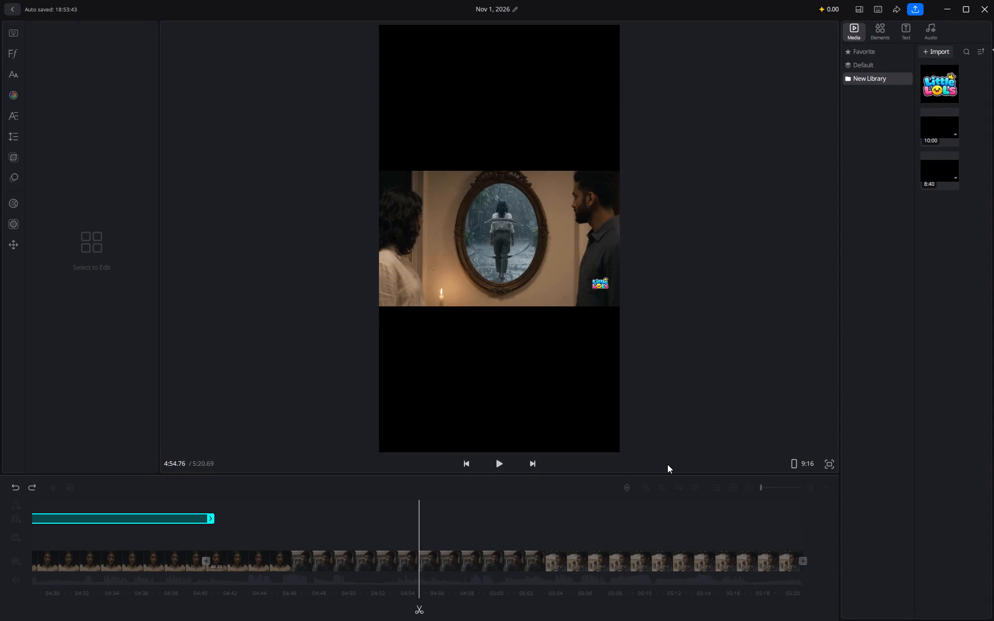
{"action": "key", "text": "ctrl+z"}
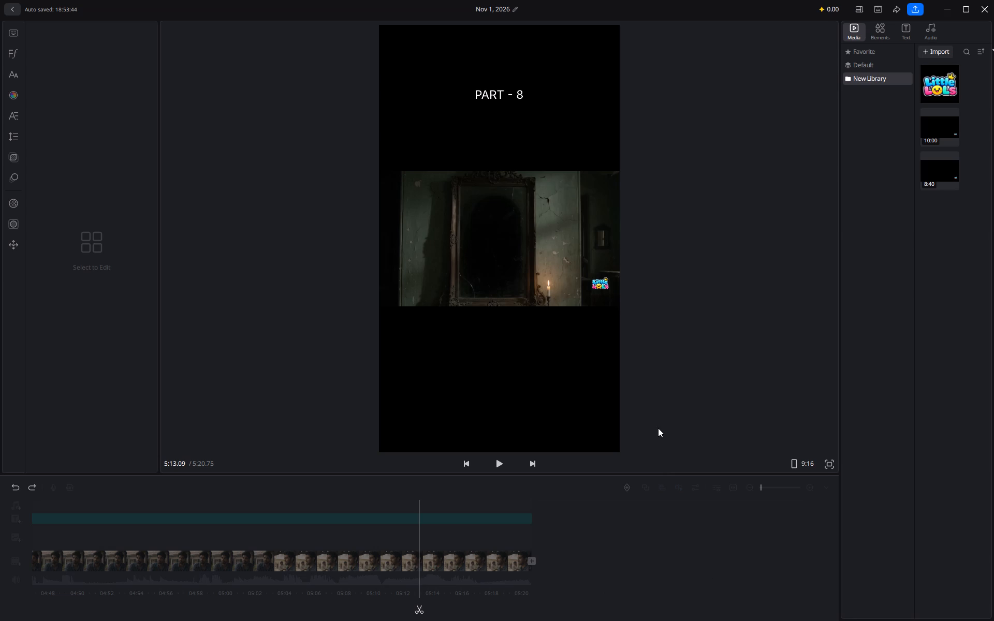
Delete the "PART - 7" title clip and the video clip beneath it.
{"action": "scroll", "coordinate": [658, 428], "scroll_direction": "down", "scroll_amount": 5}
{"action": "scroll", "coordinate": [523, 552], "scroll_direction": "down", "scroll_amount": 5, "text": "ctrl"}
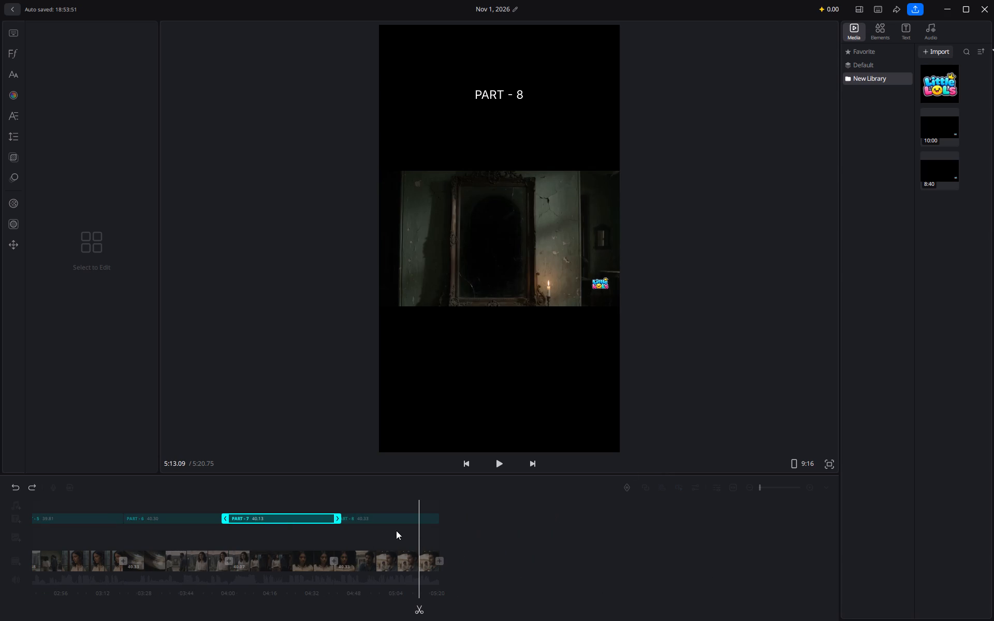
{"action": "left_click_drag", "start_coordinate": [392, 530], "coordinate": [548, 530]}
{"action": "left_click", "coordinate": [441, 520]}
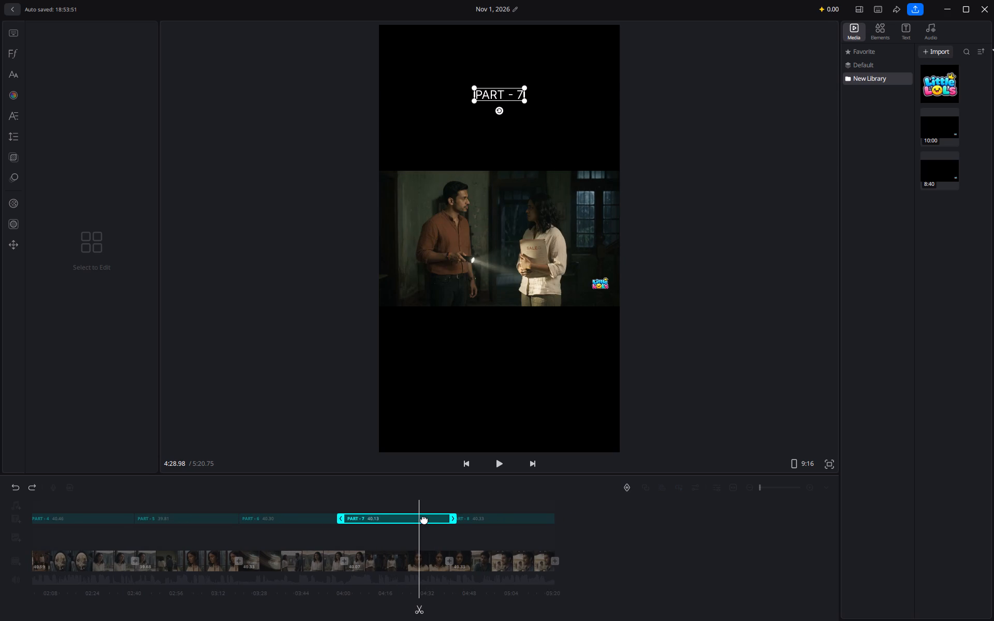
{"action": "left_click", "coordinate": [424, 519]}
{"action": "left_click", "coordinate": [405, 547]}
{"action": "left_click", "coordinate": [406, 520]}
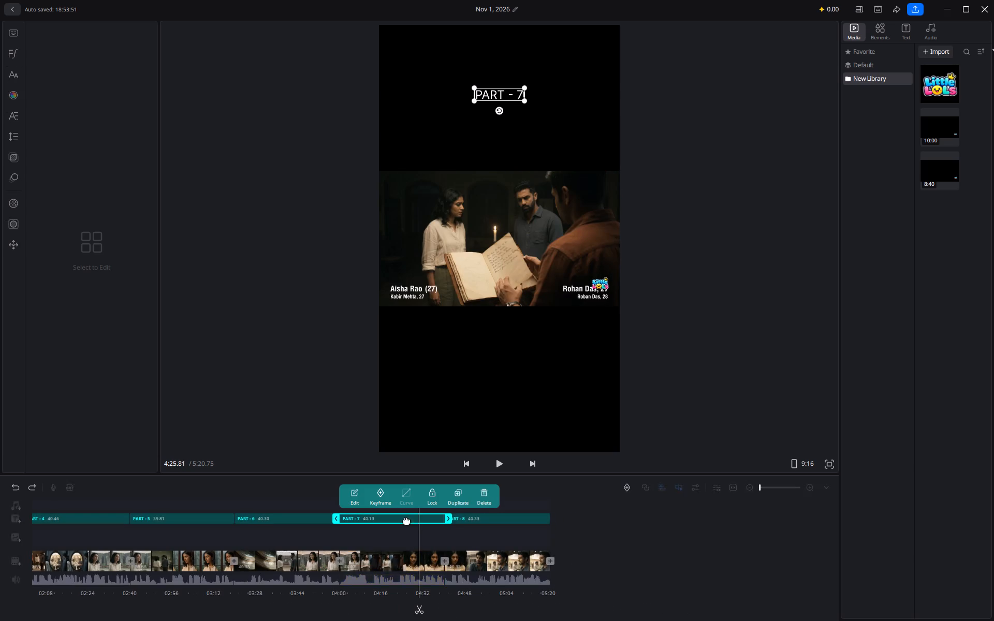
{"action": "left_click", "coordinate": [475, 499]}
{"action": "left_click", "coordinate": [397, 560]}
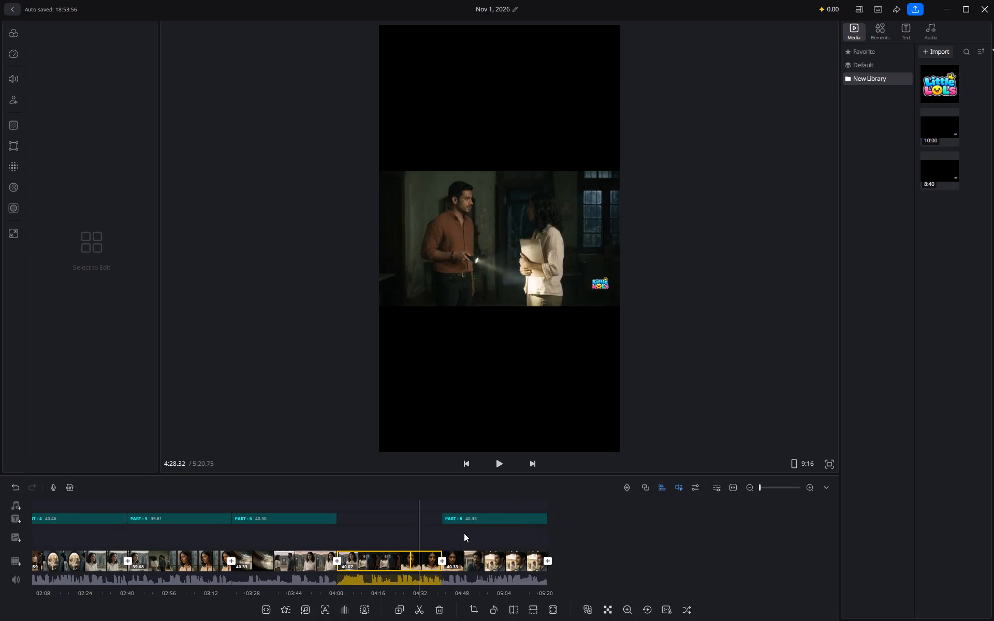
{"action": "left_click", "coordinate": [418, 563]}
{"action": "left_click", "coordinate": [487, 526]}
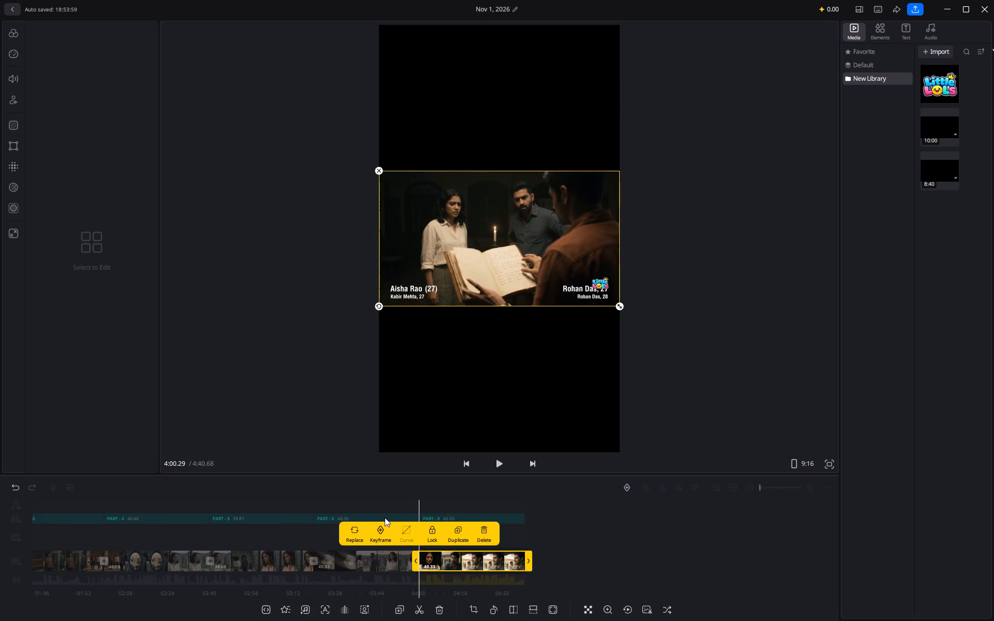
Delete the "PART - 6" title clip and the video clip beneath it.
{"action": "left_click", "coordinate": [385, 517]}
{"action": "left_click", "coordinate": [385, 517]}
{"action": "left_click", "coordinate": [476, 492]}
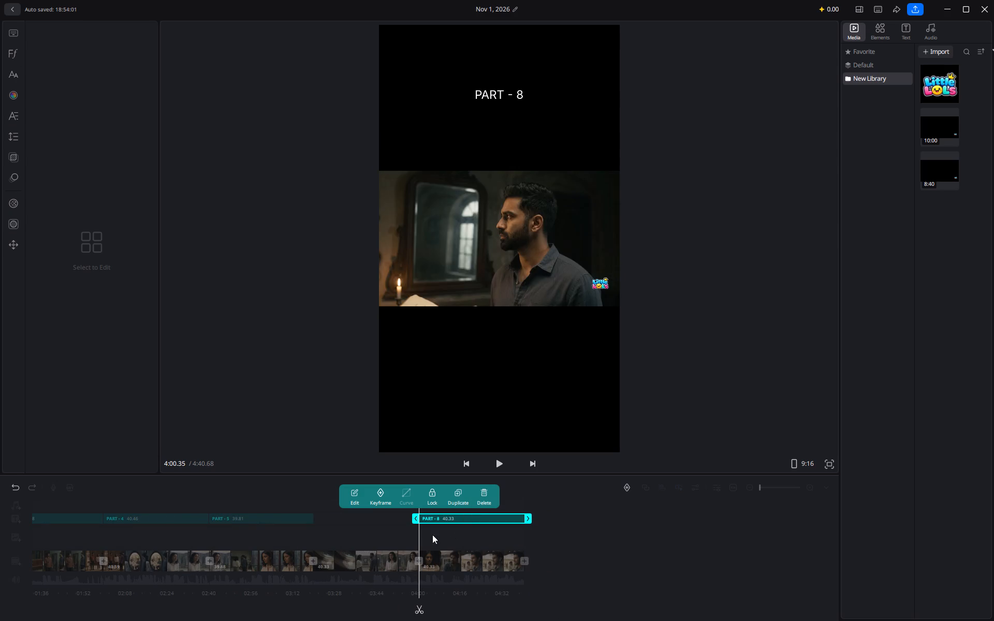
{"action": "left_click", "coordinate": [352, 560]}
{"action": "left_click", "coordinate": [429, 554]}
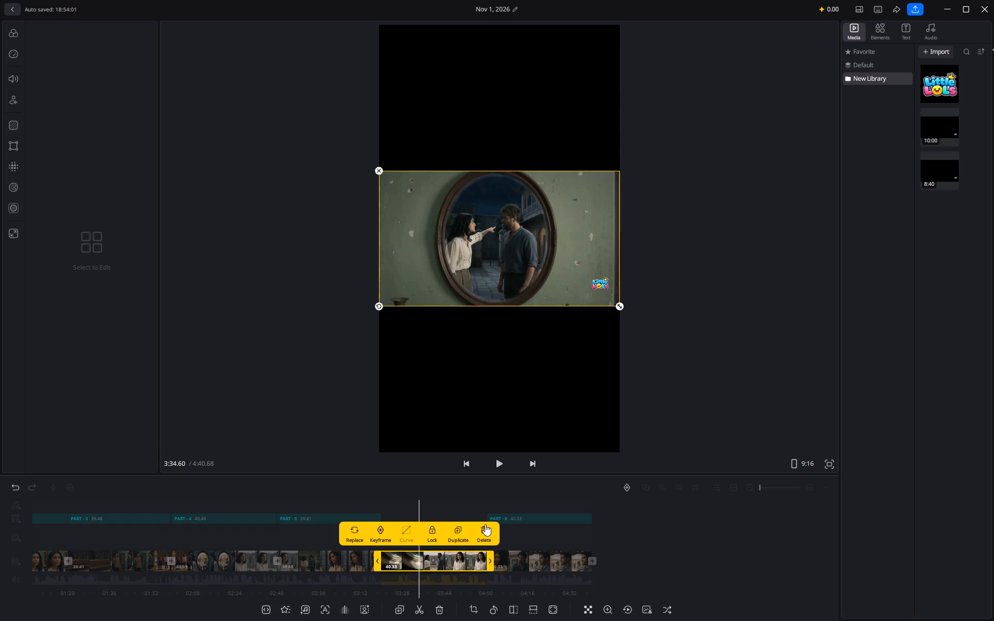
{"action": "left_click", "coordinate": [485, 524]}
Delete the "PART - 5" title clip and the video clip beneath it.
{"action": "left_click", "coordinate": [384, 520]}
{"action": "left_click", "coordinate": [384, 520]}
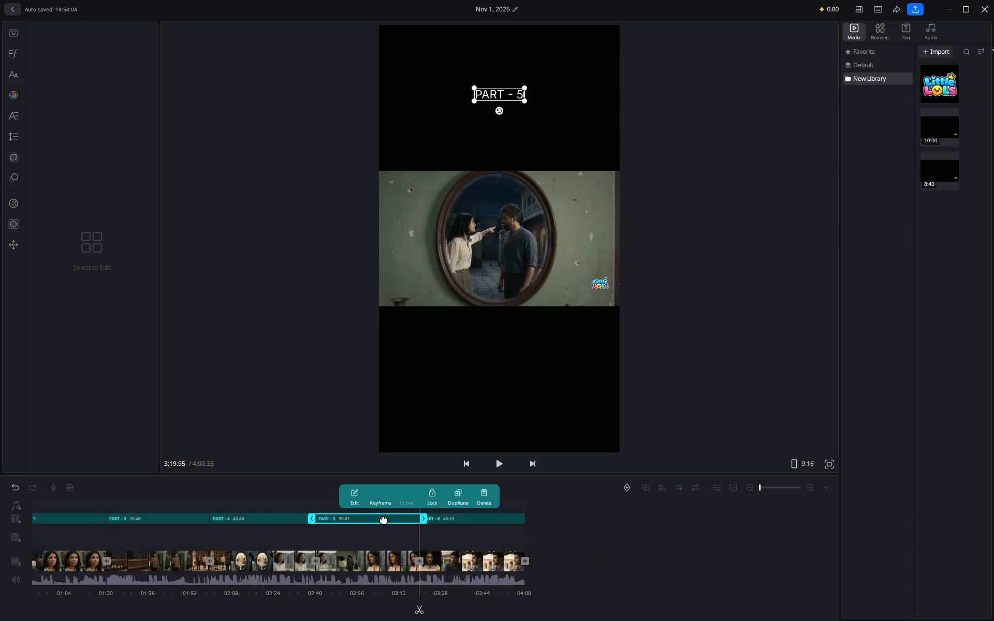
{"action": "left_click", "coordinate": [475, 498]}
{"action": "left_click", "coordinate": [391, 565]}
{"action": "left_click", "coordinate": [392, 564]}
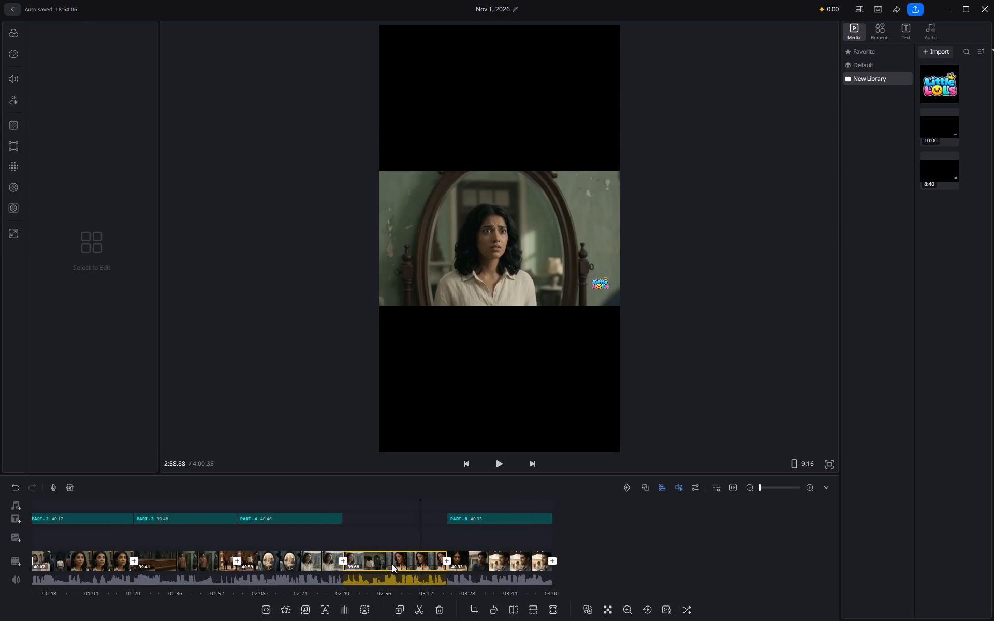
{"action": "left_click", "coordinate": [482, 534]}
Delete the "PART - 4" title clip and the video clip beneath it.
{"action": "double_click", "coordinate": [332, 517]}
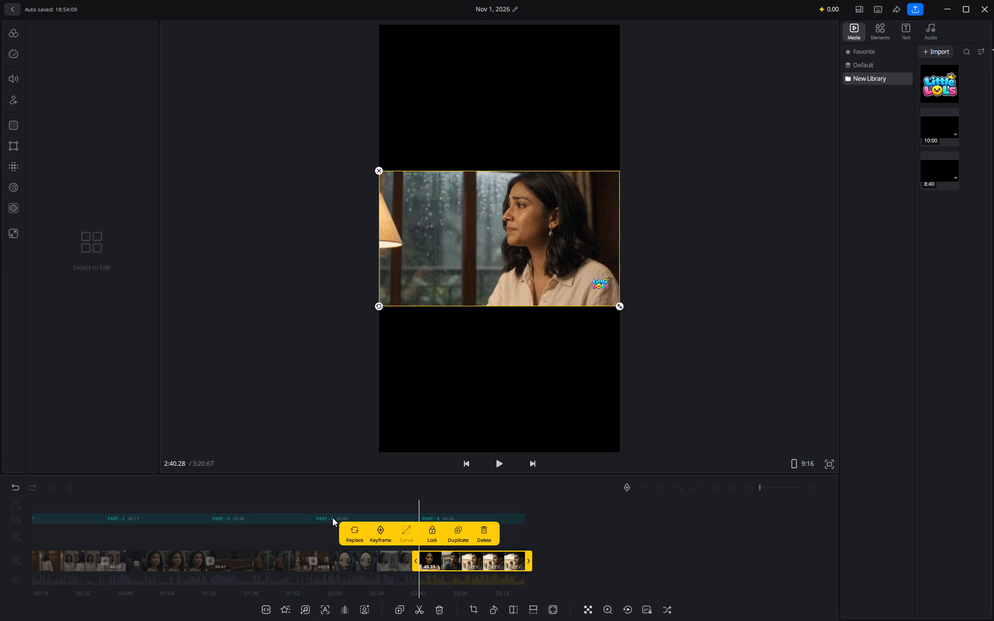
{"action": "left_click", "coordinate": [488, 496]}
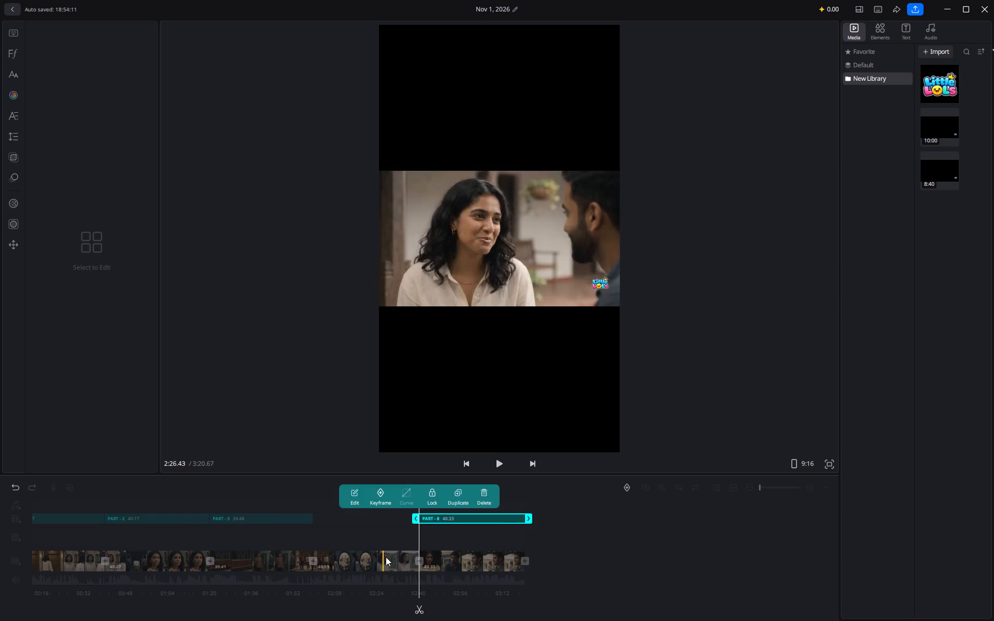
{"action": "left_click", "coordinate": [386, 557]}
{"action": "left_click", "coordinate": [394, 558]}
{"action": "left_click", "coordinate": [491, 528]}
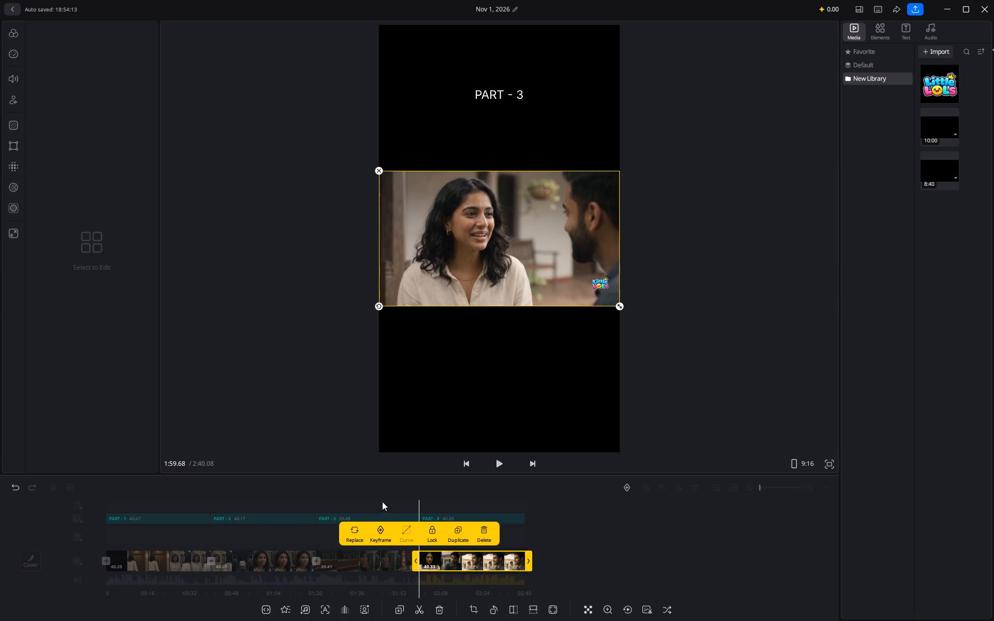
Delete the "PART - 3" title clip and the video clip beneath it.
{"action": "double_click", "coordinate": [376, 512]}
{"action": "left_click", "coordinate": [378, 517]}
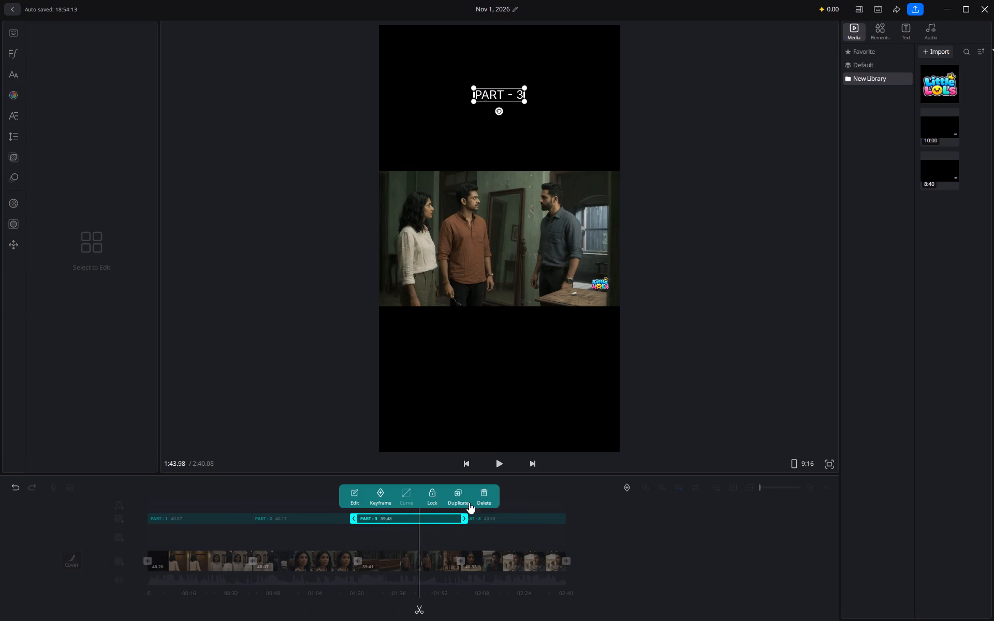
{"action": "left_click", "coordinate": [487, 498]}
{"action": "left_click", "coordinate": [363, 563]}
{"action": "left_click", "coordinate": [414, 557]}
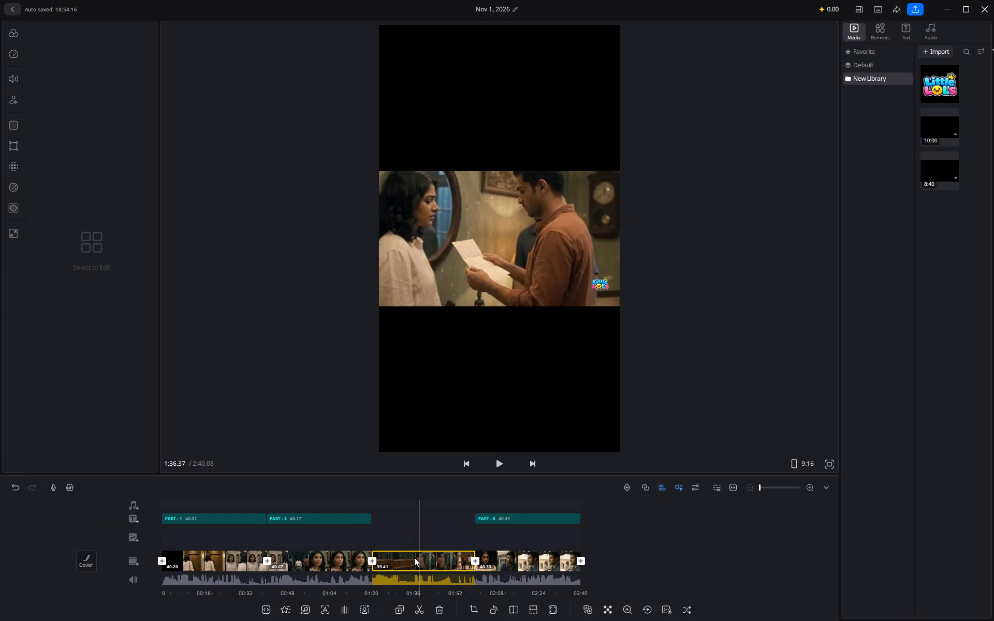
{"action": "left_click", "coordinate": [484, 533]}
Delete the "PART - 2" title clip and the video clip beneath it.
{"action": "double_click", "coordinate": [338, 517]}
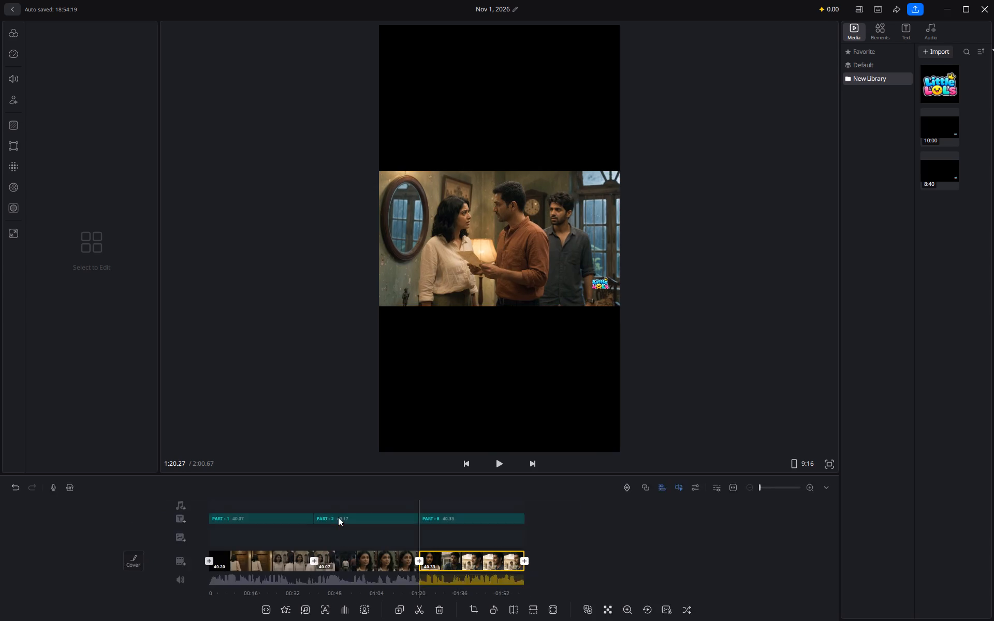
{"action": "left_click", "coordinate": [480, 497]}
{"action": "left_click", "coordinate": [371, 558]}
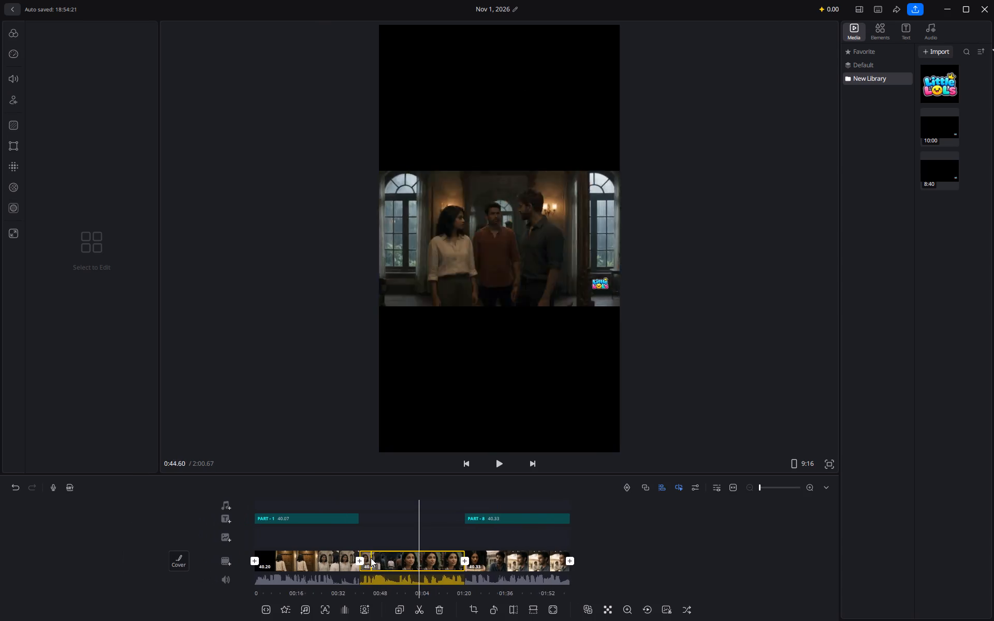
{"action": "left_click", "coordinate": [400, 555]}
{"action": "left_click", "coordinate": [479, 531]}
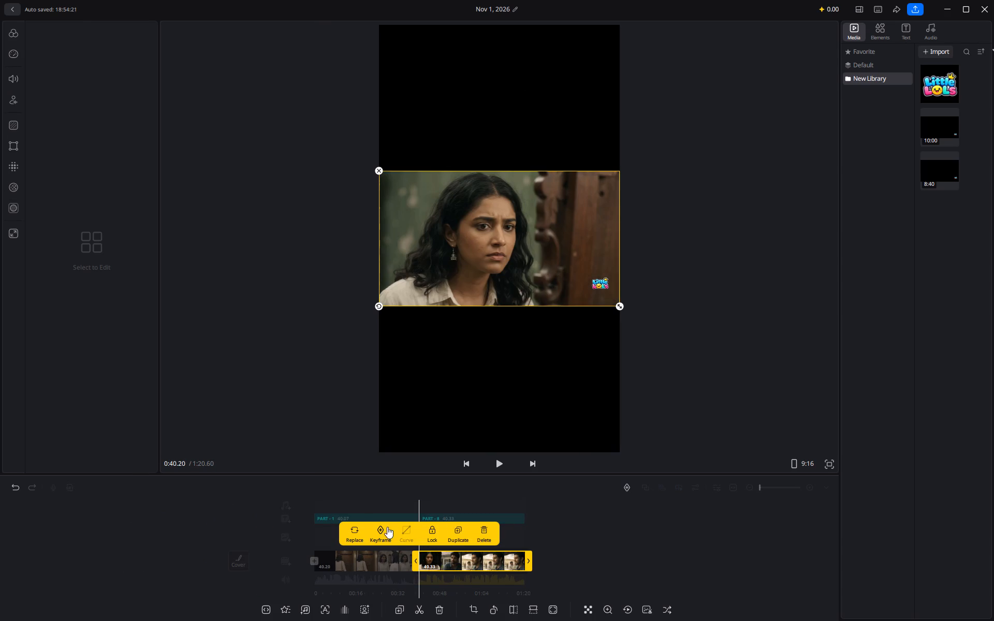
Delete the "PART - 1" title clip and the video clip beneath it, leaving only the "PART - 8" clips.
{"action": "double_click", "coordinate": [360, 517]}
{"action": "left_click", "coordinate": [490, 500]}
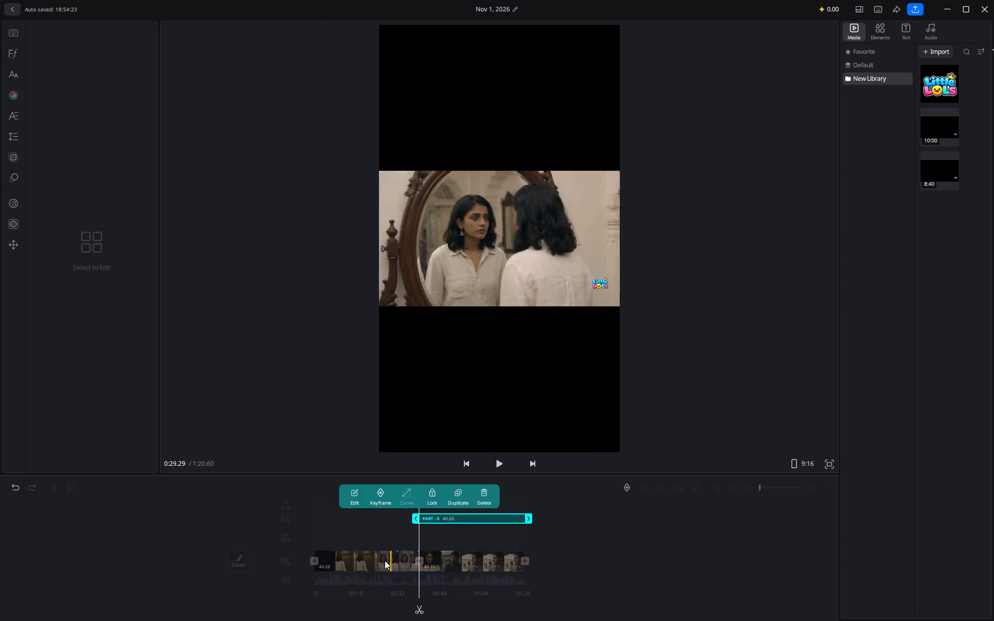
{"action": "double_click", "coordinate": [385, 560]}
{"action": "left_click", "coordinate": [485, 535]}
{"action": "left_click", "coordinate": [553, 540]}
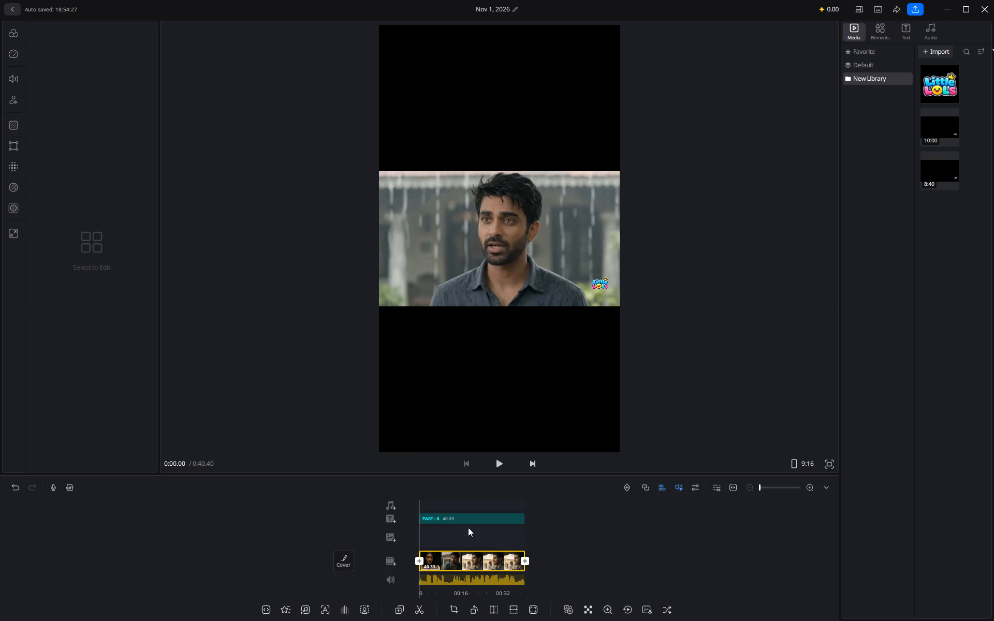
Extend the start of the "PART - 8" title clip to the beginning of the timeline, making it 40.40 seconds long.
{"action": "left_click", "coordinate": [432, 519]}
{"action": "left_click_drag", "start_coordinate": [404, 517], "coordinate": [371, 517]}
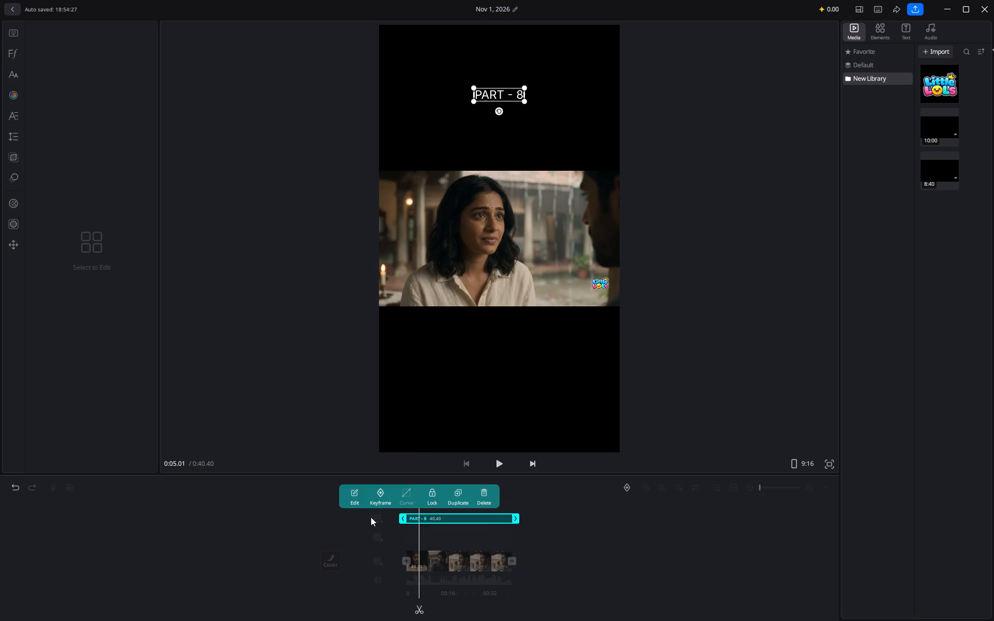
{"action": "left_click", "coordinate": [546, 529]}
{"action": "left_click_drag", "start_coordinate": [546, 530], "coordinate": [647, 522]}
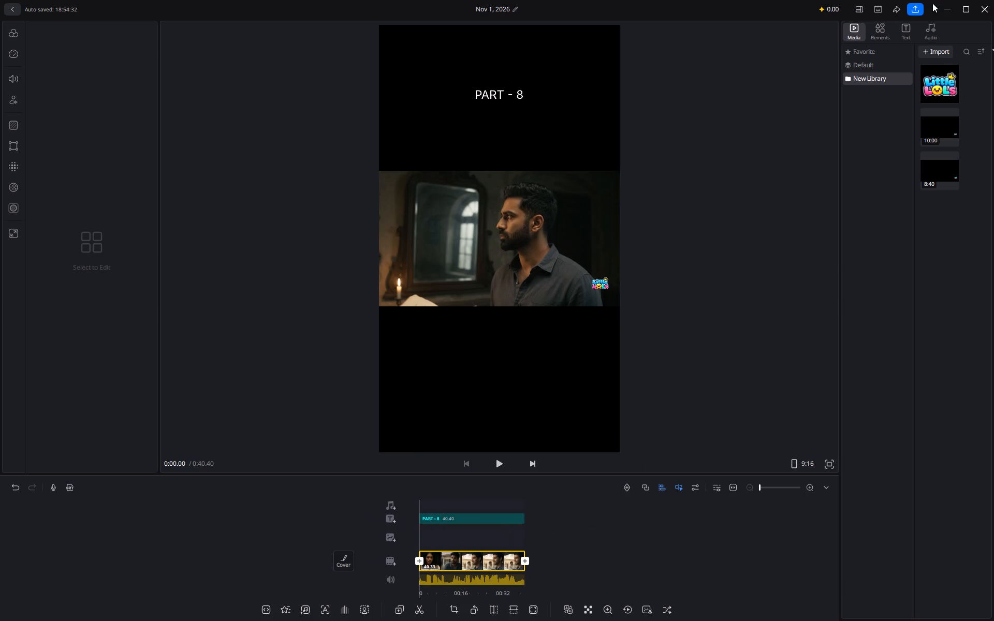
Export the "PART - 8" video at 4K resolution and 30 fps to the VN videos folder.
{"action": "left_click", "coordinate": [919, 8]}
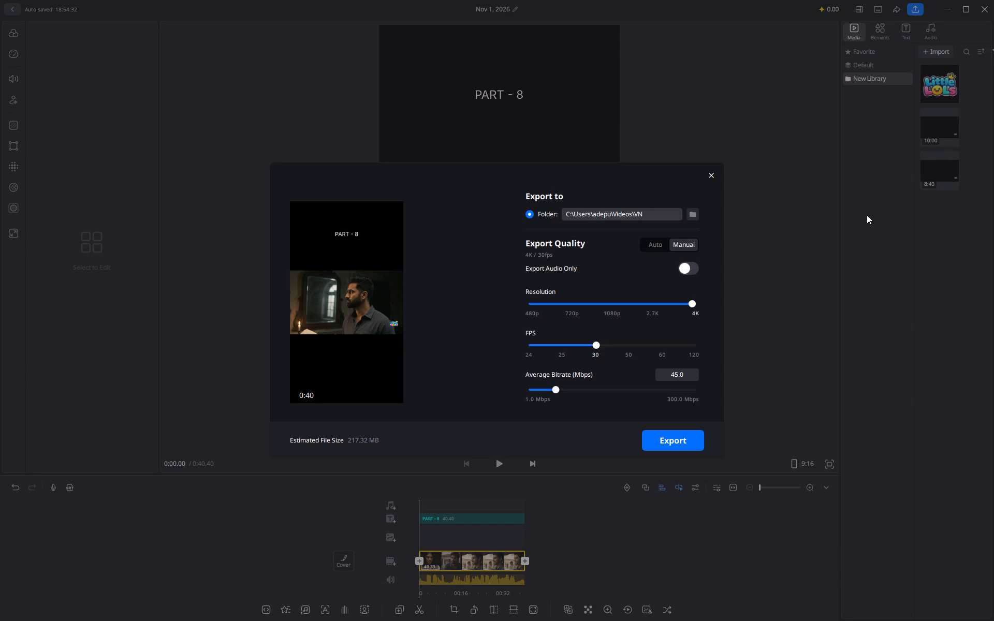
{"action": "left_click", "coordinate": [690, 437]}
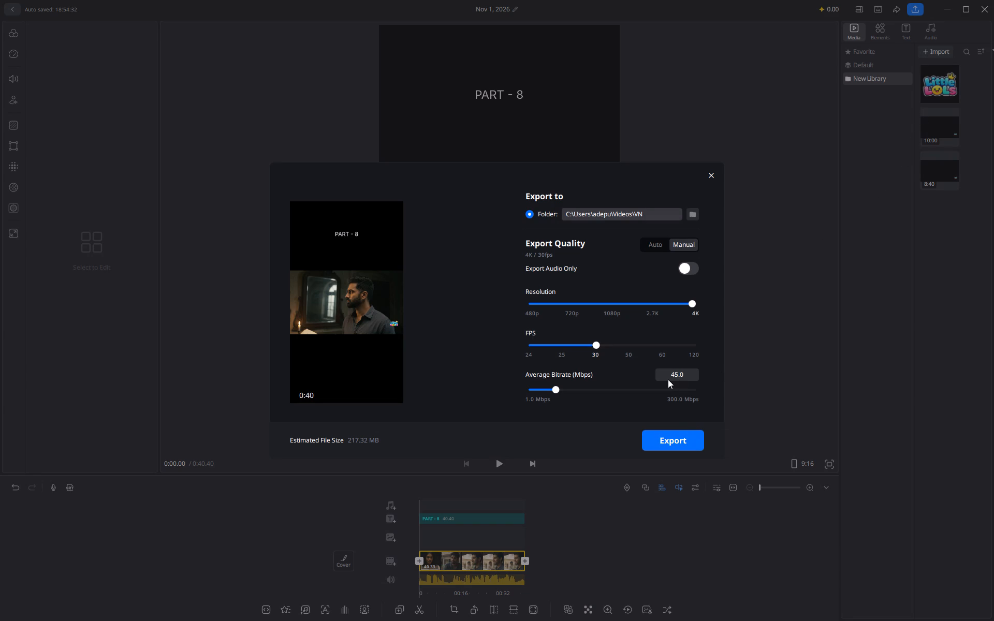
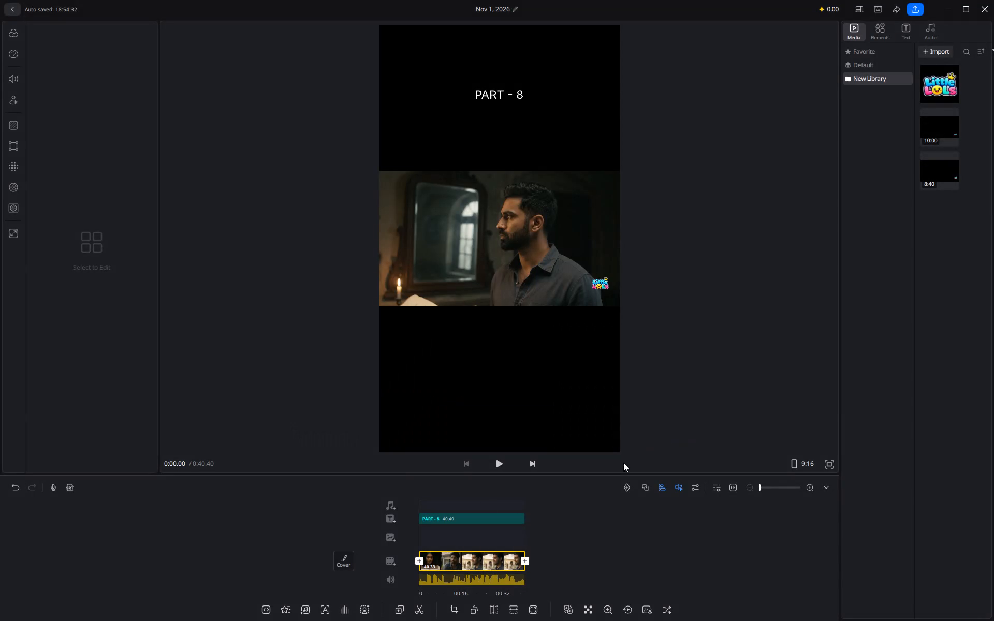
Undo the title extension and the earlier clip deletions back to the full timeline ending with the "PART - 9" clips.
{"action": "left_click", "coordinate": [496, 543]}
{"action": "key", "text": "ctrl+z"}
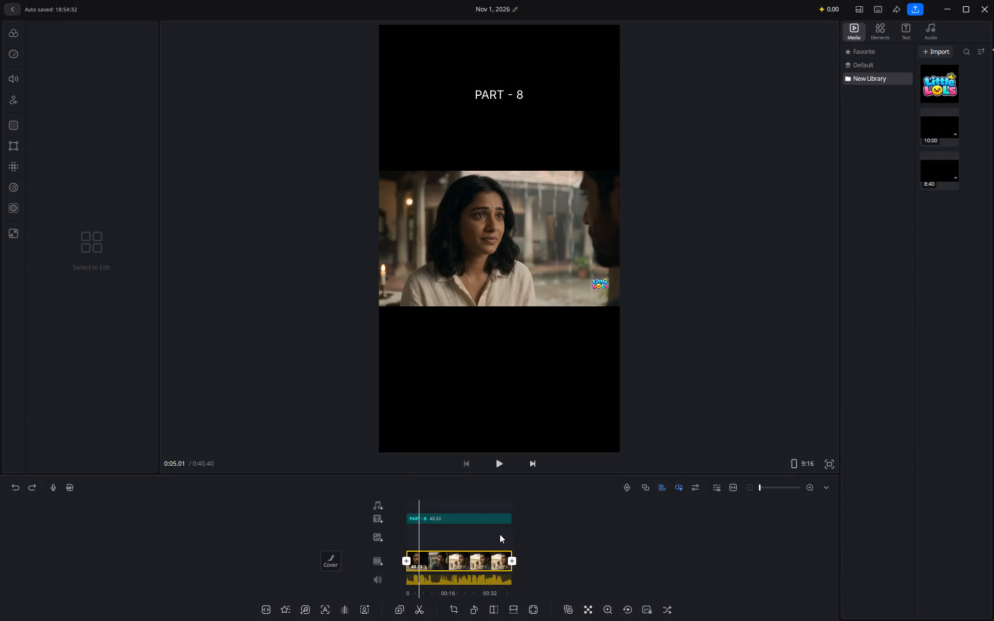
{"action": "key", "text": "ctrl+z"}
{"action": "key", "text": "ctrl+z"}
{"action": "key", "text": "ctrl+z"}
{"action": "key", "text": "ctrl+z"}
{"action": "key", "text": "ctrl+z"}
{"action": "key", "text": "ctrl+z"}
{"action": "key", "text": "ctrl+z"}
{"action": "key", "text": "ctrl+z"}
{"action": "key", "text": "ctrl+z"}
{"action": "key", "text": "ctrl+z"}
{"action": "key", "text": "ctrl+z"}
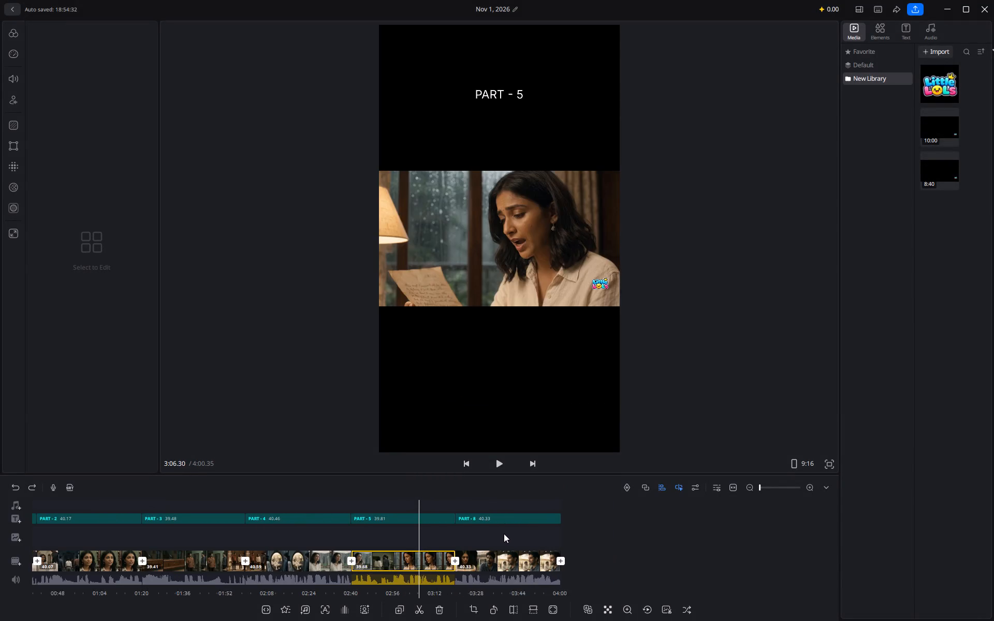
{"action": "key", "text": "ctrl+z"}
{"action": "key", "text": "ctrl+z"}
{"action": "key", "text": "ctrl+z"}
{"action": "key", "text": "ctrl+z"}
{"action": "key", "text": "ctrl+z"}
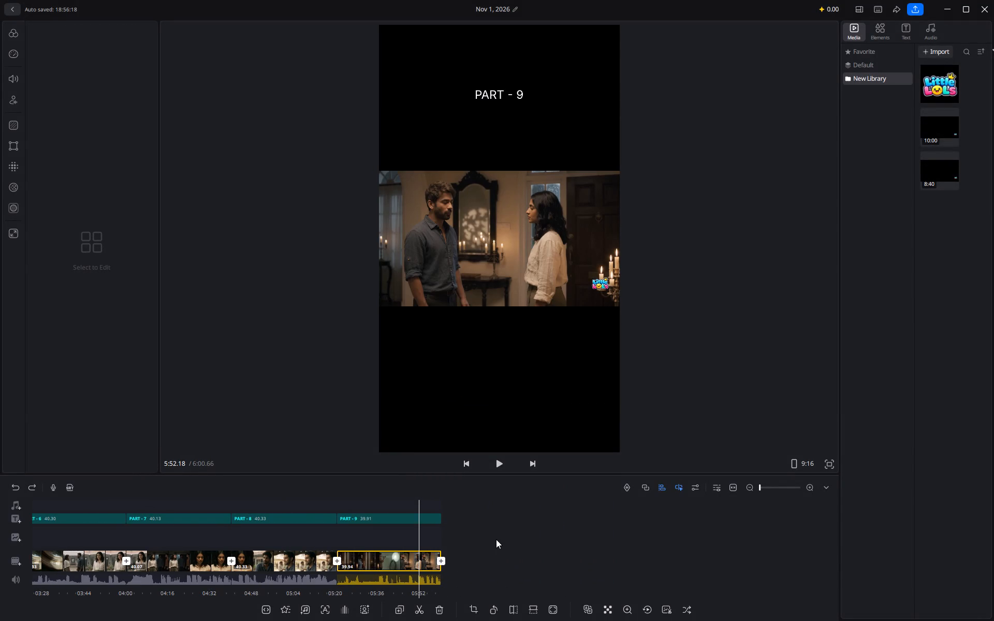
Delete the "PART - 8" title clip and the video clip beneath it.
{"action": "left_click", "coordinate": [294, 520]}
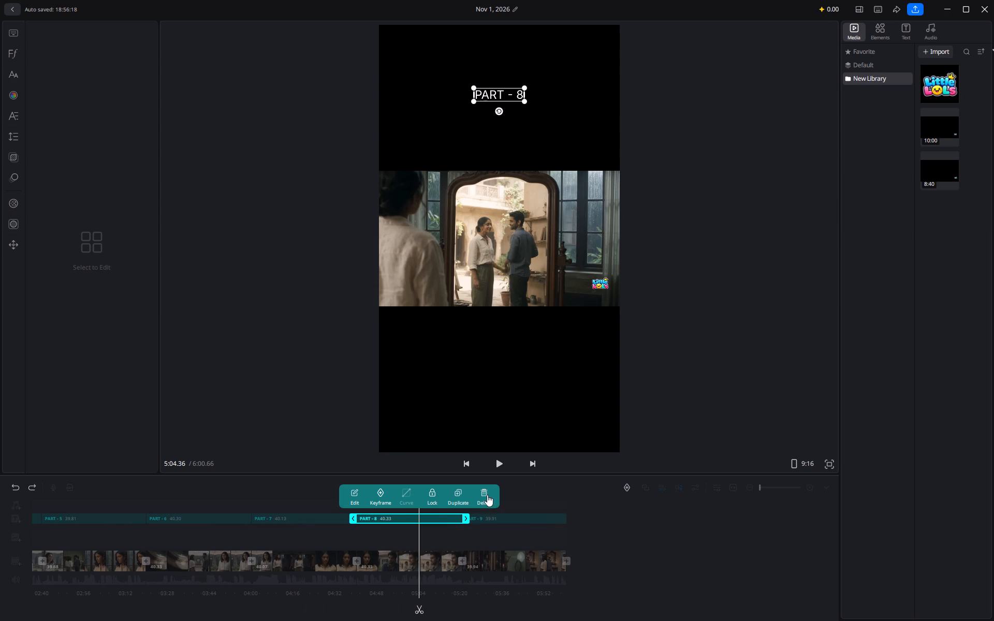
{"action": "left_click", "coordinate": [487, 495]}
{"action": "left_click", "coordinate": [372, 557]}
{"action": "left_click", "coordinate": [403, 557]}
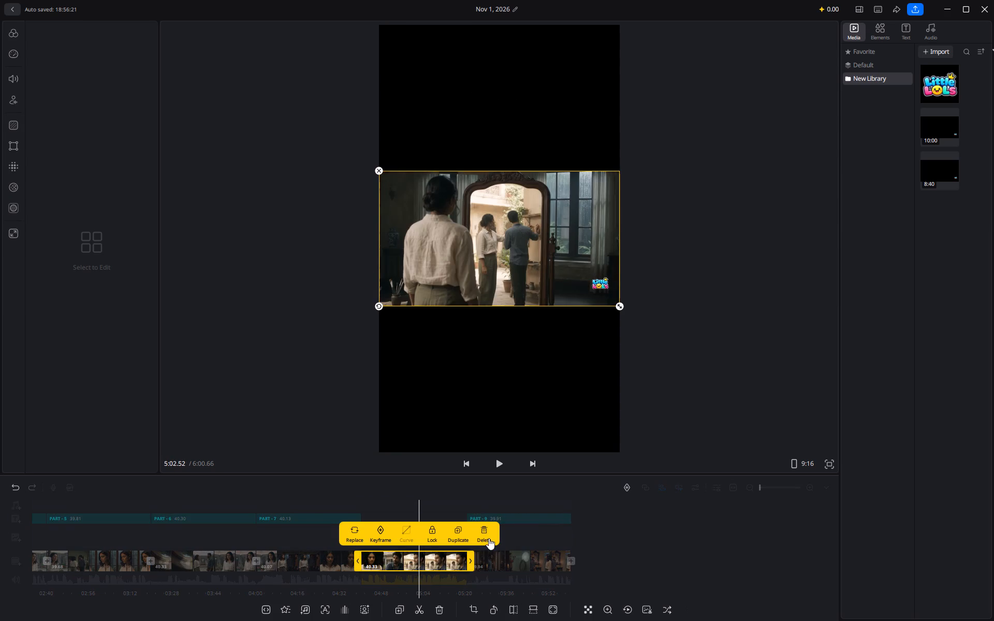
Delete the selected "PART - 8" video clip beneath the gap between the "PART - 7" and "PART - 9" titles.
{"action": "left_click", "coordinate": [486, 532]}
Delete the "PART - 7" title clip and the video clip beneath it.
{"action": "left_click", "coordinate": [374, 512]}
{"action": "left_click", "coordinate": [372, 517]}
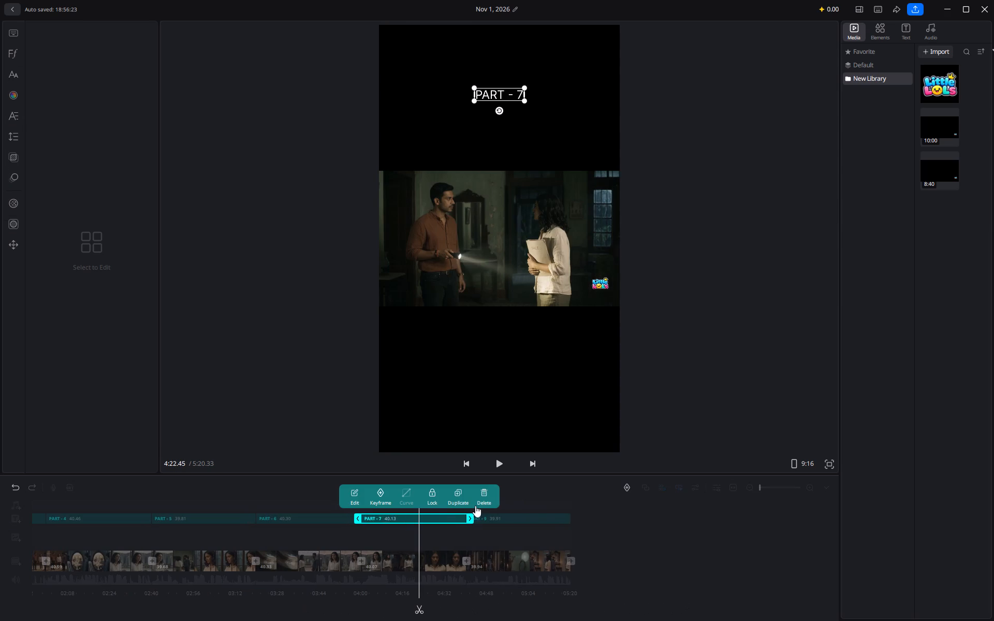
{"action": "left_click", "coordinate": [483, 498]}
{"action": "left_click", "coordinate": [369, 560]}
{"action": "left_click", "coordinate": [404, 565]}
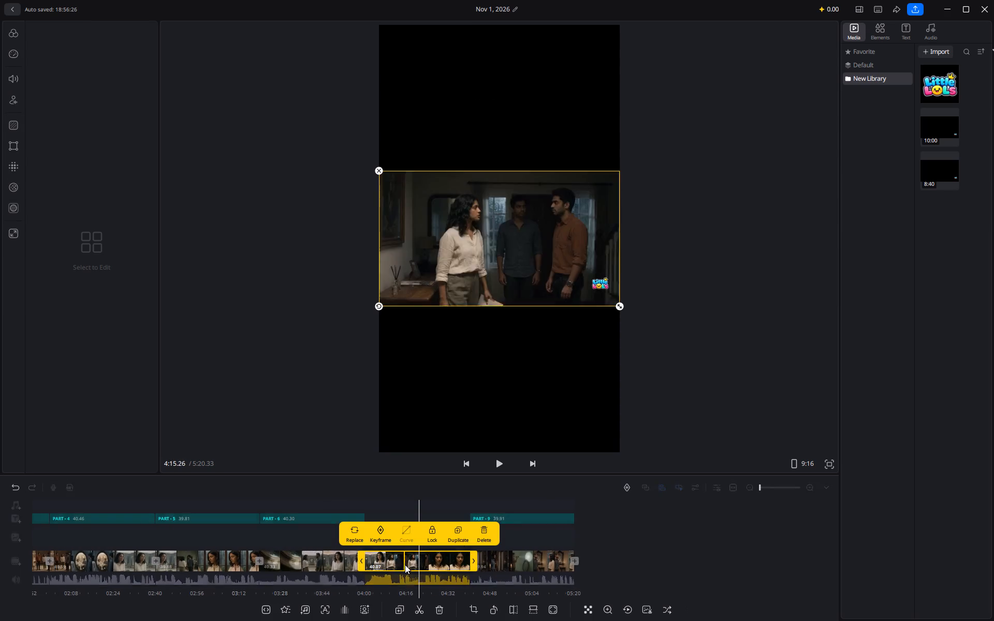
{"action": "left_click", "coordinate": [490, 532]}
Delete the "PART - 6" title clip and the video clip beneath it.
{"action": "left_click", "coordinate": [369, 519]}
{"action": "left_click", "coordinate": [369, 519]}
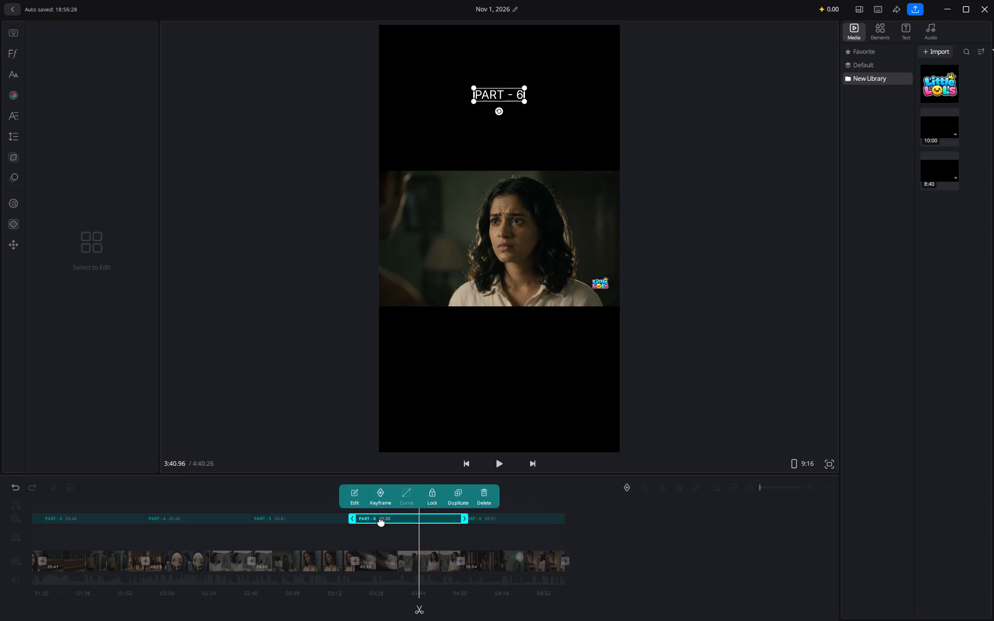
{"action": "left_click", "coordinate": [484, 494]}
{"action": "left_click", "coordinate": [377, 566]}
{"action": "left_click", "coordinate": [379, 566]}
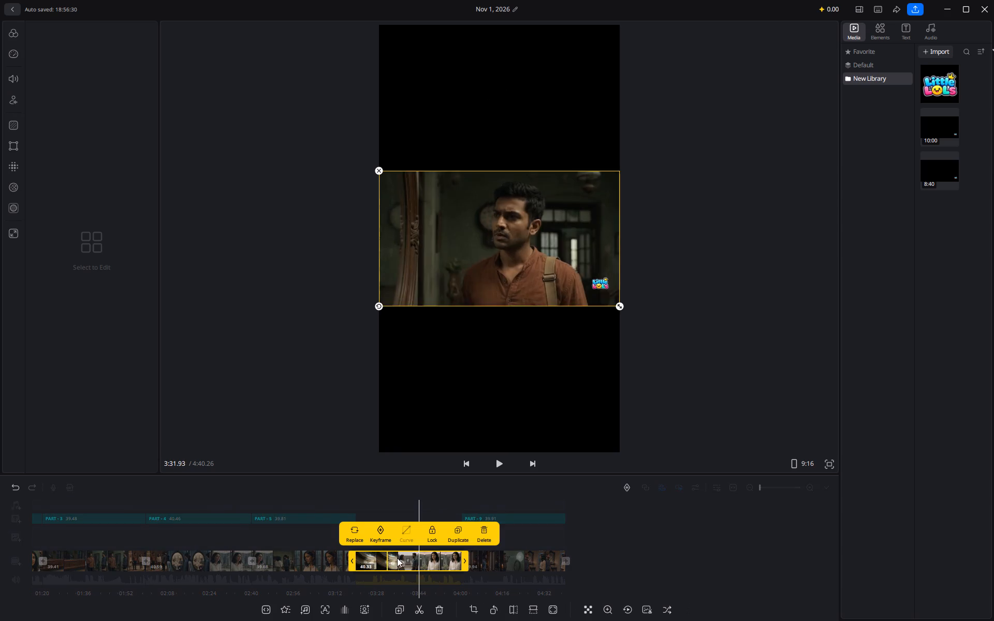
{"action": "left_click", "coordinate": [485, 534]}
Delete the "PART - 5" title clip and the video clip beneath it.
{"action": "double_click", "coordinate": [354, 515]}
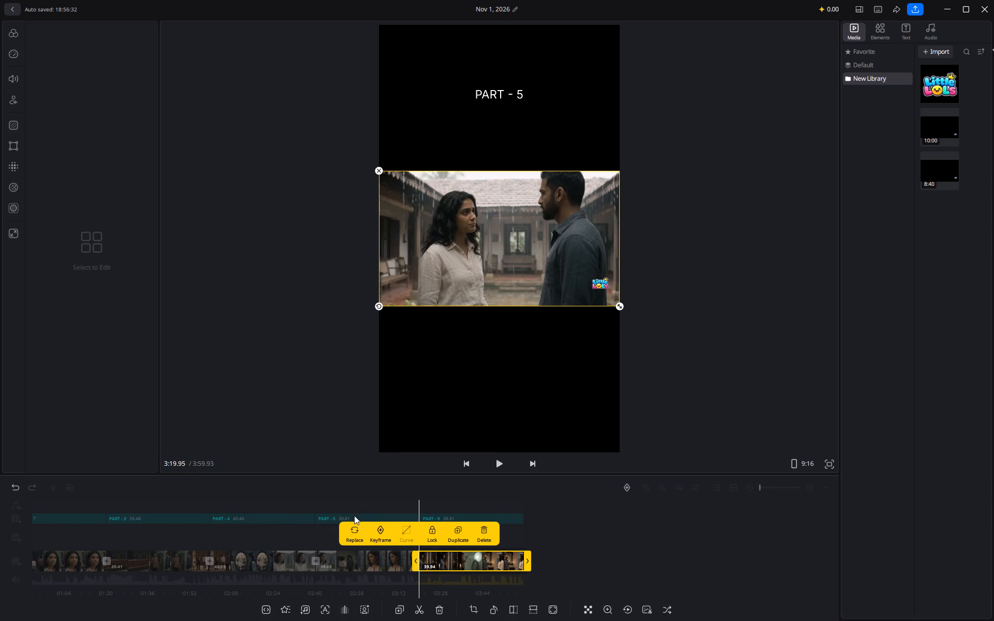
{"action": "left_click", "coordinate": [487, 497]}
{"action": "double_click", "coordinate": [377, 562]}
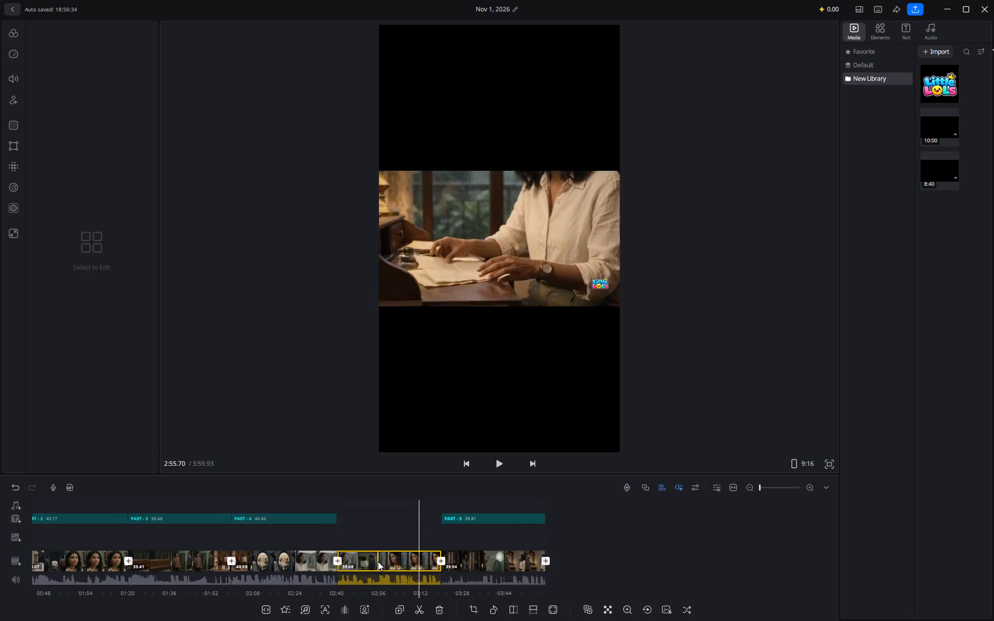
{"action": "left_click", "coordinate": [480, 534]}
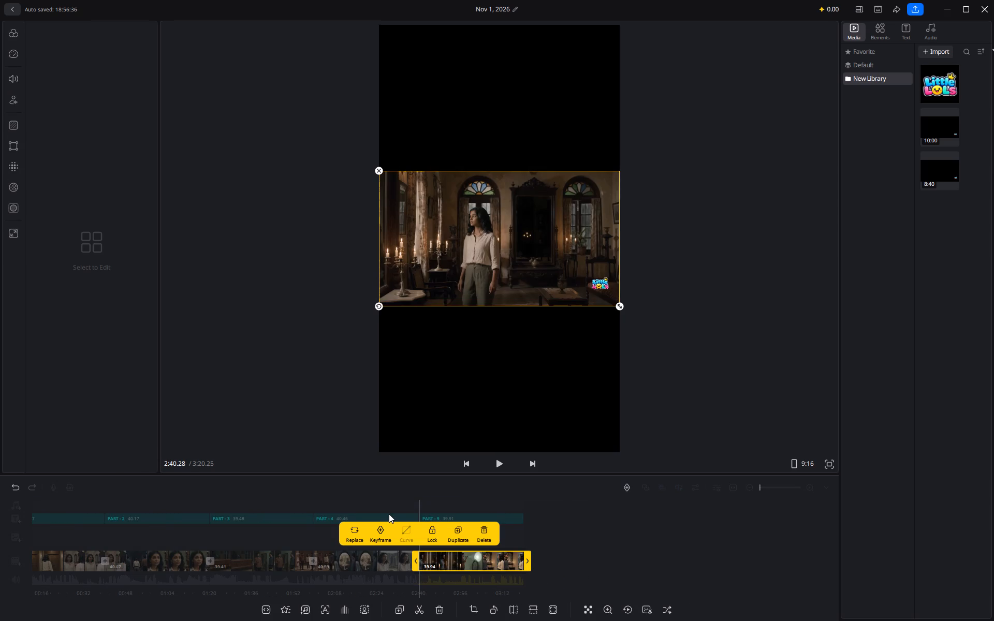
Delete the "PART - 4" title clip and the video clip beneath it.
{"action": "double_click", "coordinate": [389, 514]}
{"action": "left_click", "coordinate": [492, 497]}
{"action": "double_click", "coordinate": [392, 561]}
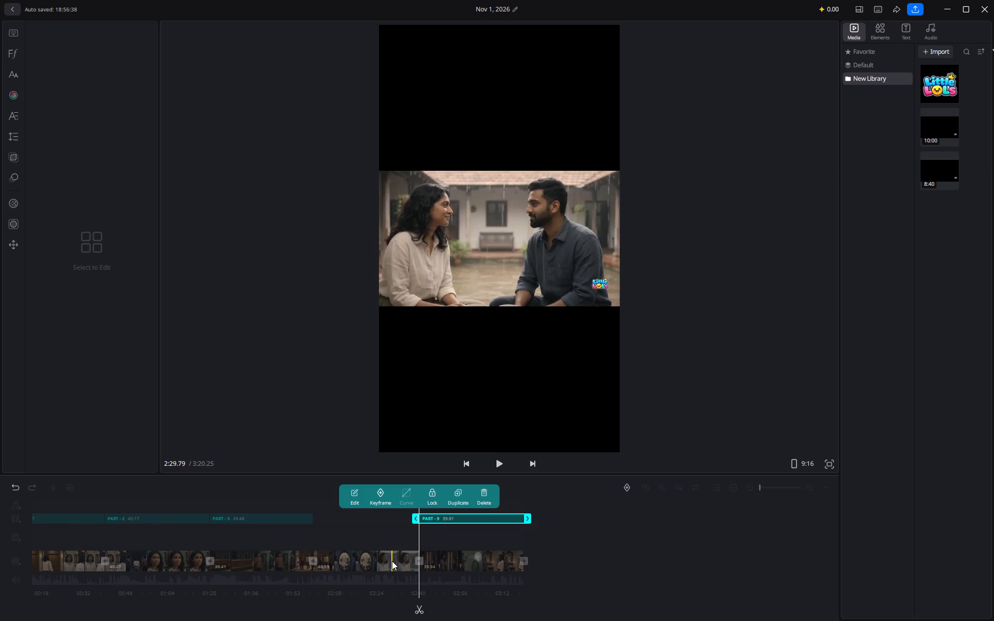
{"action": "left_click", "coordinate": [492, 529]}
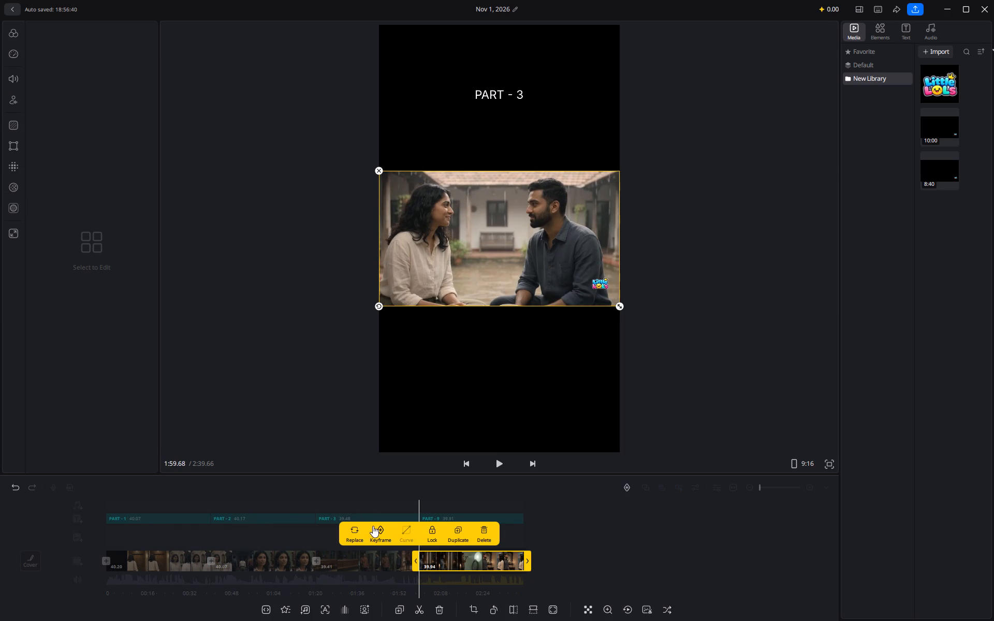
Delete the "PART - 3" title clip and the video clip beneath it.
{"action": "left_click", "coordinate": [373, 526]}
{"action": "left_click", "coordinate": [375, 530]}
{"action": "left_click", "coordinate": [370, 513]}
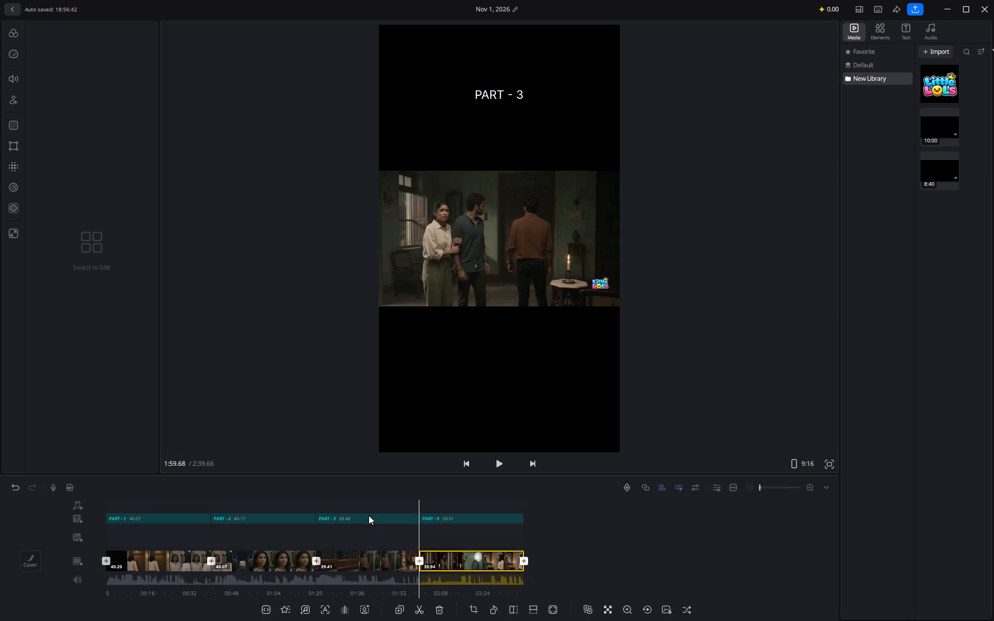
{"action": "double_click", "coordinate": [368, 517]}
{"action": "left_click", "coordinate": [486, 499]}
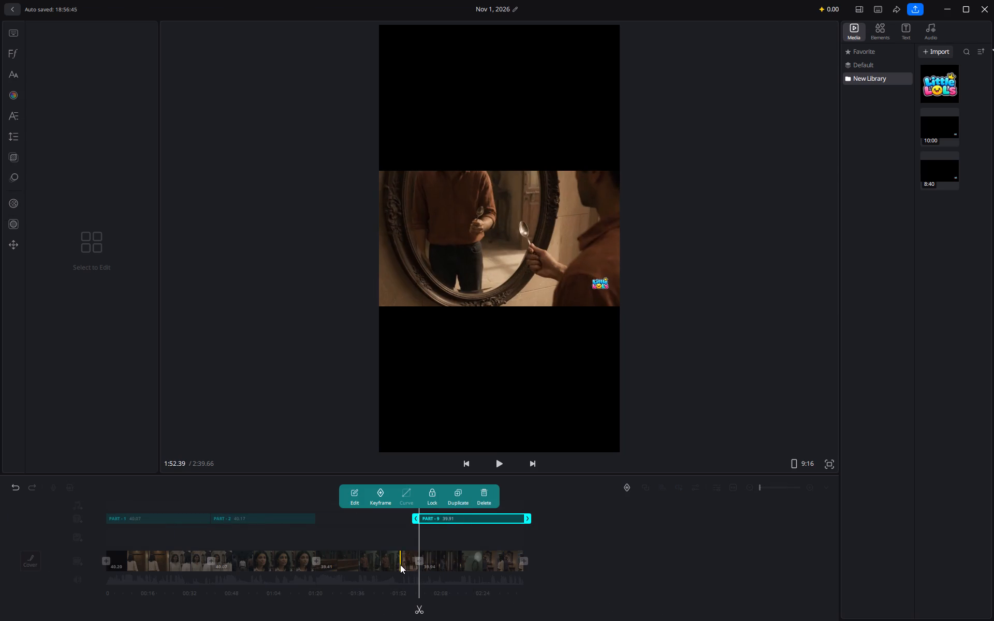
{"action": "double_click", "coordinate": [396, 564]}
{"action": "left_click", "coordinate": [477, 531]}
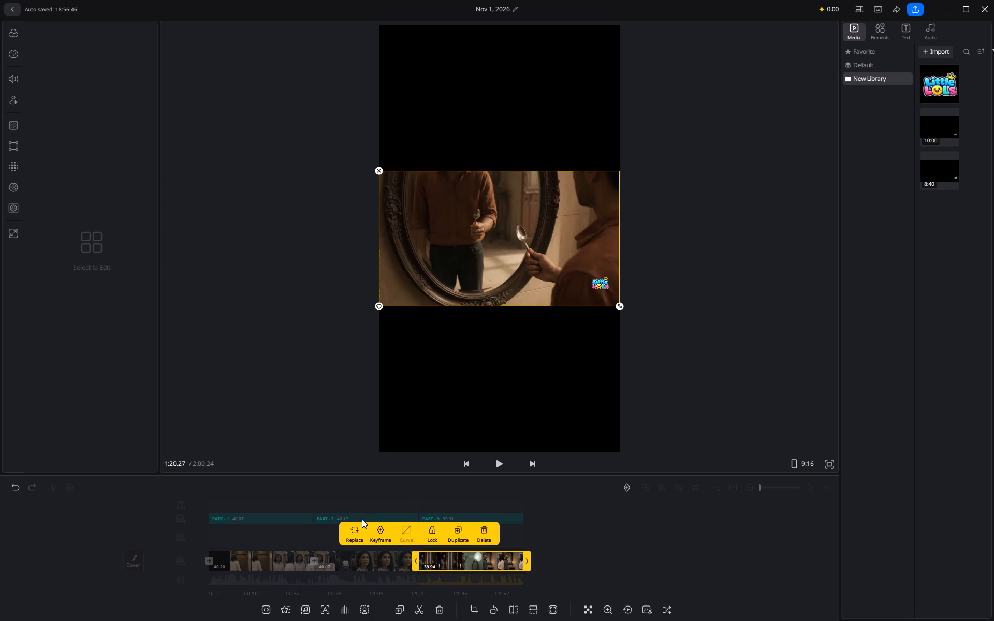
Delete the "PART - 2" title clip and the video clip beneath it.
{"action": "double_click", "coordinate": [362, 519]}
{"action": "left_click", "coordinate": [478, 494]}
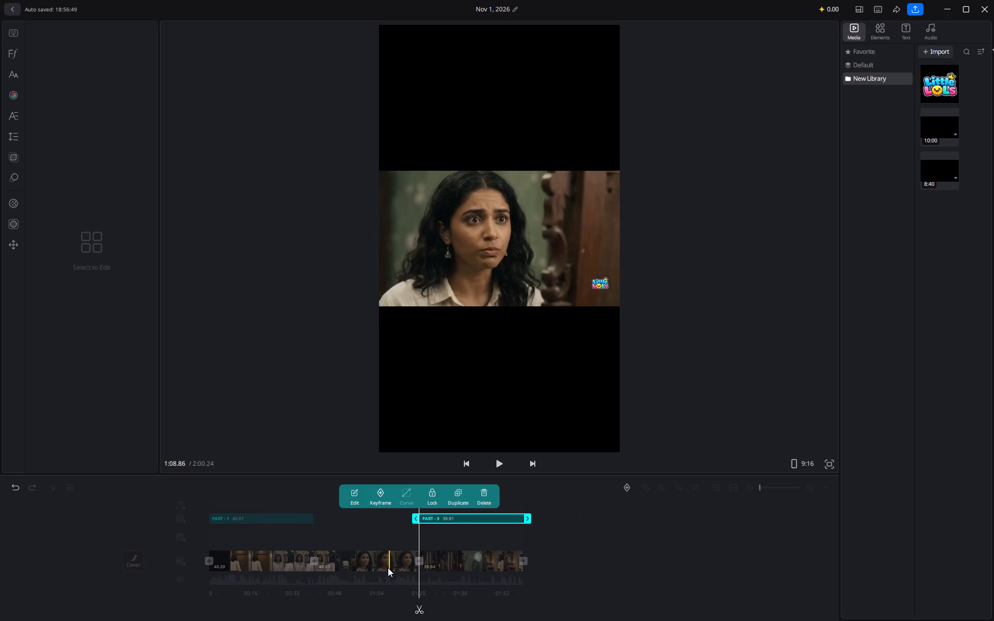
{"action": "double_click", "coordinate": [388, 567]}
{"action": "left_click", "coordinate": [484, 527]}
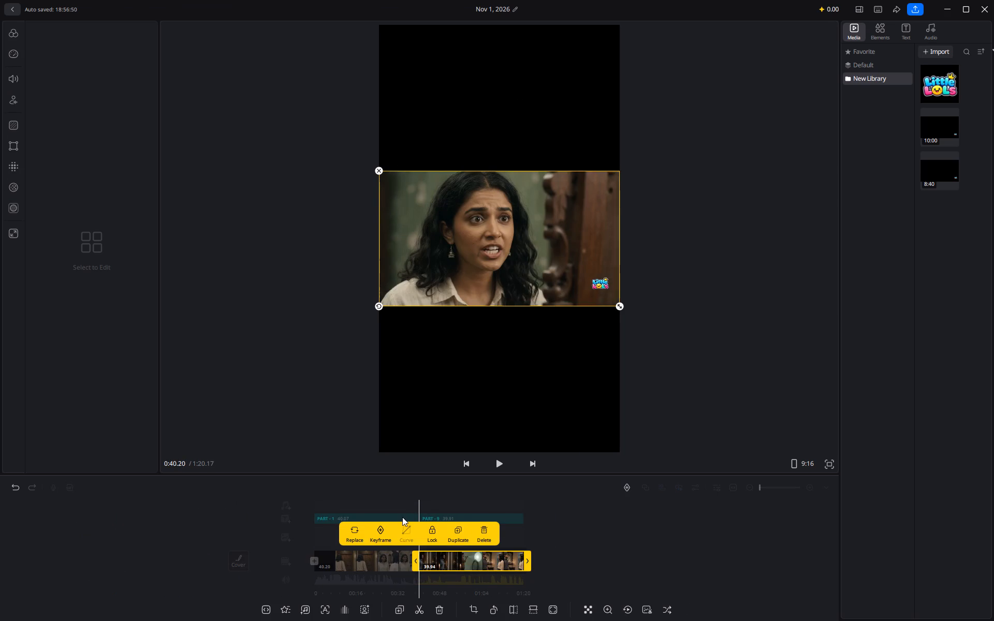
Delete the "PART - 1" title clip and the video clip beneath it, leaving only the "PART - 9" clips.
{"action": "double_click", "coordinate": [402, 517]}
{"action": "left_click", "coordinate": [482, 496]}
{"action": "double_click", "coordinate": [375, 558]}
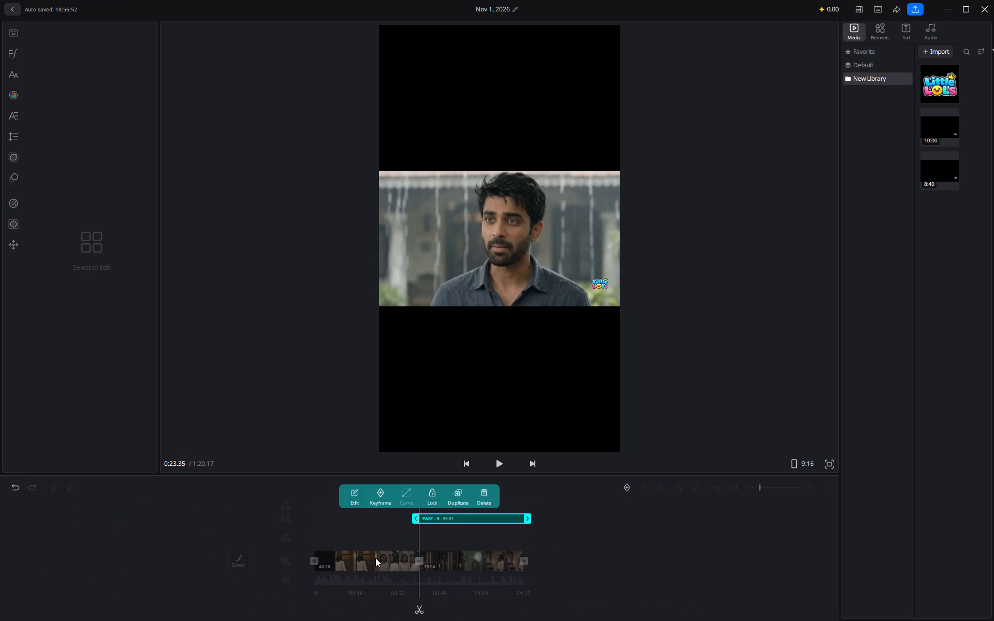
{"action": "left_click", "coordinate": [484, 534]}
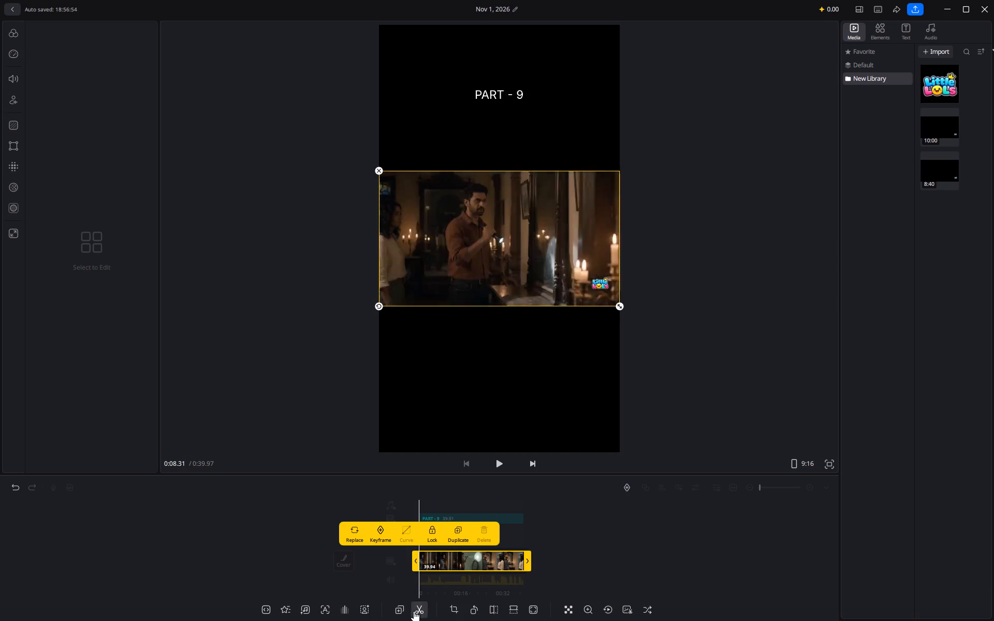
Extend both ends of the "PART - 9" title clip to span the whole timeline, making it 39.97 seconds long.
{"action": "left_click", "coordinate": [447, 517]}
{"action": "left_click", "coordinate": [427, 519]}
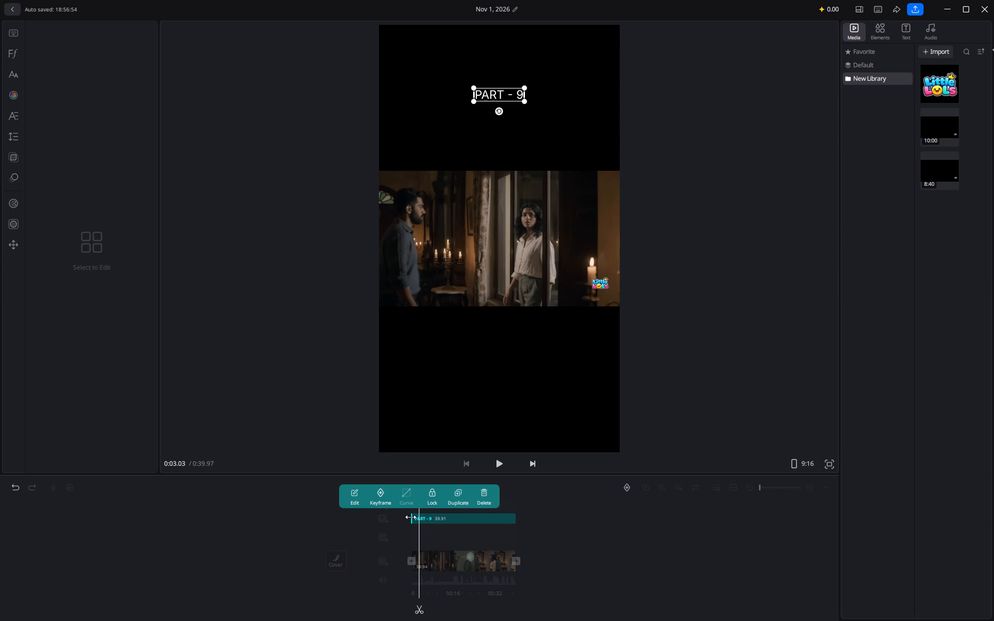
{"action": "left_click_drag", "start_coordinate": [411, 517], "coordinate": [375, 514]}
{"action": "left_click_drag", "start_coordinate": [517, 528], "coordinate": [627, 514]}
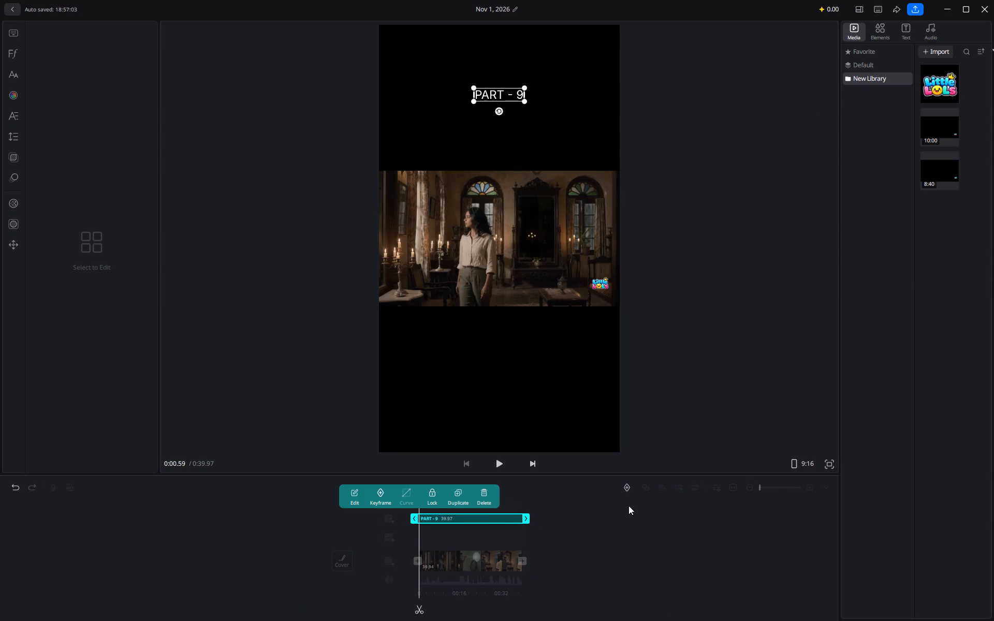
Export the "PART - 9" video in 4K at 30 fps with a 45.0 Mbps bitrate to the VN videos folder.
{"action": "left_click", "coordinate": [914, 9]}
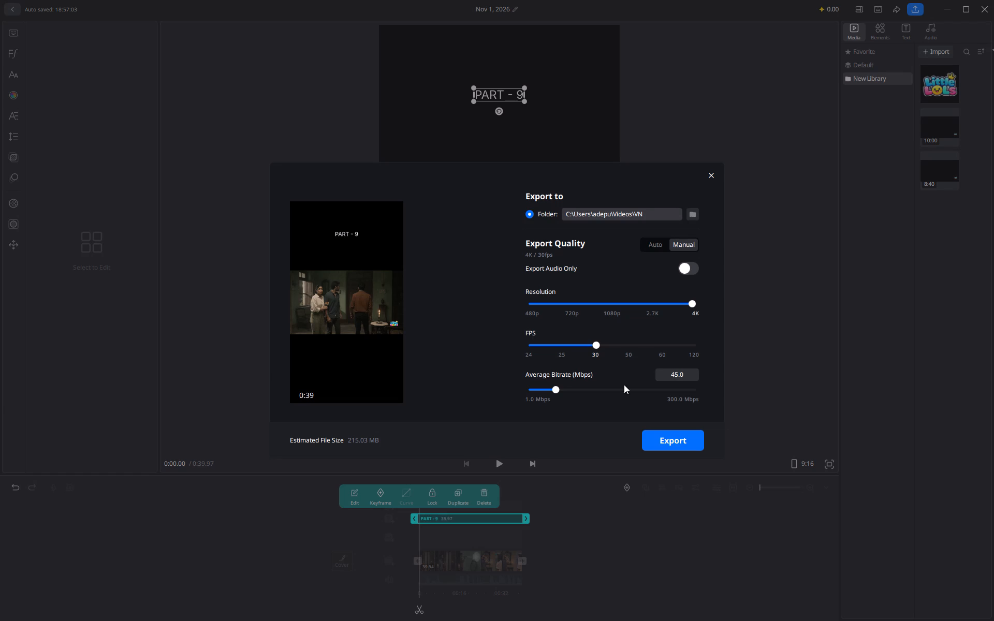
{"action": "left_click", "coordinate": [657, 438]}
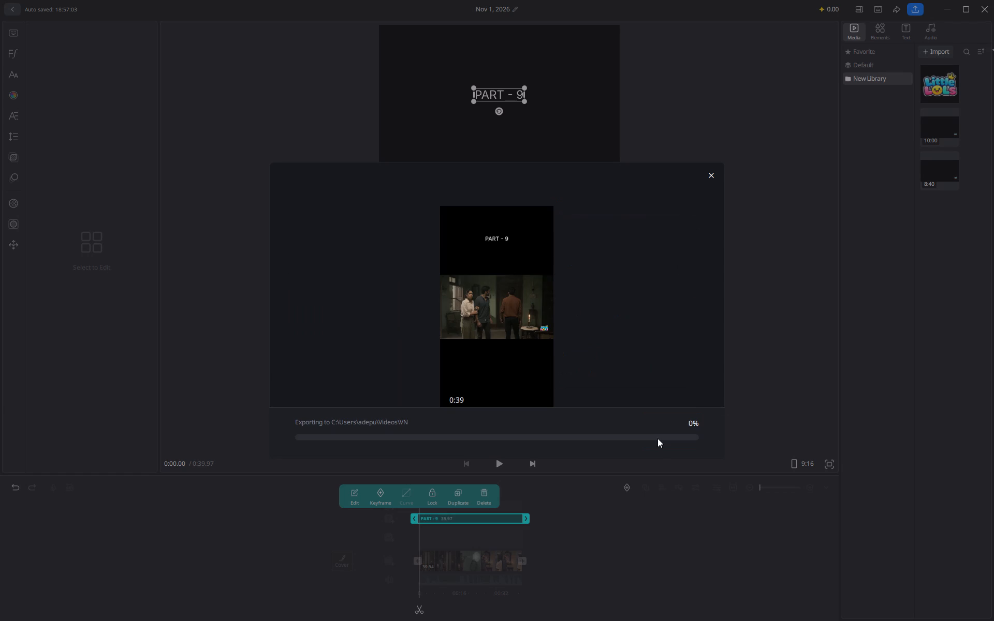
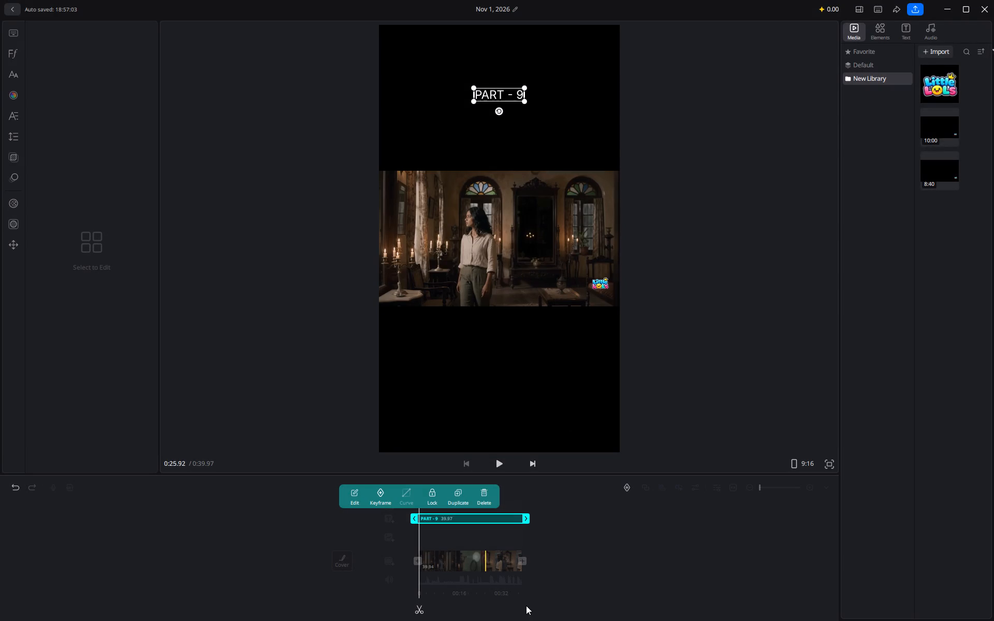
Undo the previous clip deletions until the "PART - 1" through "PART - 10" titles and their video clips are back on the timeline.
{"action": "key", "text": "ctrl+z"}
{"action": "key", "text": "ctrl+z"}
{"action": "key", "text": "ctrl+z"}
{"action": "key", "text": "ctrl+z"}
{"action": "key", "text": "ctrl+z"}
{"action": "key", "text": "ctrl+z"}
{"action": "key", "text": "ctrl+z"}
{"action": "key", "text": "ctrl+z"}
{"action": "key", "text": "ctrl+z"}
{"action": "key", "text": "ctrl+z"}
{"action": "key", "text": "ctrl+z"}
{"action": "key", "text": "ctrl+z"}
{"action": "key", "text": "ctrl+z"}
{"action": "key", "text": "ctrl+z"}
{"action": "key", "text": "ctrl+z"}
{"action": "key", "text": "ctrl+z"}
{"action": "key", "text": "ctrl+z"}
{"action": "key", "text": "ctrl+z"}
{"action": "key", "text": "ctrl+z"}
{"action": "key", "text": "ctrl+z"}
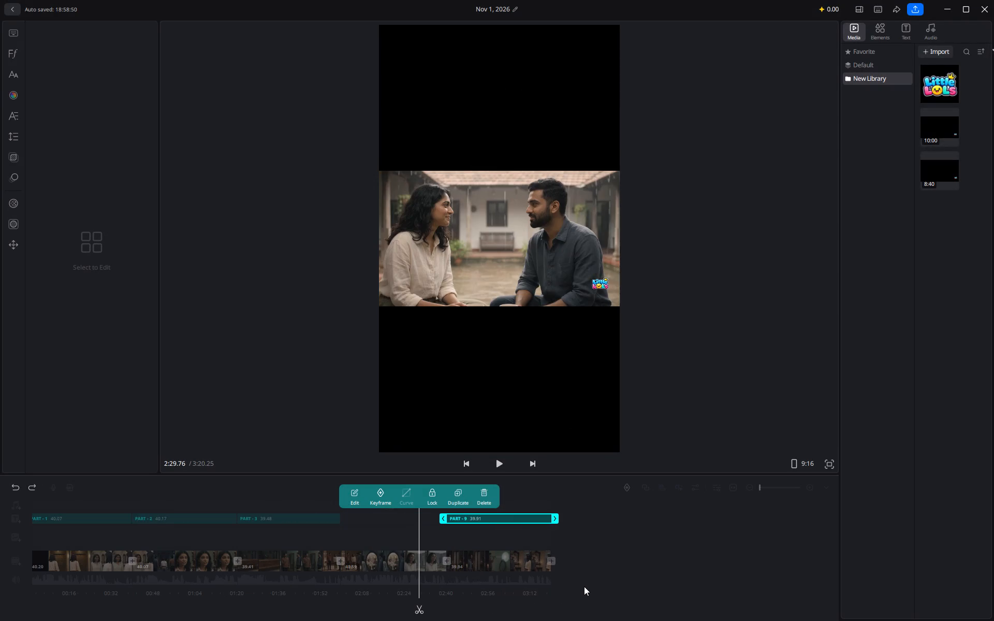
{"action": "key", "text": "ctrl+z"}
{"action": "key", "text": "ctrl+z"}
{"action": "key", "text": "ctrl+z"}
{"action": "key", "text": "ctrl+z"}
{"action": "key", "text": "ctrl+z"}
{"action": "key", "text": "ctrl+z"}
{"action": "key", "text": "ctrl+z"}
{"action": "key", "text": "ctrl+z"}
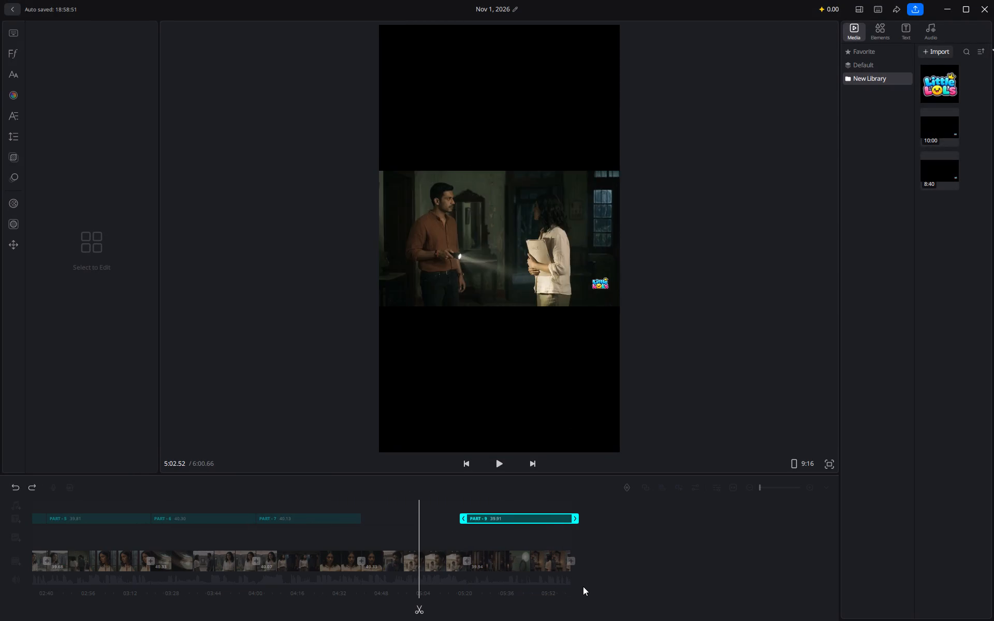
{"action": "key", "text": "ctrl+z"}
{"action": "key", "text": "ctrl+z"}
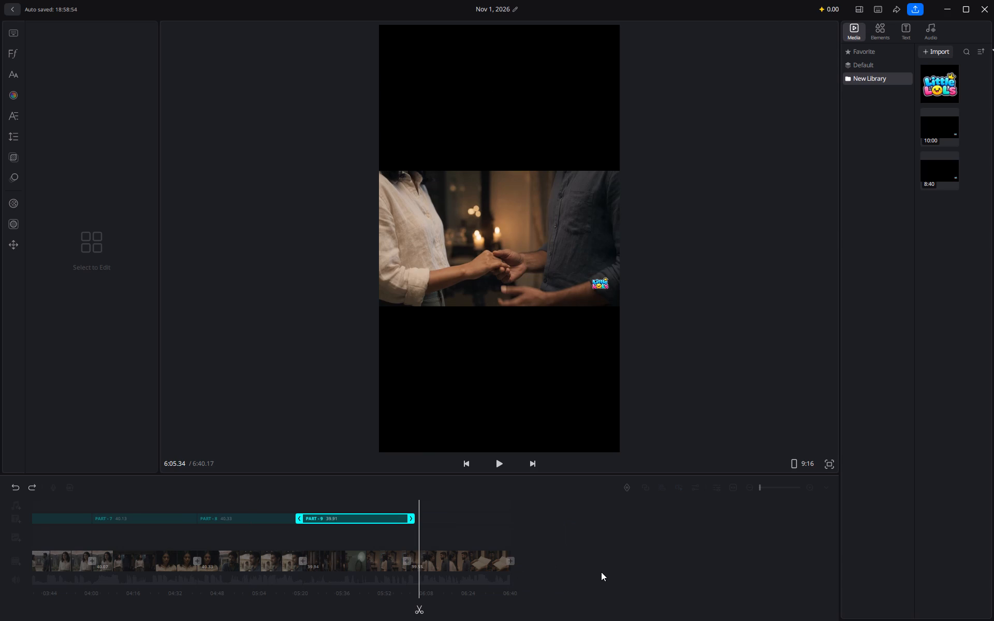
{"action": "key", "text": "ctrl+z"}
Delete the "PART - 9" title clip and the video clip beneath it.
{"action": "left_click", "coordinate": [334, 529]}
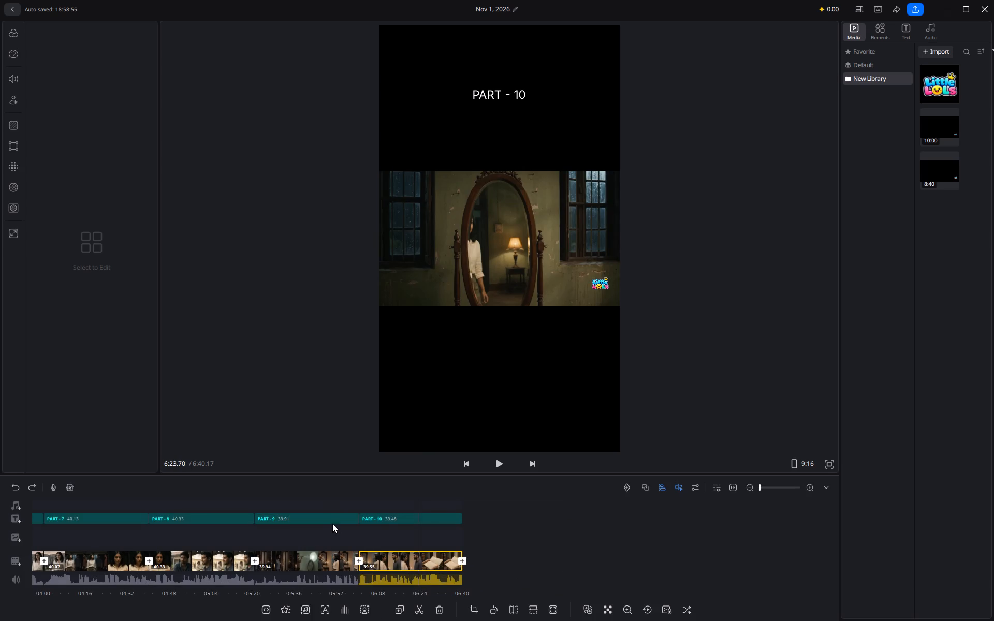
{"action": "left_click", "coordinate": [329, 517]}
{"action": "left_click", "coordinate": [490, 493]}
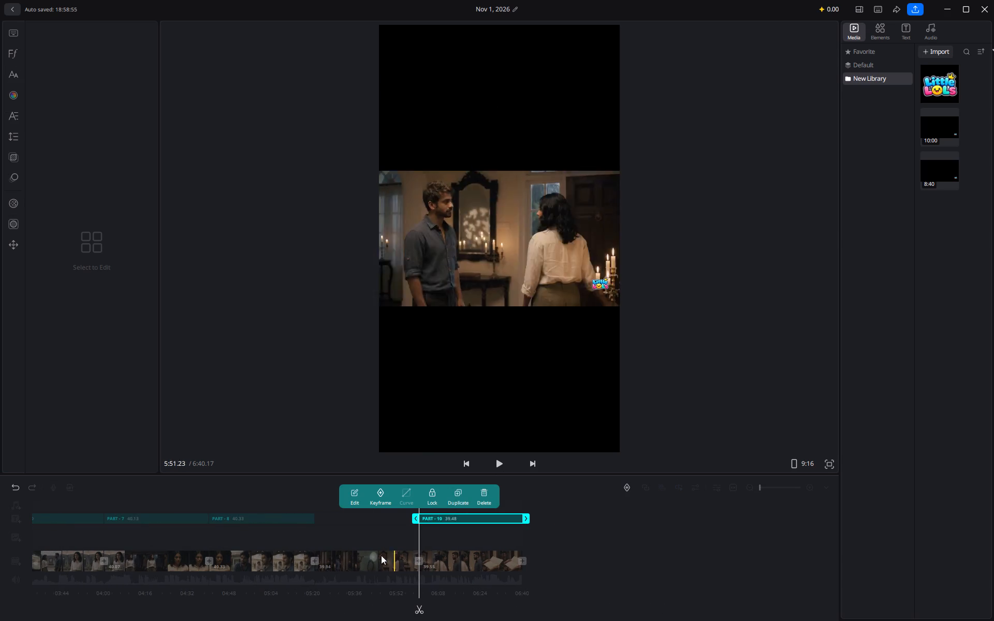
{"action": "left_click", "coordinate": [367, 560]}
{"action": "left_click", "coordinate": [401, 564]}
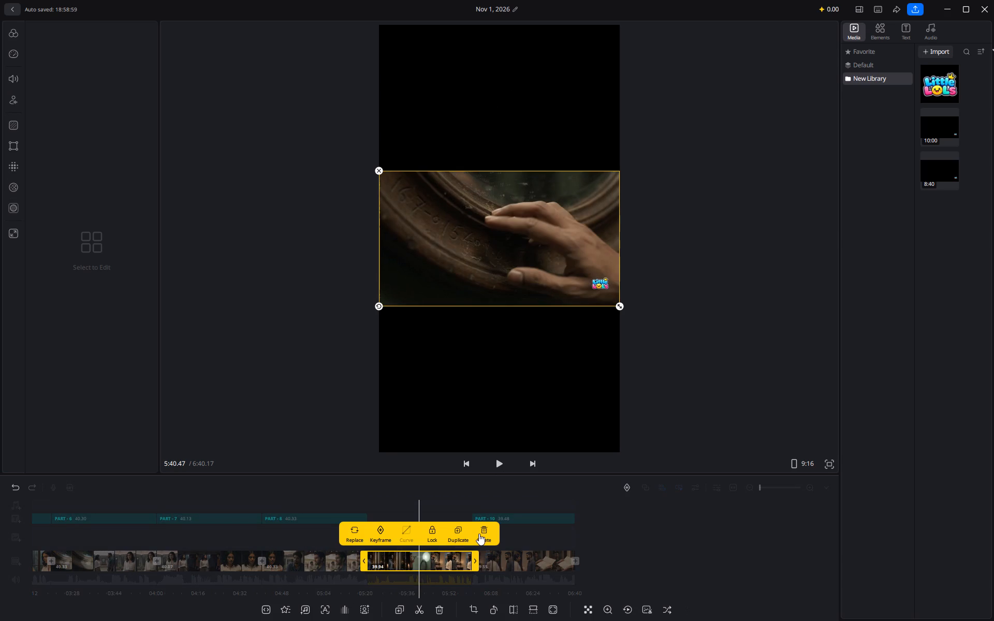
{"action": "left_click", "coordinate": [479, 534]}
Delete the "PART - 8" title clip and the video clip beneath it.
{"action": "double_click", "coordinate": [360, 515]}
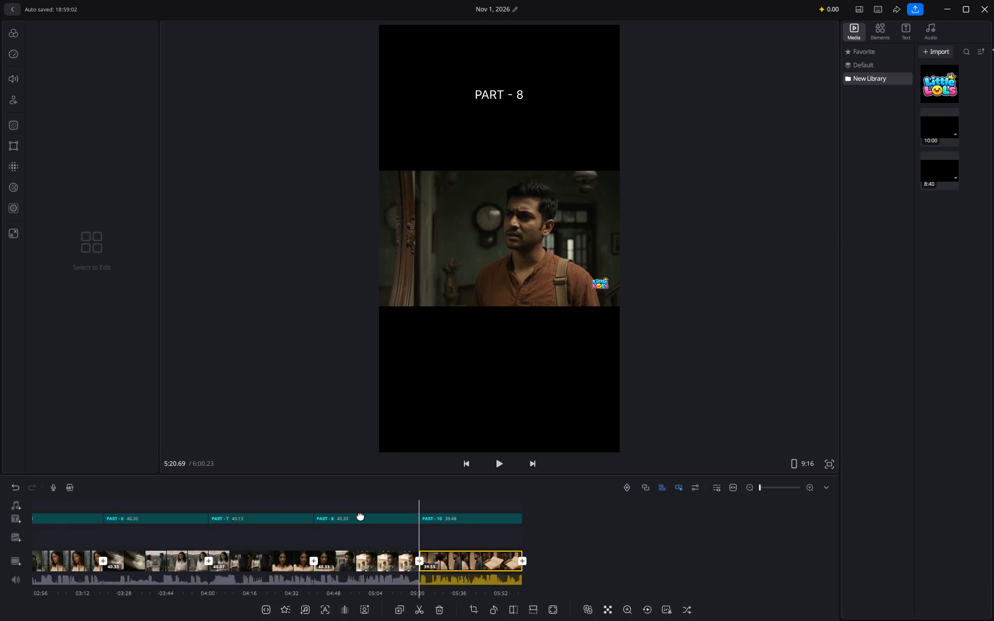
{"action": "left_click", "coordinate": [494, 496]}
{"action": "double_click", "coordinate": [373, 564]}
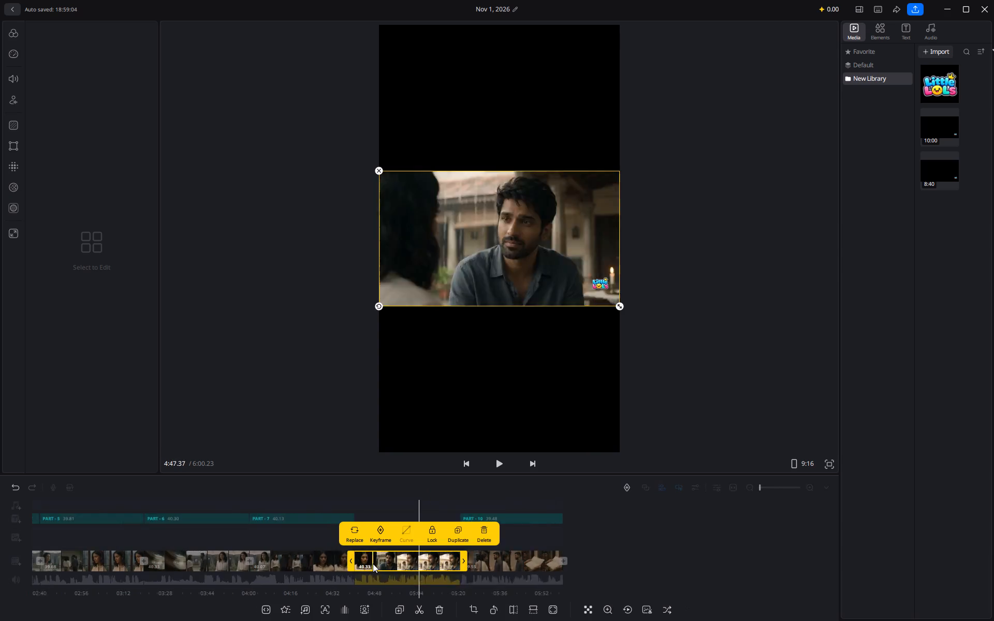
{"action": "left_click", "coordinate": [480, 534]}
Delete the "PART - 7" title clip and the video clip beneath it.
{"action": "double_click", "coordinate": [356, 516]}
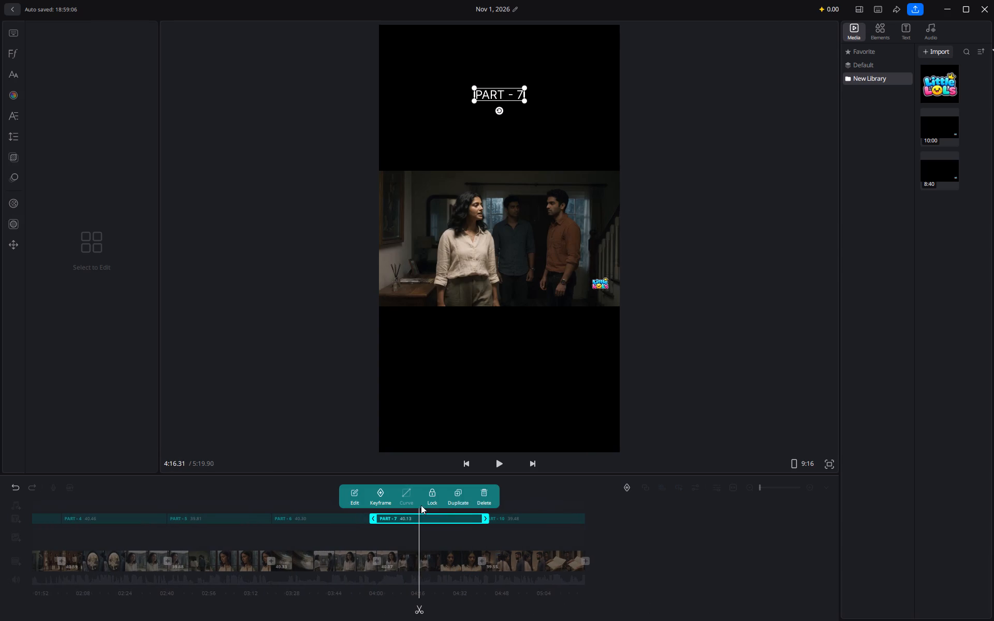
{"action": "left_click", "coordinate": [481, 489]}
{"action": "double_click", "coordinate": [363, 557]}
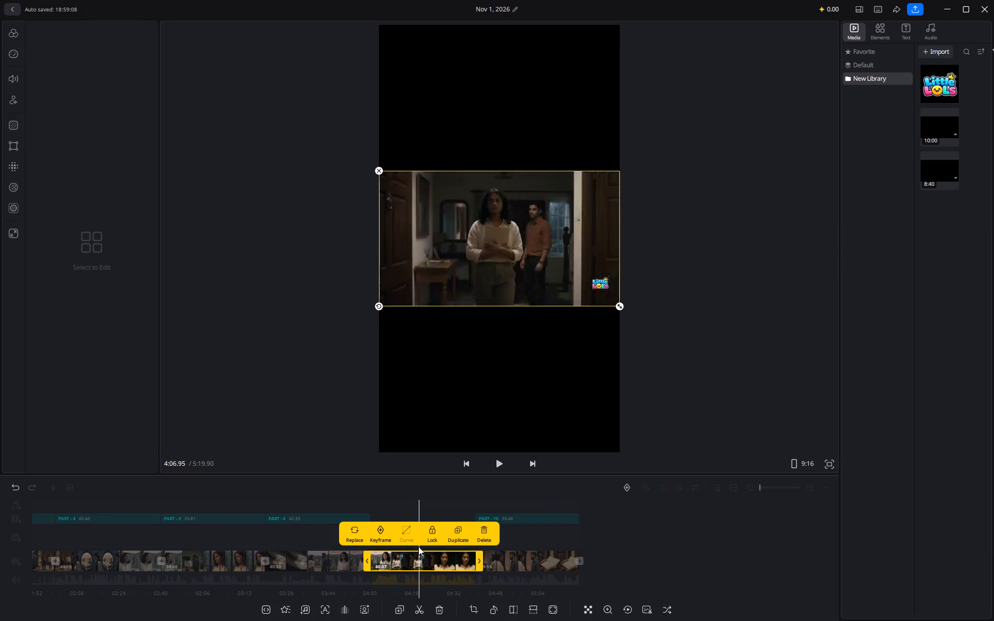
{"action": "left_click", "coordinate": [484, 535]}
Delete the "PART - 6" title clip and the video clip beneath it.
{"action": "double_click", "coordinate": [358, 515]}
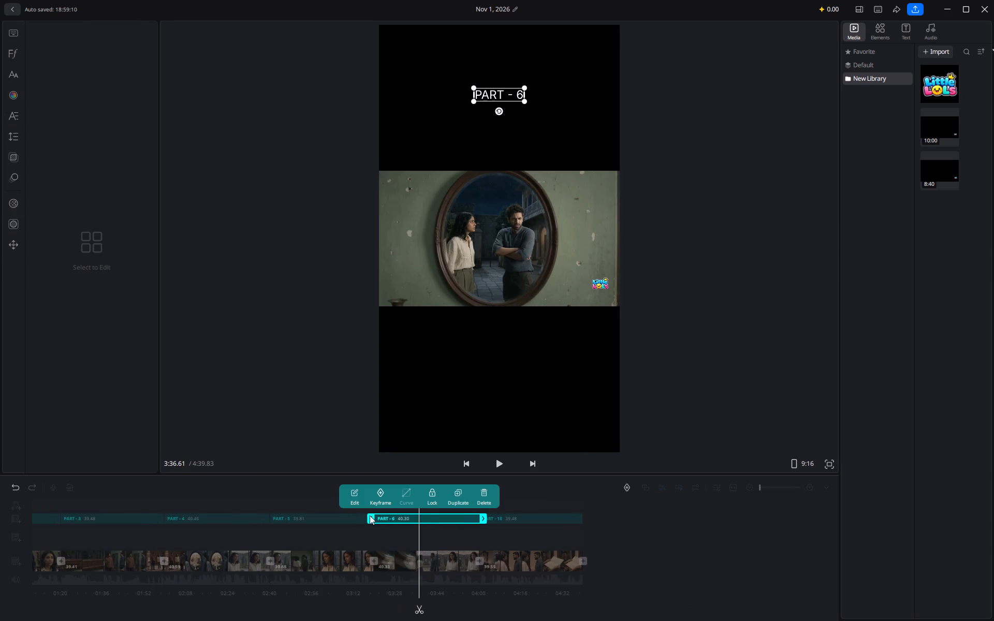
{"action": "left_click", "coordinate": [483, 497]}
{"action": "left_click", "coordinate": [387, 558]}
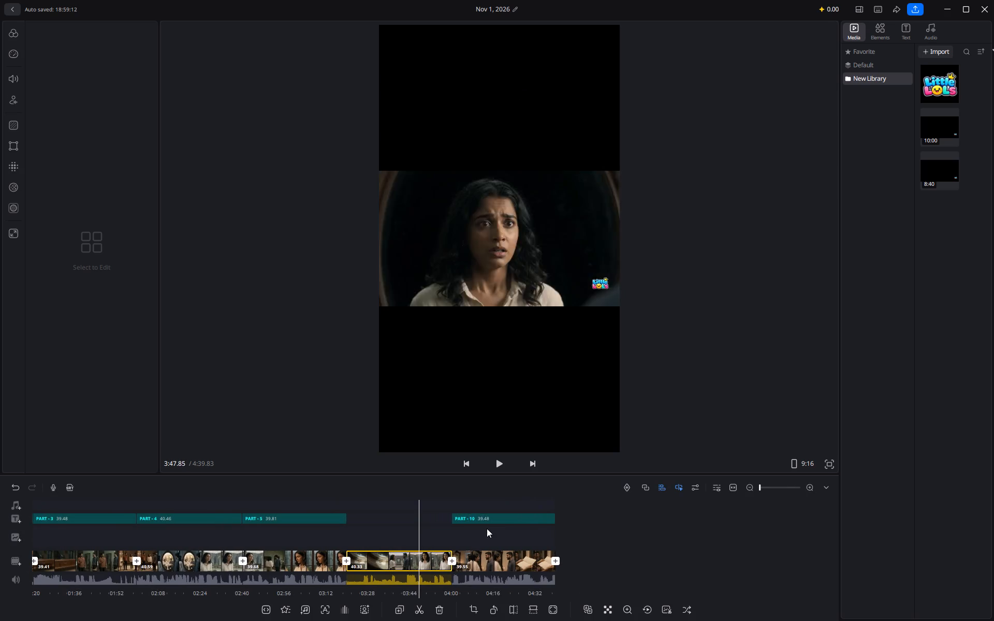
{"action": "left_click", "coordinate": [403, 559]}
{"action": "left_click", "coordinate": [479, 535]}
Delete the "PART - 5" title clip and the video clip beneath it.
{"action": "double_click", "coordinate": [361, 517]}
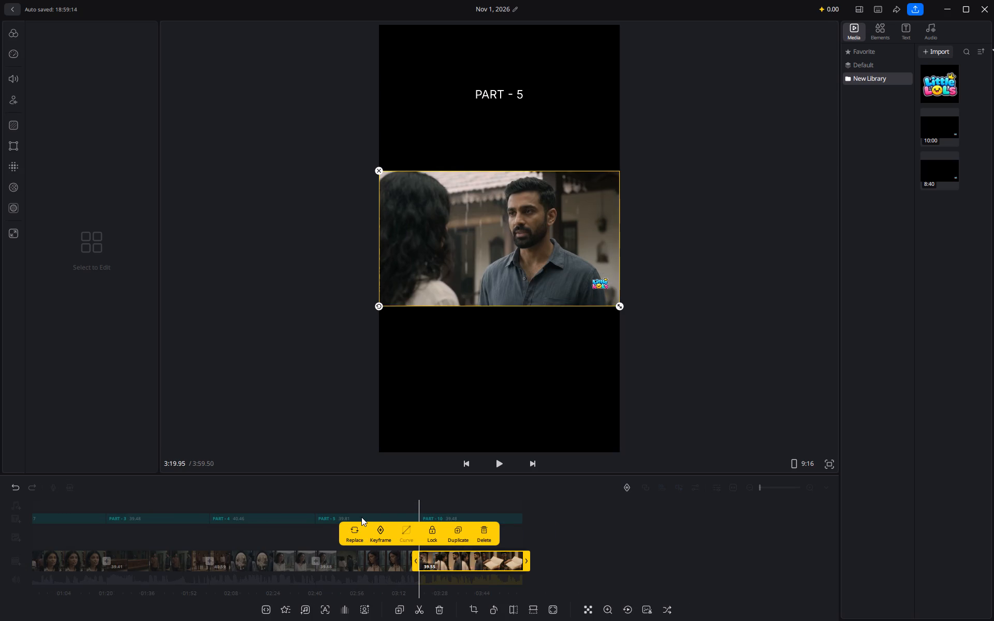
{"action": "left_click", "coordinate": [482, 487]}
{"action": "double_click", "coordinate": [379, 561]}
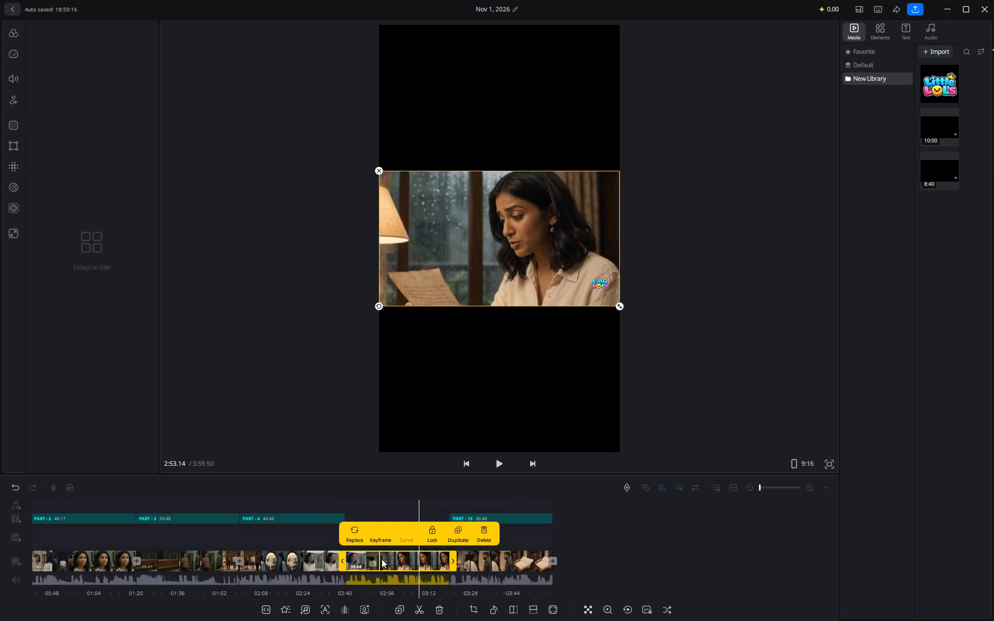
{"action": "left_click", "coordinate": [484, 530]}
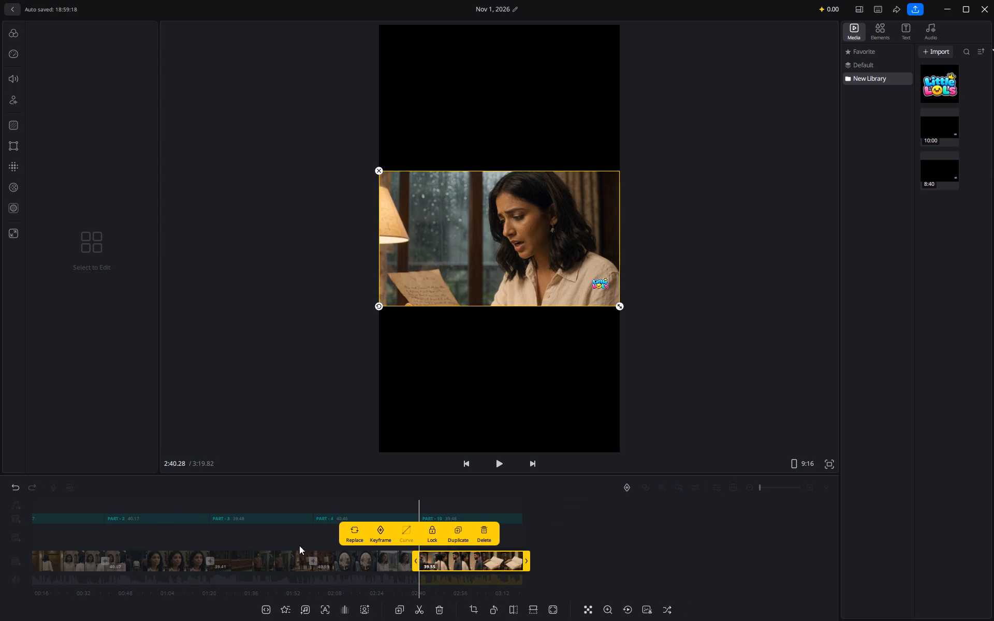
Delete the "PART - 4" title clip and the video clip beneath it.
{"action": "double_click", "coordinate": [353, 517]}
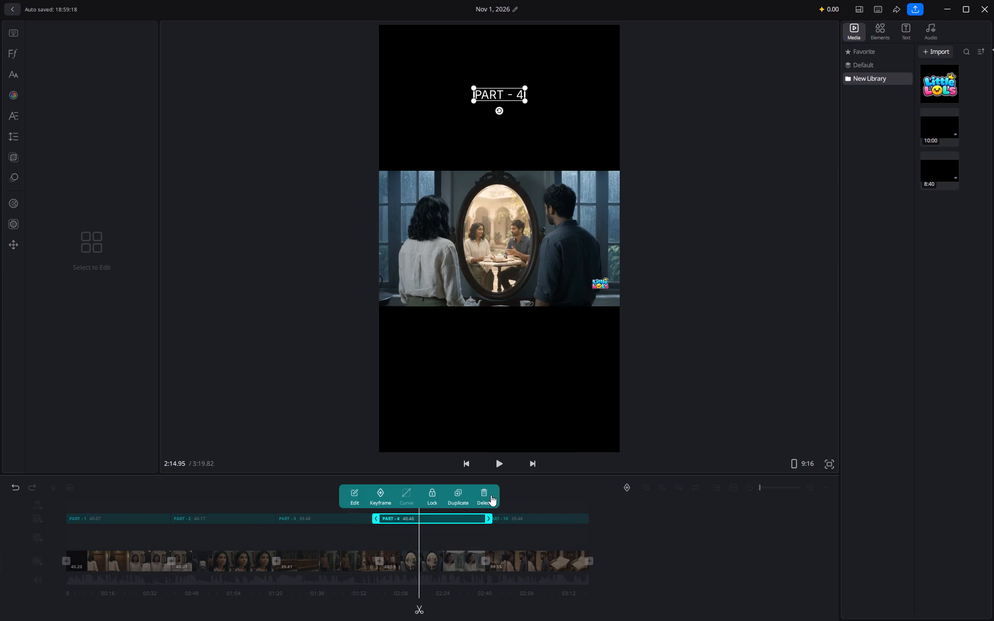
{"action": "left_click", "coordinate": [491, 495]}
{"action": "double_click", "coordinate": [370, 567]}
{"action": "left_click", "coordinate": [488, 532]}
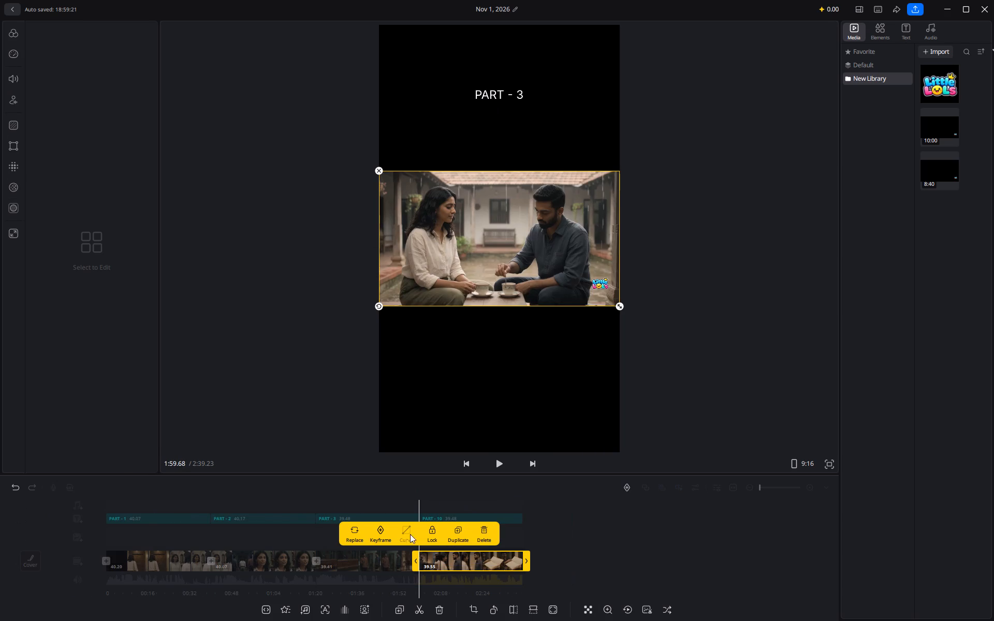
Delete the "PART - 3" title clip and the video clip beneath it.
{"action": "double_click", "coordinate": [361, 516]}
{"action": "left_click", "coordinate": [481, 493]}
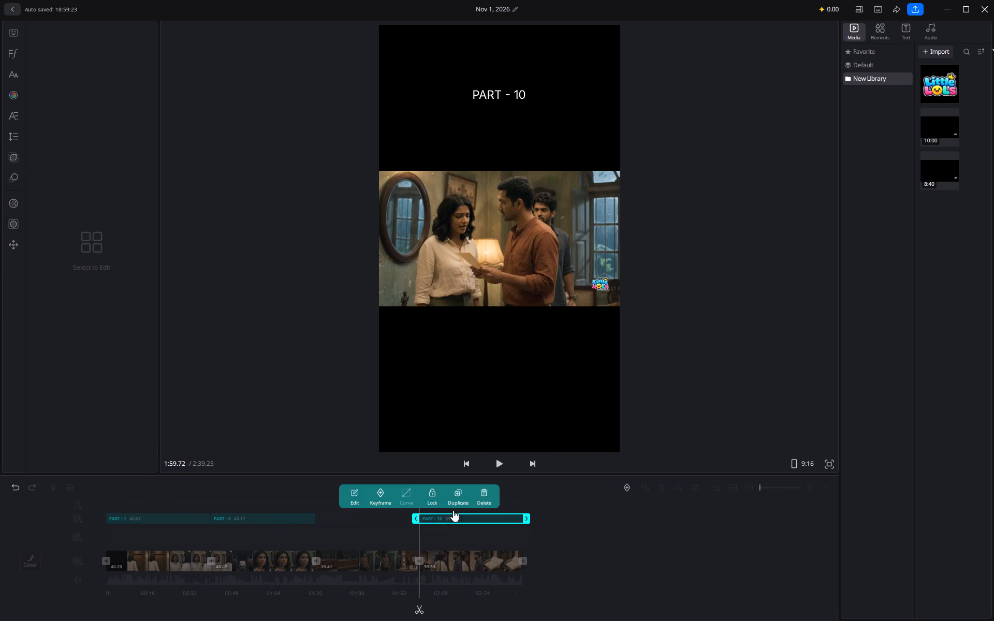
{"action": "double_click", "coordinate": [371, 560]}
{"action": "left_click", "coordinate": [483, 530]}
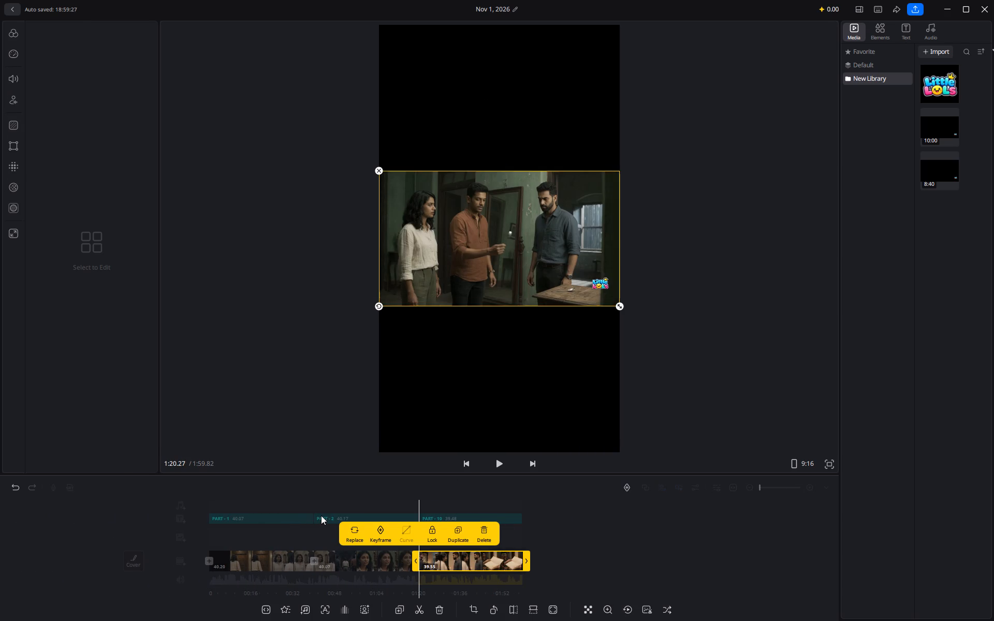
Delete the "PART - 2" title clip and the video clip beneath it.
{"action": "double_click", "coordinate": [321, 515]}
{"action": "left_click", "coordinate": [483, 491]}
{"action": "double_click", "coordinate": [381, 554]}
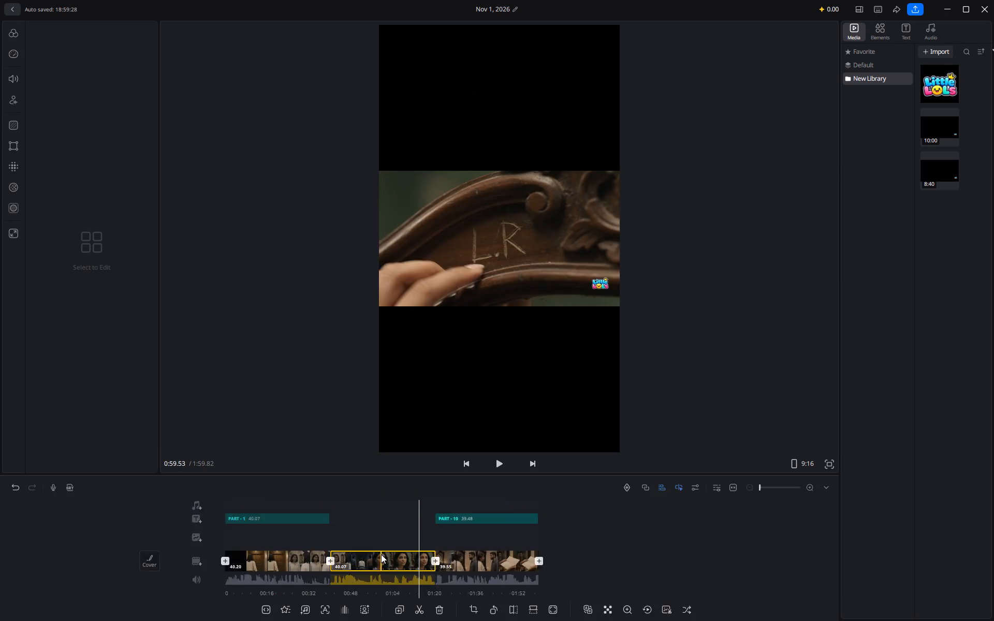
{"action": "left_click", "coordinate": [474, 529]}
Delete the "PART - 1" title clip and the video clip beneath it, leaving only the "PART - 10" clips.
{"action": "double_click", "coordinate": [353, 515]}
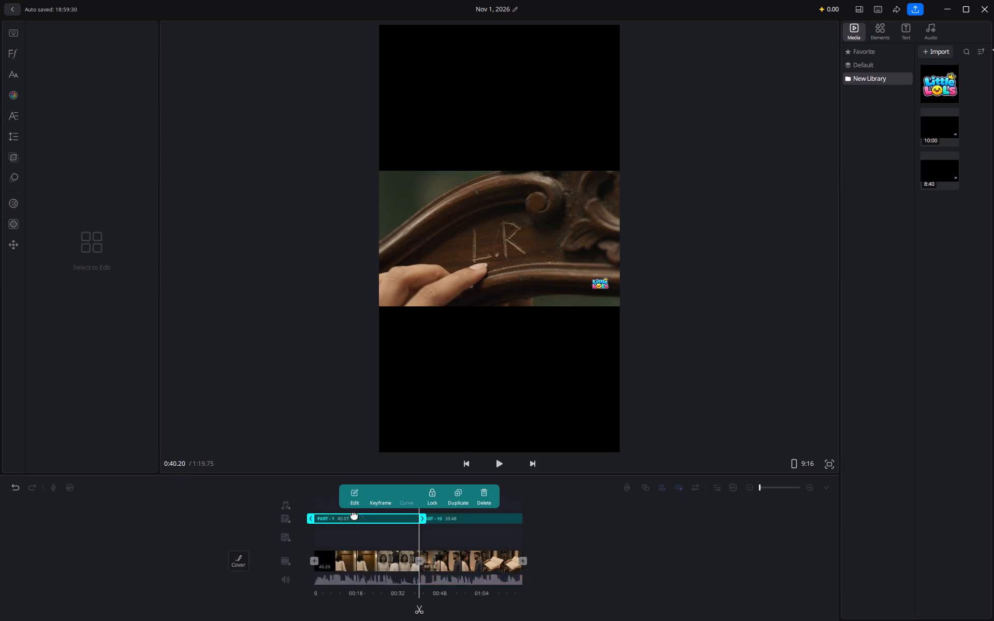
{"action": "left_click", "coordinate": [485, 497]}
{"action": "double_click", "coordinate": [387, 564]}
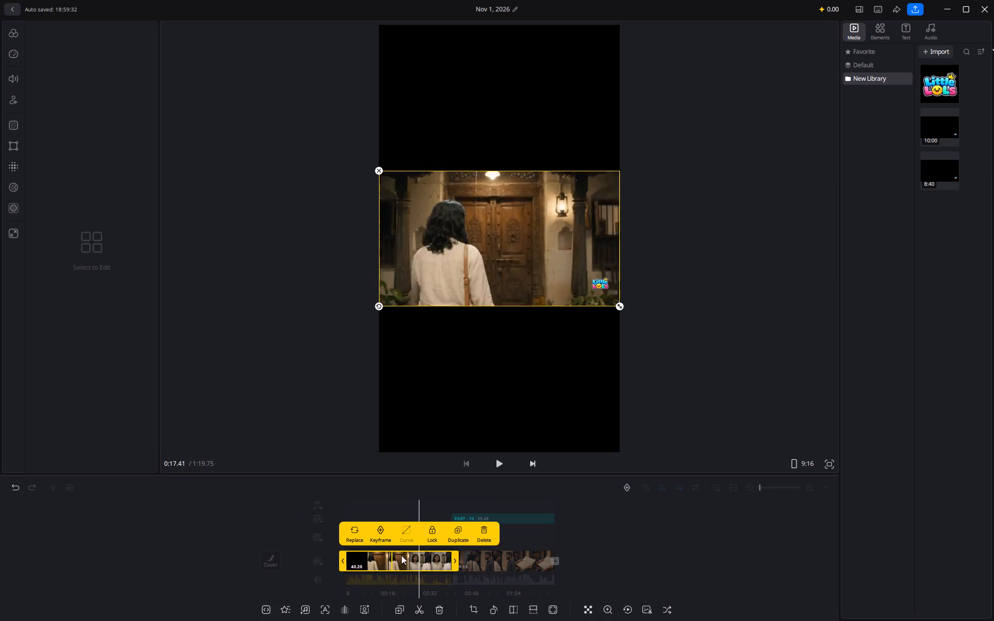
{"action": "left_click", "coordinate": [487, 532]}
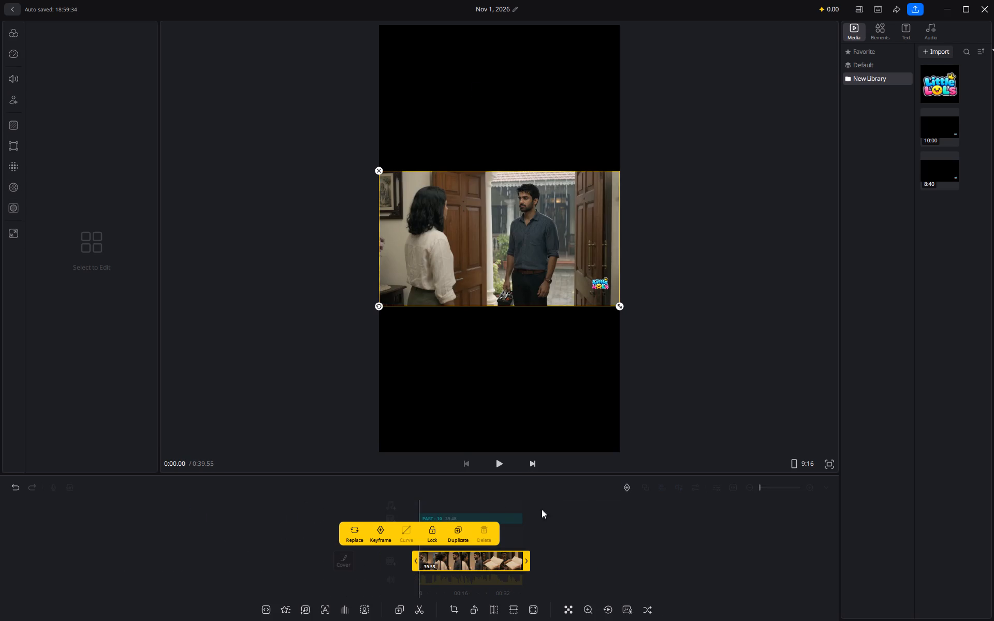
{"action": "left_click", "coordinate": [540, 529]}
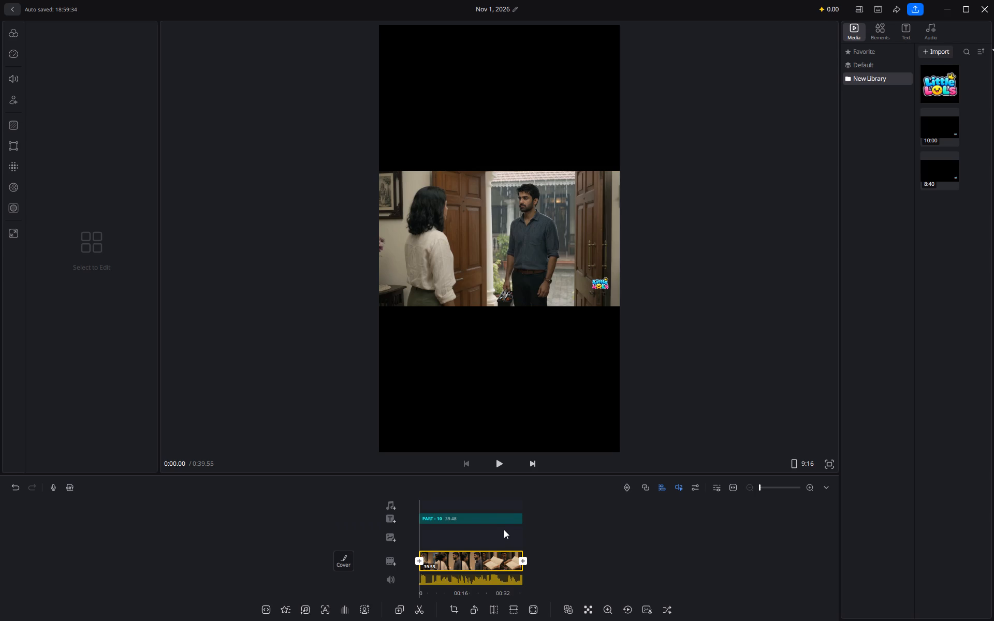
Extend the start of the "PART - 10" title clip to the beginning of the timeline, making it 39.51 seconds long.
{"action": "scroll", "coordinate": [501, 531], "scroll_direction": "up", "scroll_amount": 2, "text": "ctrl"}
{"action": "left_click", "coordinate": [453, 520]}
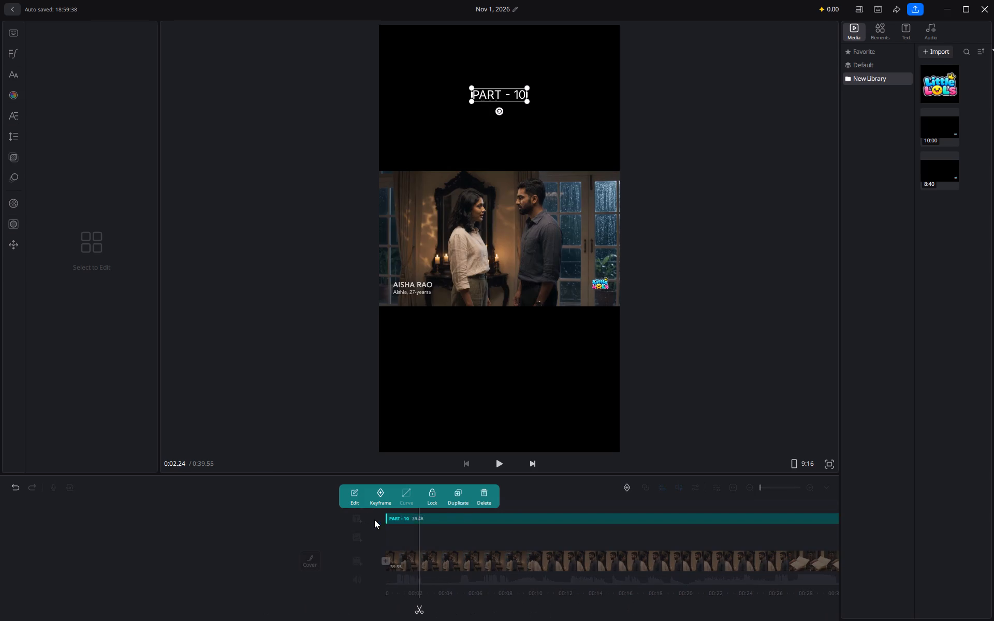
{"action": "left_click_drag", "start_coordinate": [382, 518], "coordinate": [357, 520]}
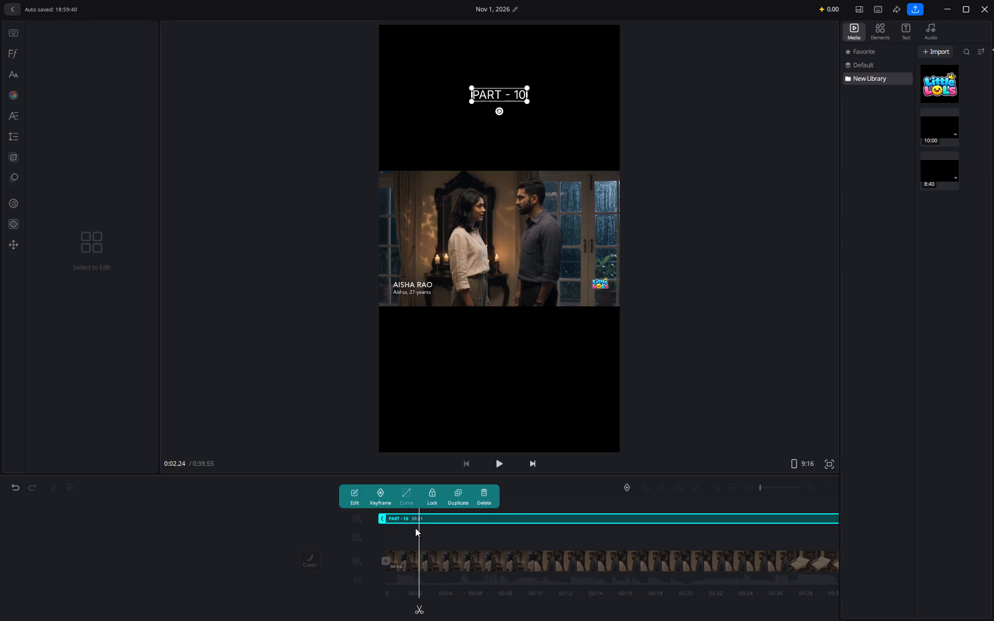
{"action": "left_click_drag", "start_coordinate": [412, 528], "coordinate": [524, 525]}
{"action": "left_click_drag", "start_coordinate": [547, 532], "coordinate": [395, 568]}
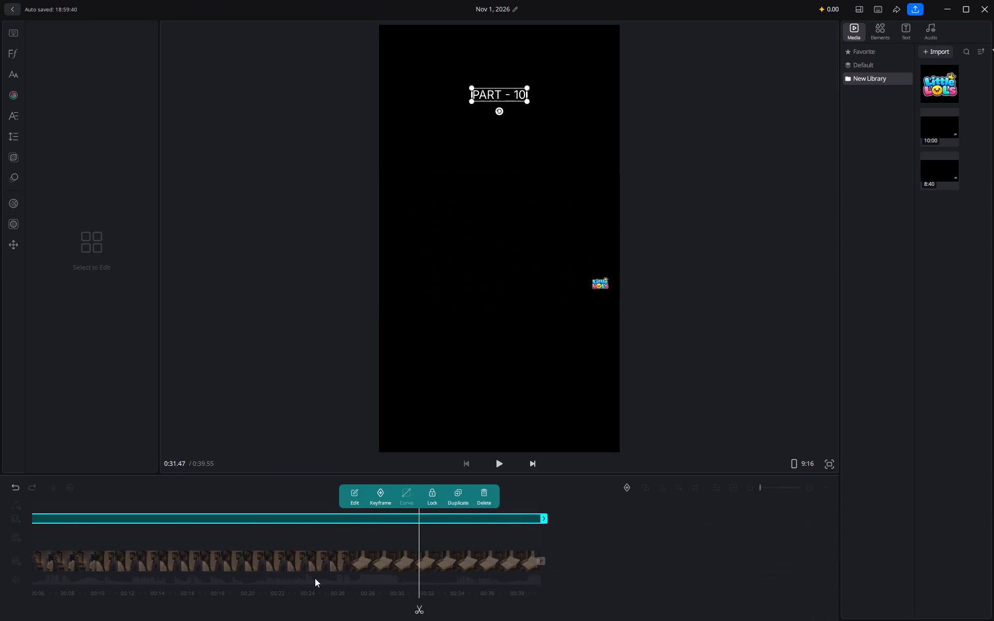
Export the "PART - 10" video in 4K at 30 fps with a 45.0 Mbps bitrate to the VN videos folder.
{"action": "left_click", "coordinate": [915, 11]}
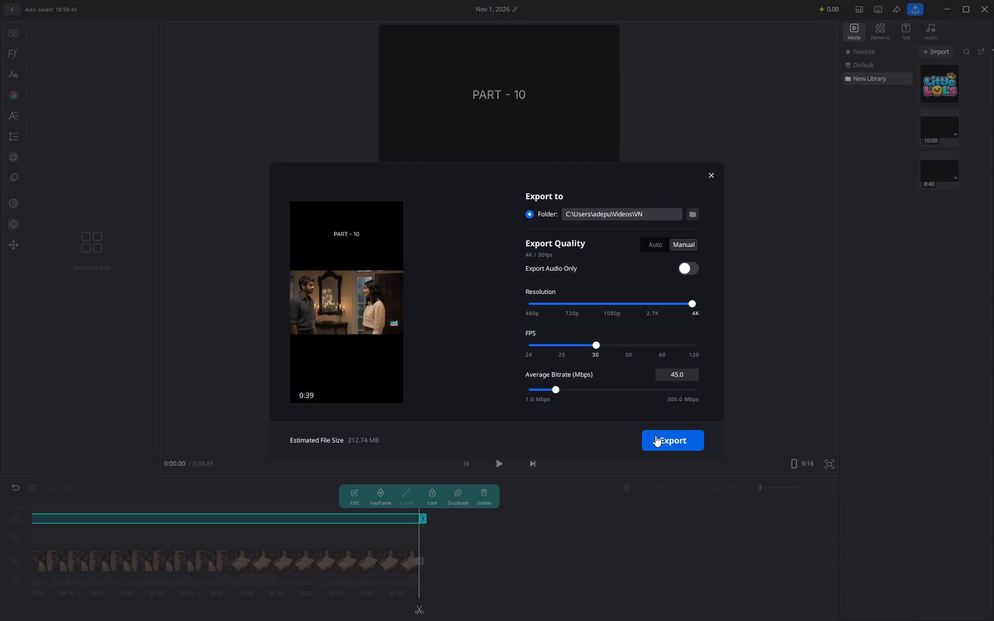
{"action": "left_click", "coordinate": [656, 437]}
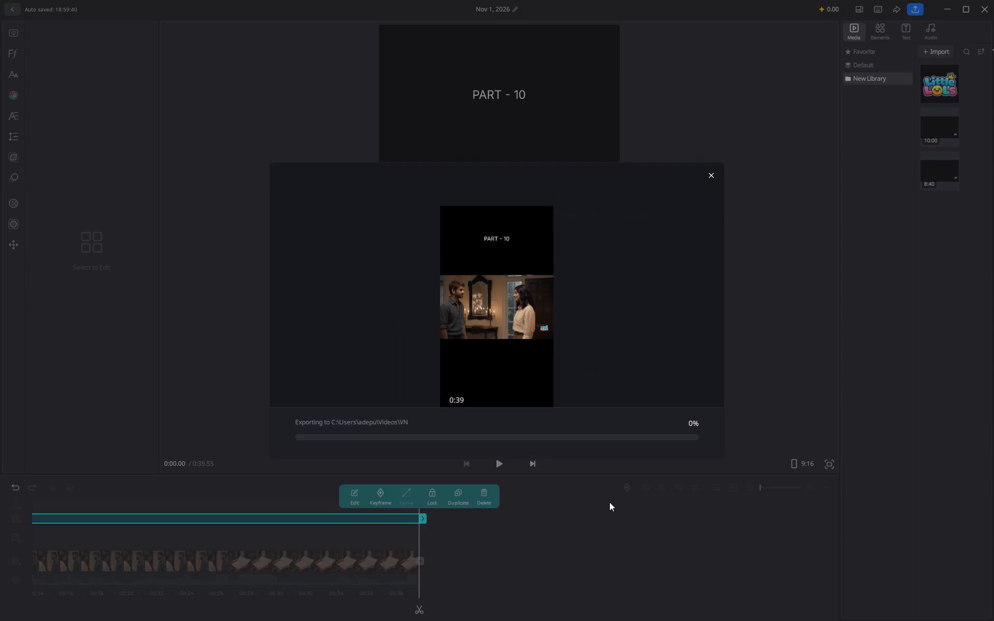
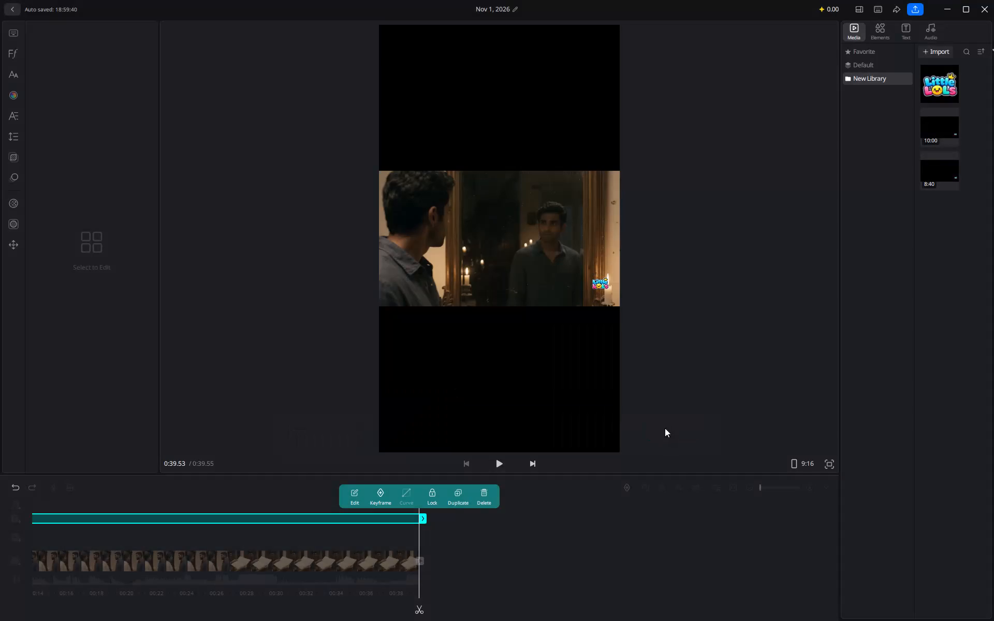
Undo the title and video clip deletions until the "PART - 11" title and its video clip are back at the end of the timeline.
{"action": "left_click", "coordinate": [496, 597]}
{"action": "key", "text": "ctrl+z"}
{"action": "key", "text": "ctrl+z"}
{"action": "key", "text": "ctrl+z"}
{"action": "key", "text": "ctrl+z"}
{"action": "key", "text": "ctrl+z"}
{"action": "key", "text": "ctrl+z"}
{"action": "key", "text": "ctrl+z"}
{"action": "key", "text": "ctrl+z"}
{"action": "key", "text": "ctrl+z"}
{"action": "key", "text": "ctrl+z"}
{"action": "key", "text": "ctrl+z"}
{"action": "key", "text": "ctrl+z"}
{"action": "key", "text": "ctrl+z"}
{"action": "key", "text": "ctrl+z"}
{"action": "key", "text": "ctrl+z"}
{"action": "key", "text": "ctrl+z"}
{"action": "key", "text": "ctrl+z"}
{"action": "key", "text": "ctrl+z"}
{"action": "key", "text": "ctrl+z"}
{"action": "key", "text": "ctrl+z"}
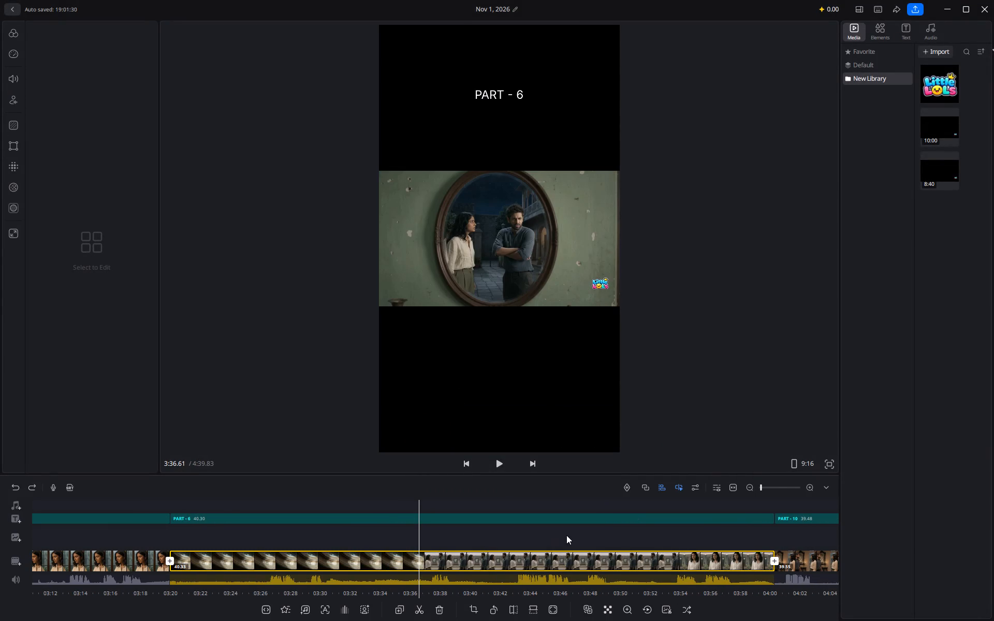
{"action": "left_click_drag", "start_coordinate": [566, 535], "coordinate": [432, 536]}
{"action": "key", "text": "ctrl+z"}
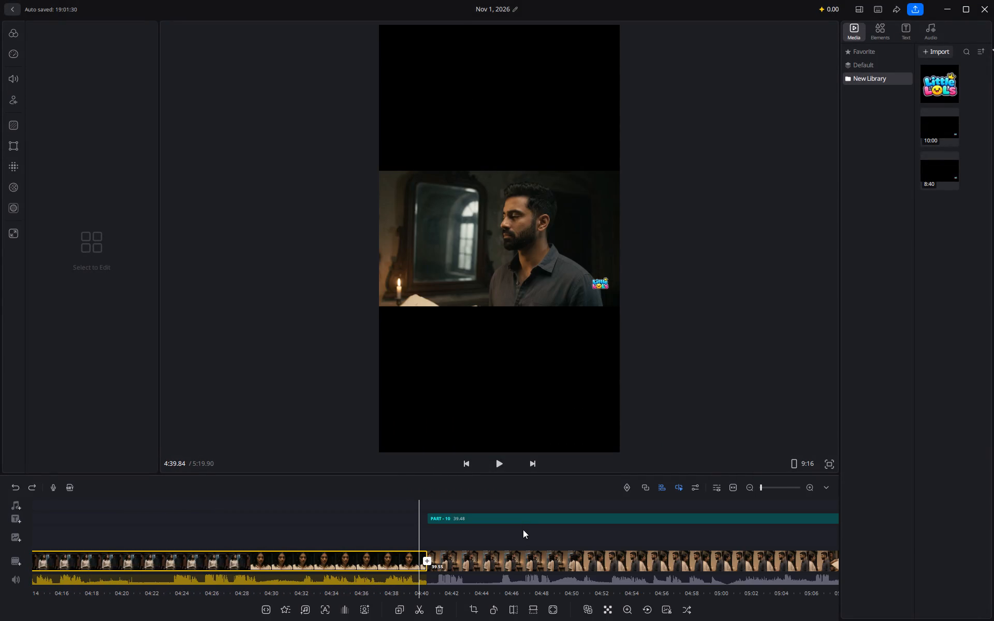
{"action": "key", "text": "ctrl+z"}
{"action": "key", "text": "ctrl+z"}
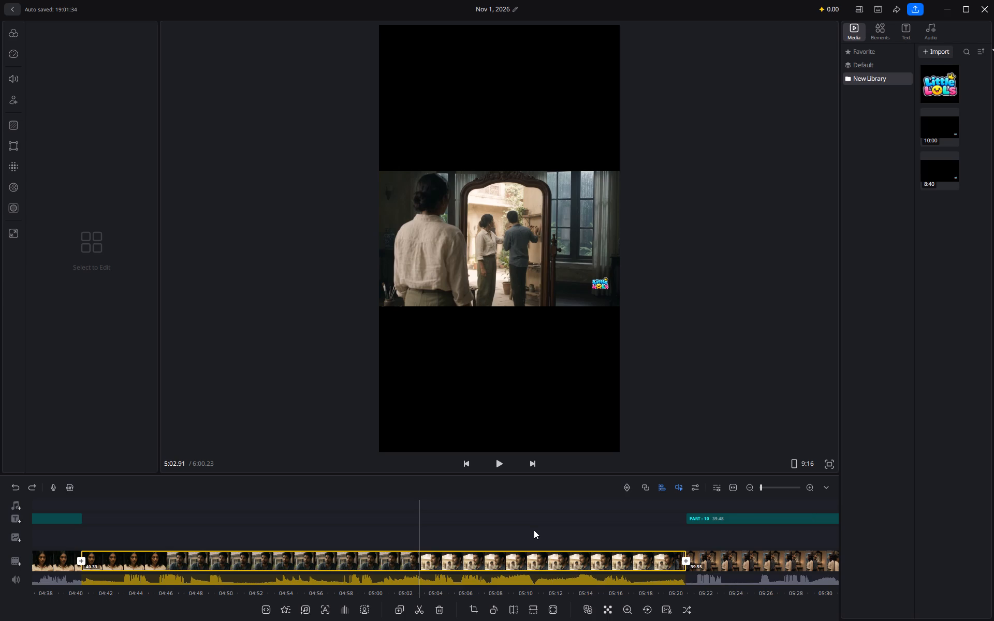
{"action": "key", "text": "ctrl+z"}
{"action": "left_click_drag", "start_coordinate": [534, 530], "coordinate": [451, 541]}
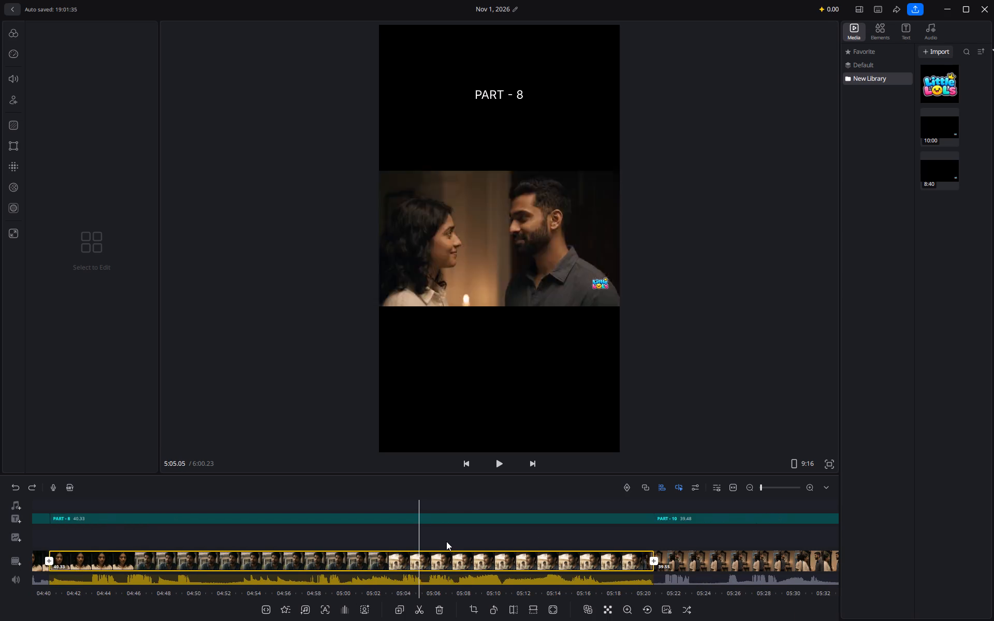
{"action": "left_click_drag", "start_coordinate": [553, 526], "coordinate": [466, 526]}
{"action": "key", "text": "ctrl+z"}
{"action": "key", "text": "ctrl+z"}
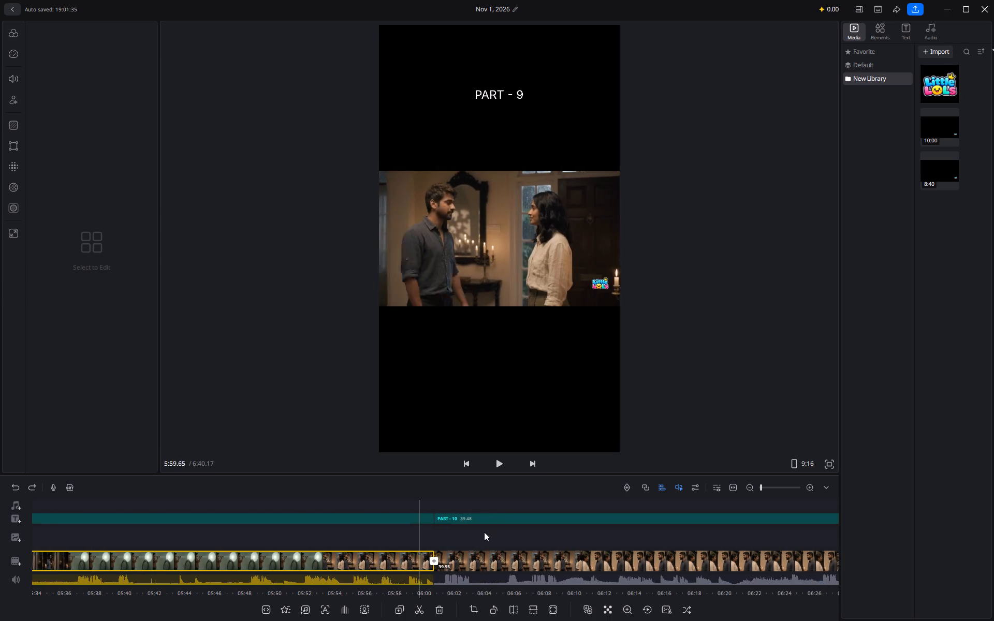
{"action": "key", "text": "ctrl+z"}
{"action": "key", "text": "ctrl+z"}
{"action": "left_click_drag", "start_coordinate": [462, 536], "coordinate": [536, 536]}
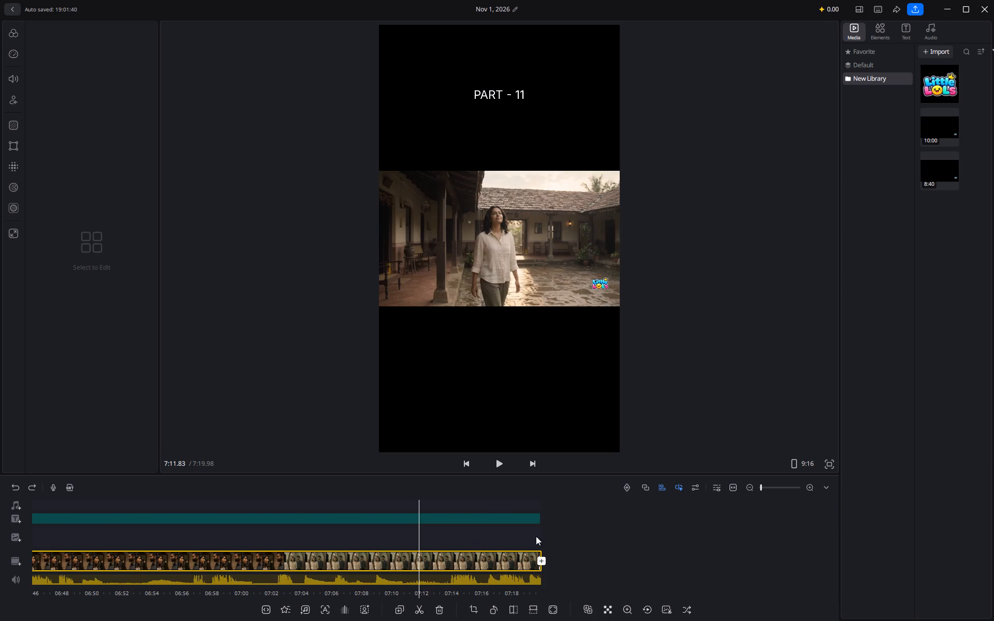
{"action": "left_click_drag", "start_coordinate": [536, 536], "coordinate": [625, 523]}
Delete the "PART - 10" title clip and the video clip beneath it.
{"action": "scroll", "coordinate": [533, 545], "scroll_direction": "down", "scroll_amount": 3, "text": "ctrl"}
{"action": "scroll", "coordinate": [446, 534], "scroll_direction": "down", "scroll_amount": 3, "text": "ctrl"}
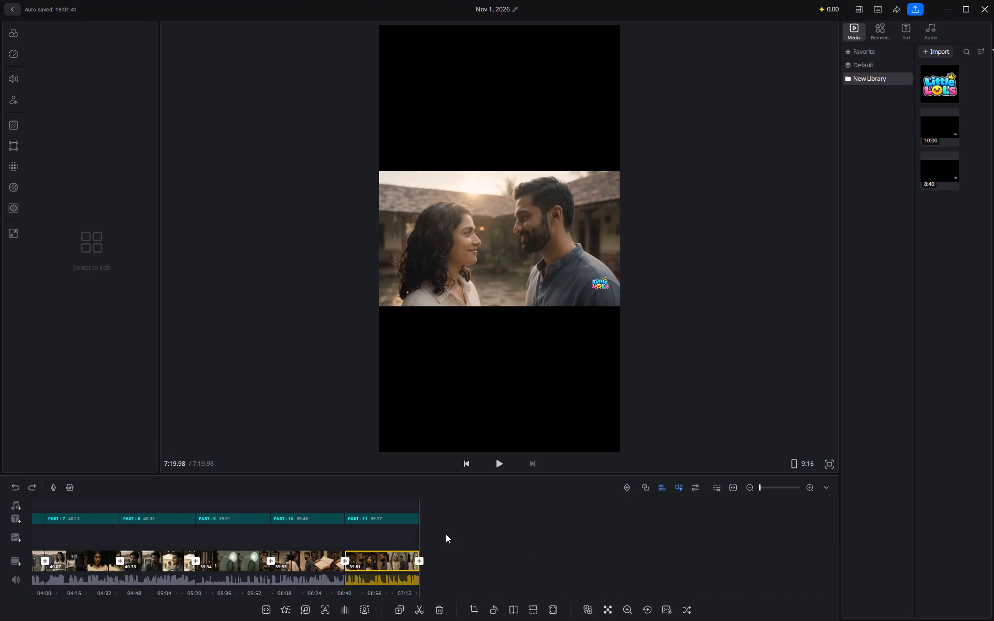
{"action": "left_click", "coordinate": [321, 518]}
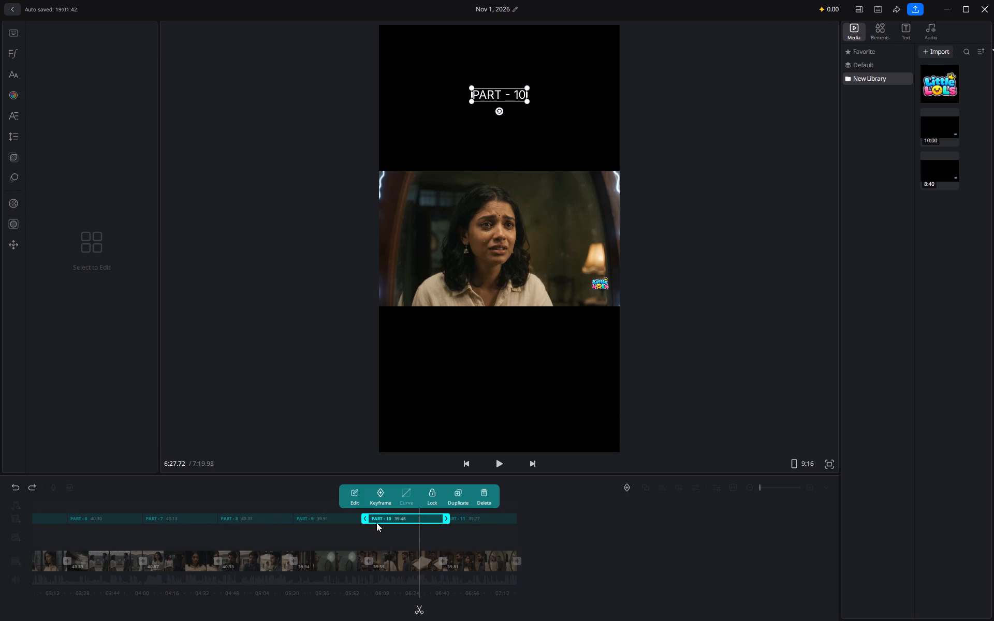
{"action": "left_click", "coordinate": [490, 496]}
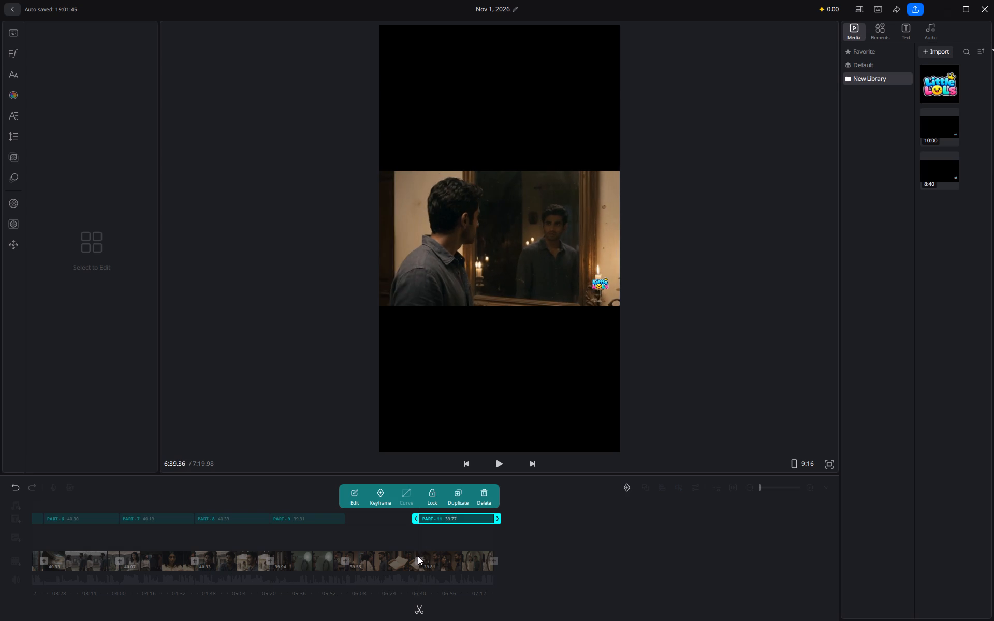
{"action": "left_click", "coordinate": [384, 562]}
{"action": "left_click", "coordinate": [484, 535]}
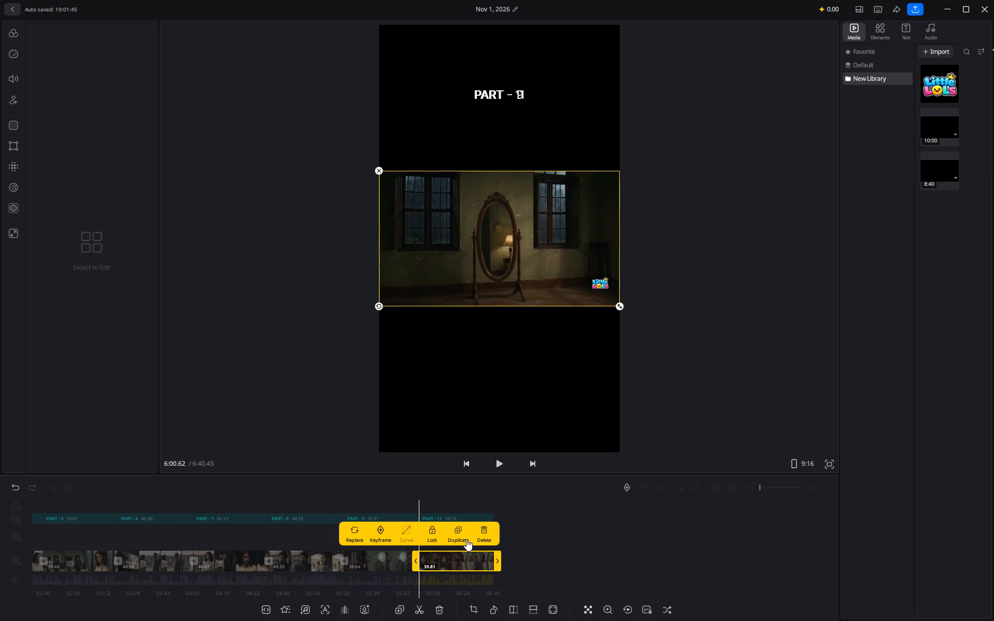
Delete the "PART - 9" title clip and the video clip beneath it.
{"action": "double_click", "coordinate": [397, 516]}
{"action": "left_click", "coordinate": [484, 494]}
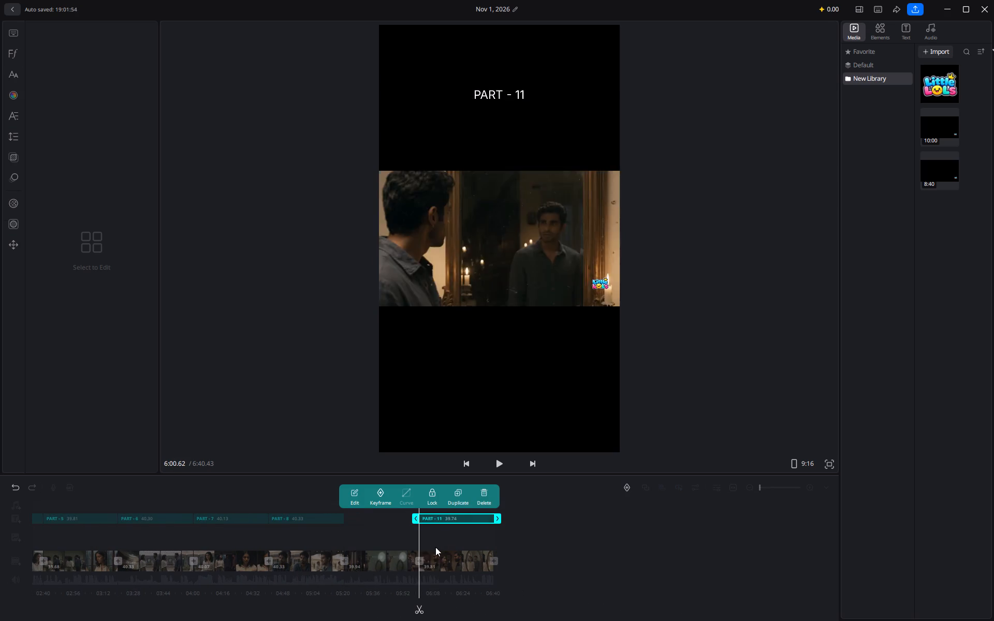
{"action": "left_click", "coordinate": [385, 560]}
{"action": "left_click", "coordinate": [426, 557]}
{"action": "left_click", "coordinate": [485, 527]}
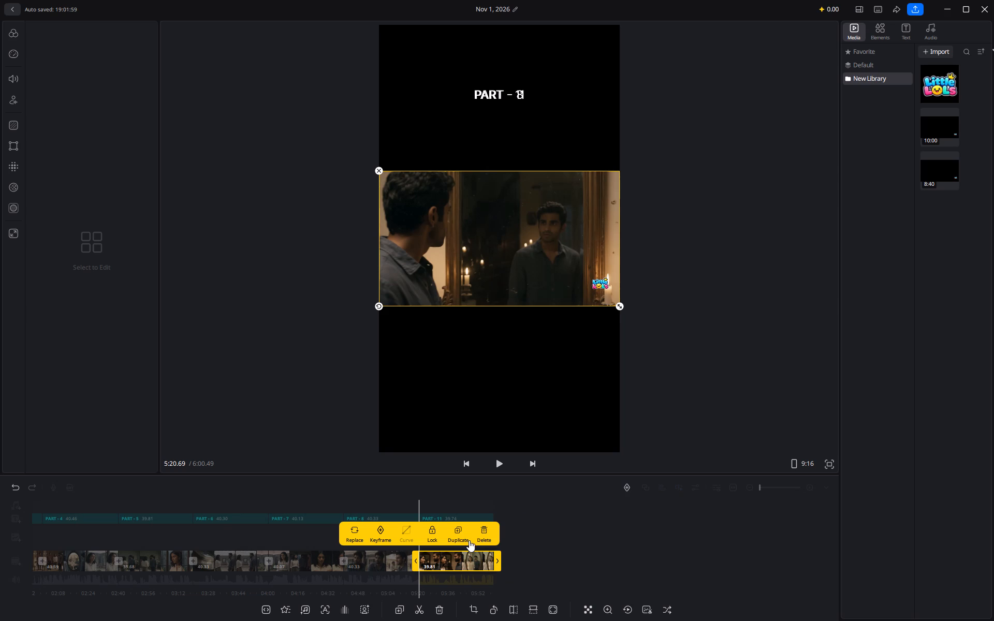
Delete the "PART - 8" title clip and the video clip beneath it.
{"action": "double_click", "coordinate": [395, 514]}
{"action": "left_click", "coordinate": [487, 495]}
{"action": "left_click", "coordinate": [399, 559]}
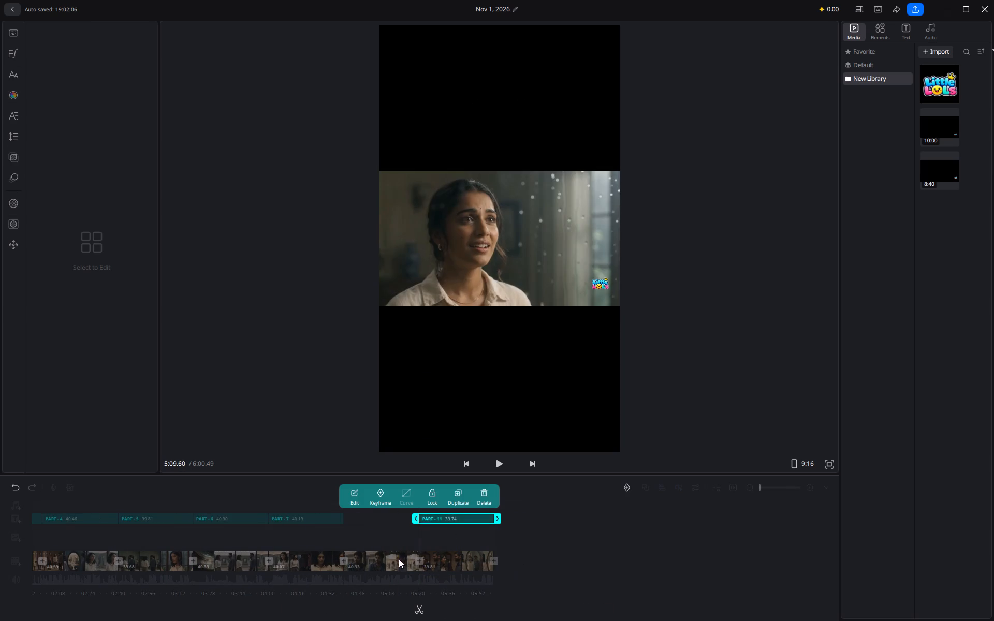
{"action": "left_click", "coordinate": [402, 556]}
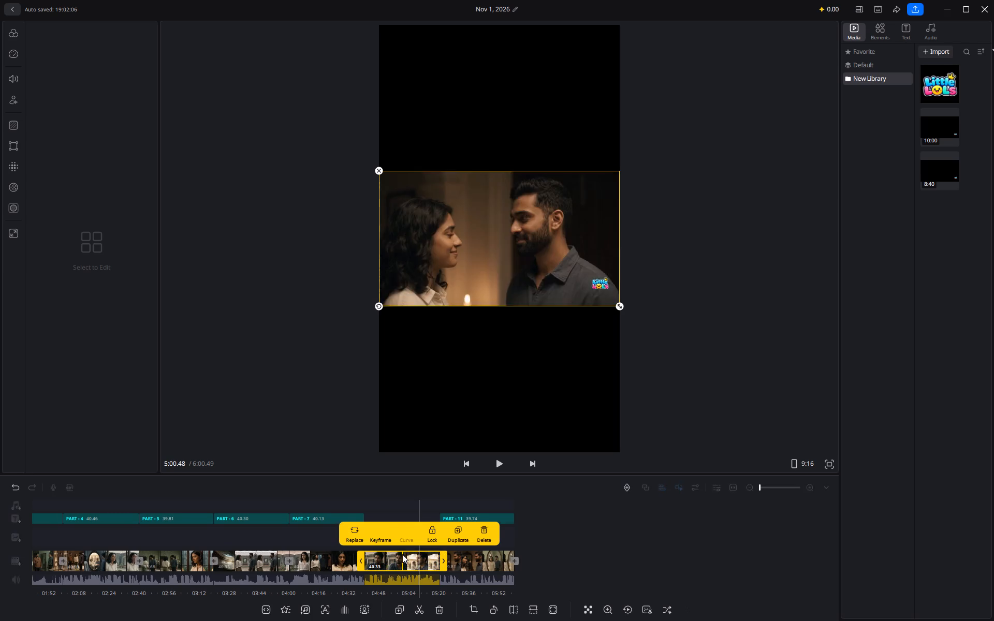
{"action": "left_click", "coordinate": [482, 530]}
Delete the "PART - 7" title clip and the video clip beneath it.
{"action": "left_click", "coordinate": [376, 513]}
{"action": "left_click", "coordinate": [375, 513]}
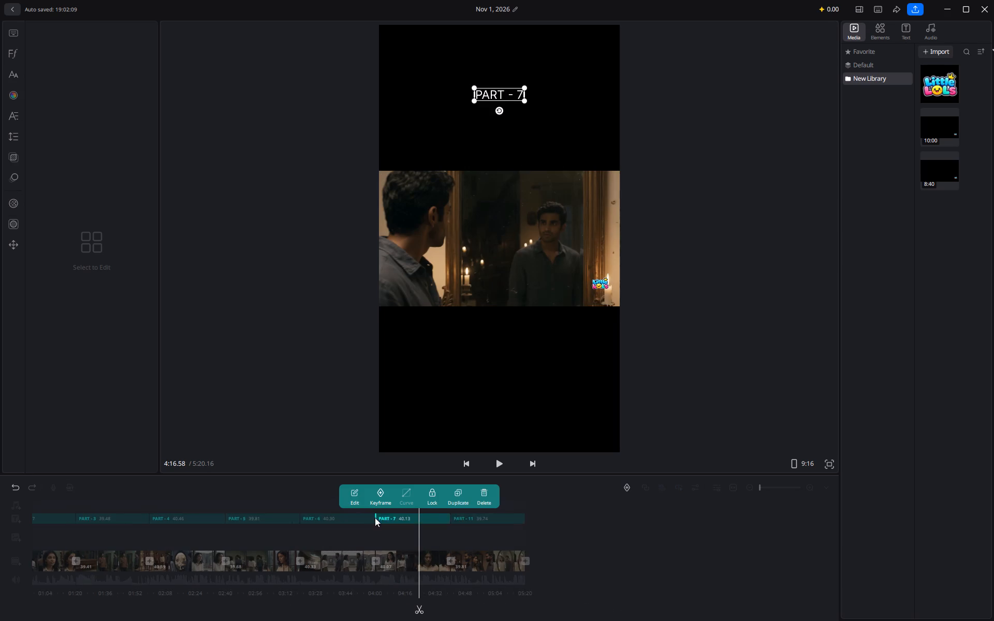
{"action": "left_click", "coordinate": [486, 492]}
{"action": "left_click", "coordinate": [383, 561]}
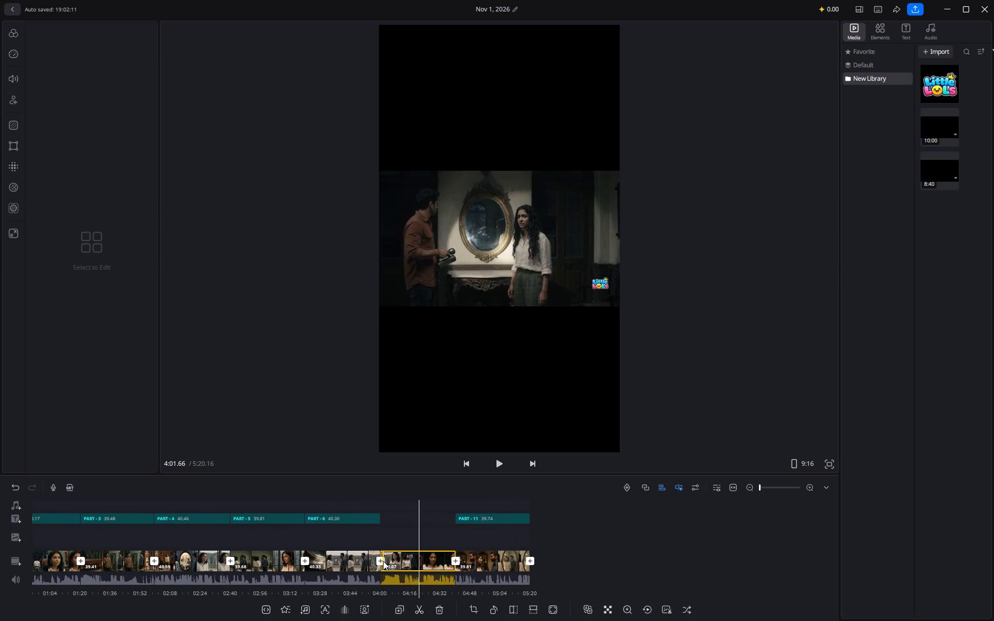
{"action": "left_click", "coordinate": [430, 556]}
{"action": "left_click", "coordinate": [485, 530]}
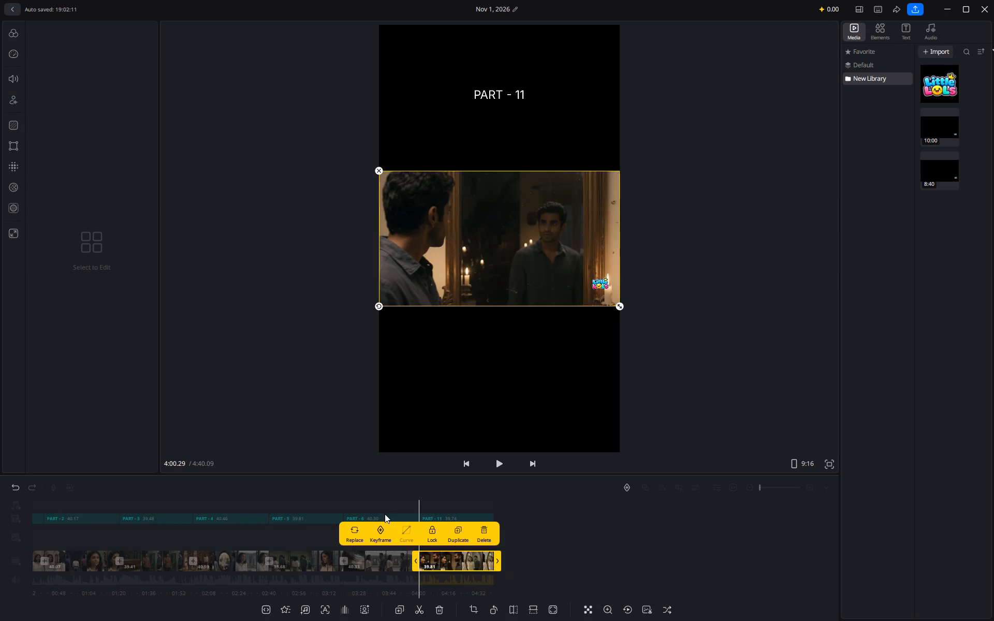
Delete the "PART - 6" title clip and the video clip beneath it.
{"action": "double_click", "coordinate": [382, 516]}
{"action": "left_click", "coordinate": [483, 497]}
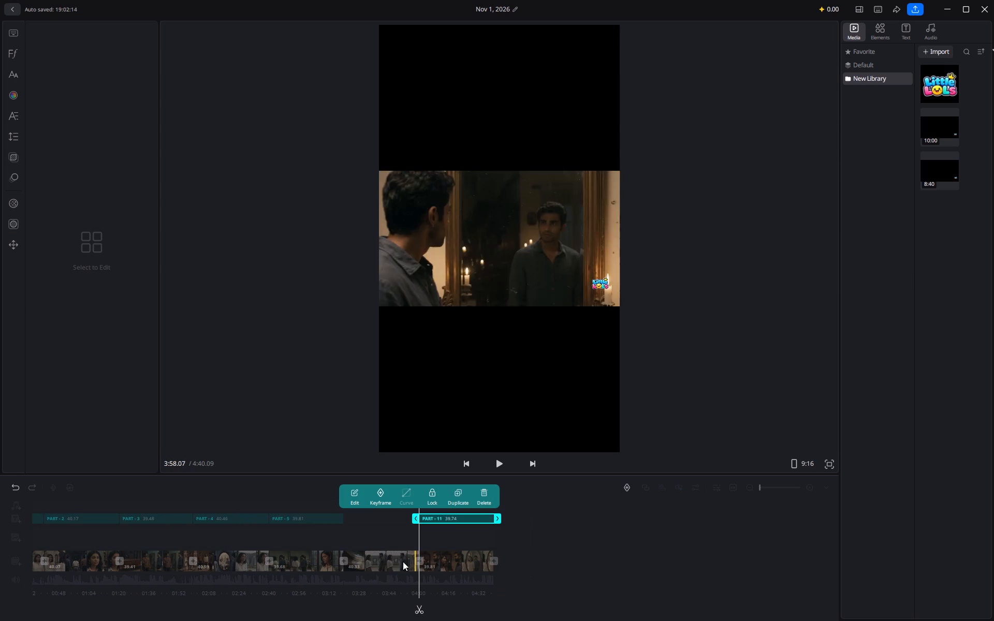
{"action": "left_click", "coordinate": [398, 565]}
{"action": "left_click", "coordinate": [399, 565]}
{"action": "left_click", "coordinate": [487, 528]}
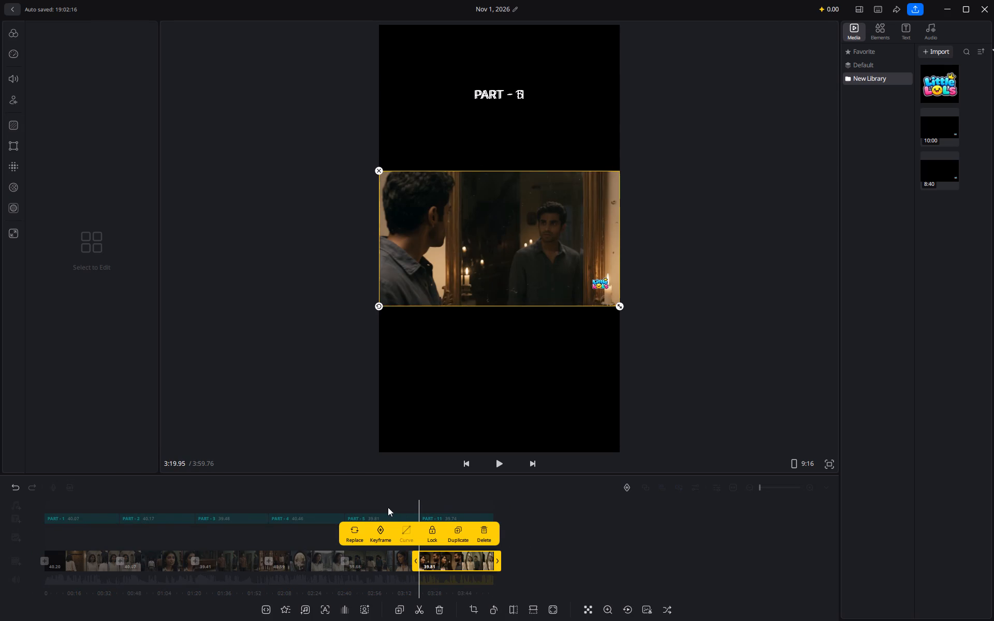
Delete the "PART - 5" title clip and the video clip beneath it.
{"action": "left_click", "coordinate": [375, 515]}
{"action": "left_click", "coordinate": [375, 515]}
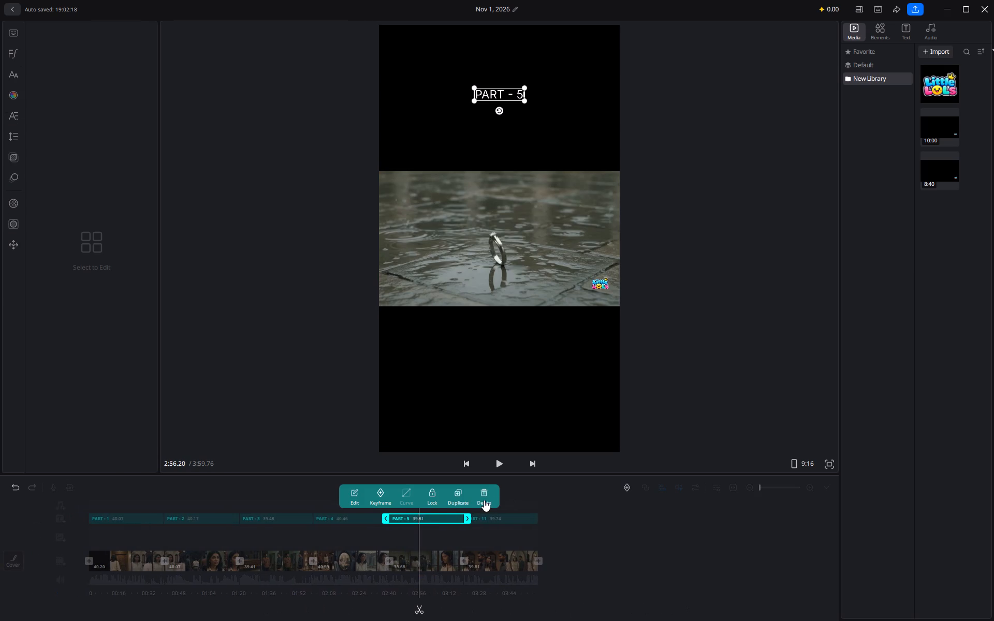
{"action": "left_click", "coordinate": [484, 500]}
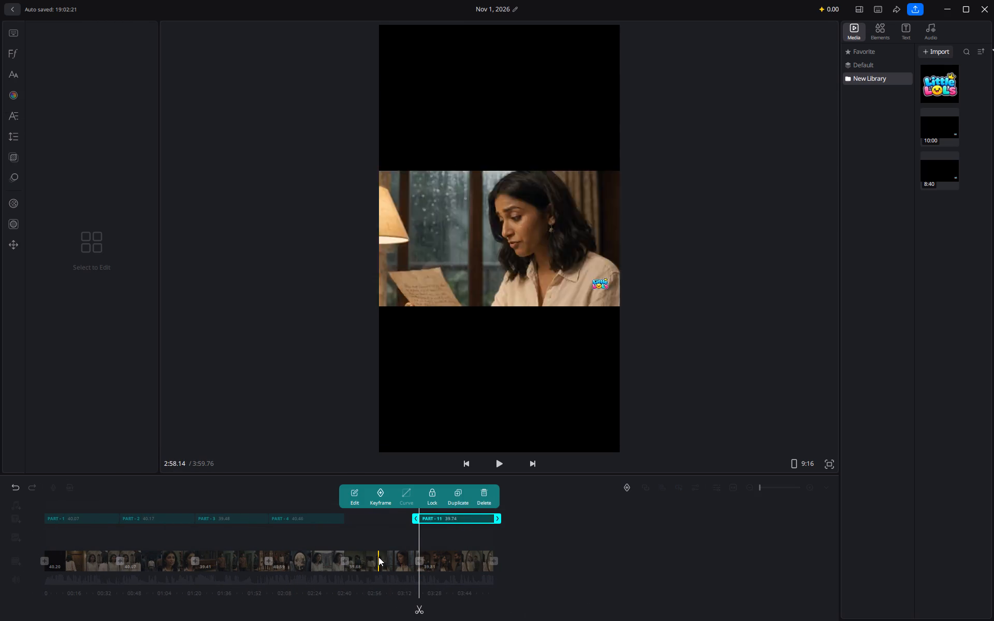
{"action": "left_click", "coordinate": [378, 557]}
{"action": "left_click", "coordinate": [398, 559]}
{"action": "left_click", "coordinate": [490, 525]}
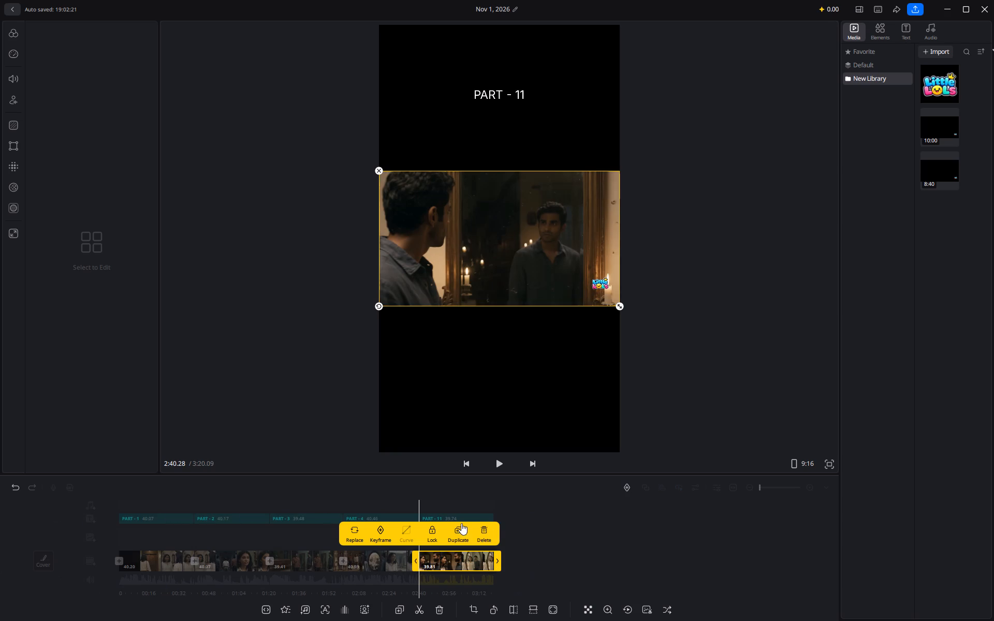
Delete the "PART - 4" title clip and the video clip beneath it.
{"action": "left_click", "coordinate": [384, 520]}
{"action": "left_click", "coordinate": [385, 519]}
{"action": "left_click", "coordinate": [486, 497]}
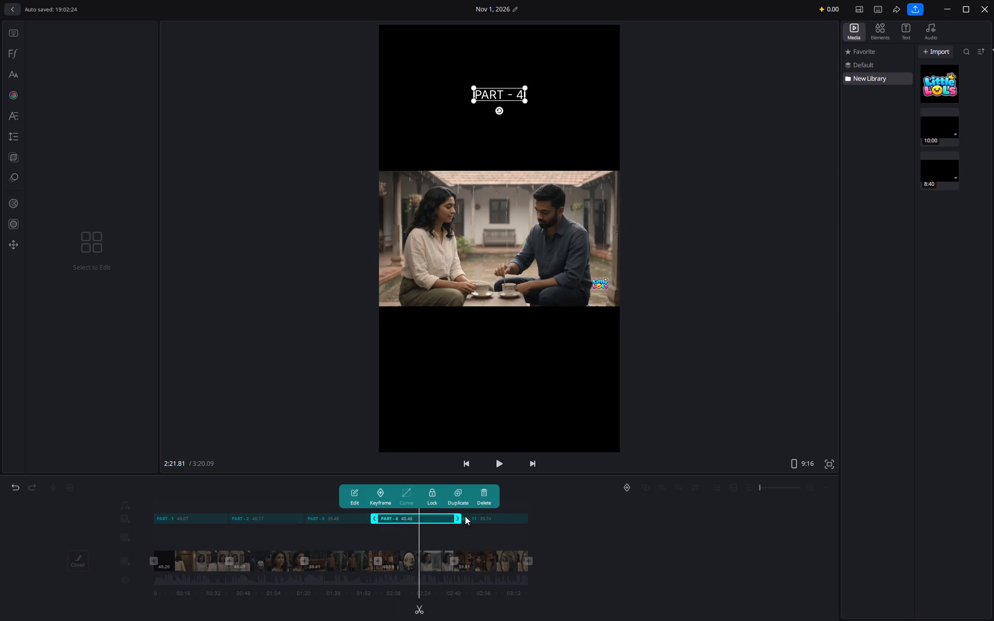
{"action": "left_click", "coordinate": [384, 562]}
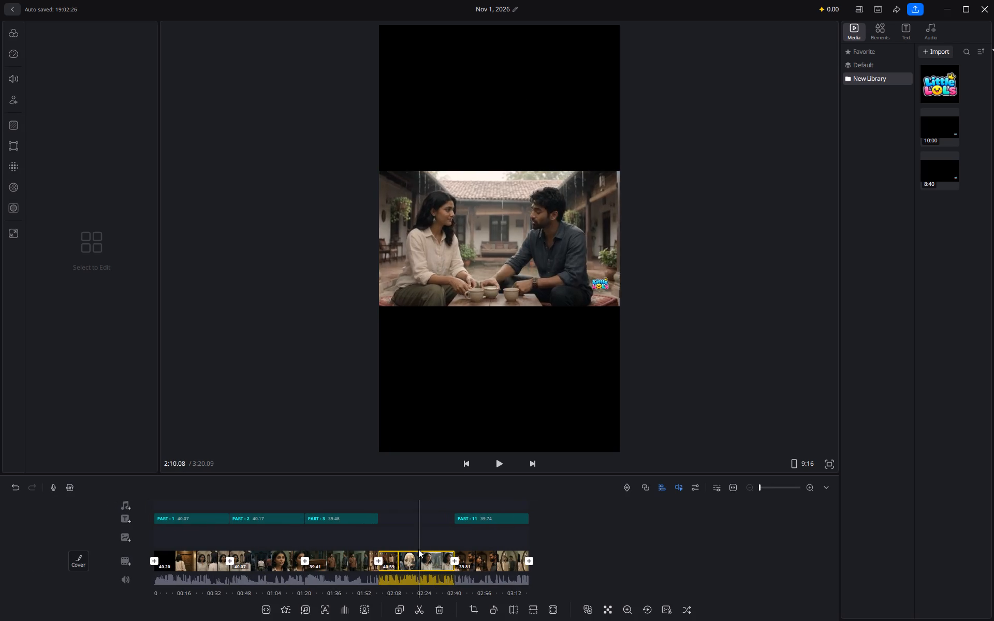
{"action": "left_click", "coordinate": [426, 564]}
{"action": "left_click", "coordinate": [480, 536]}
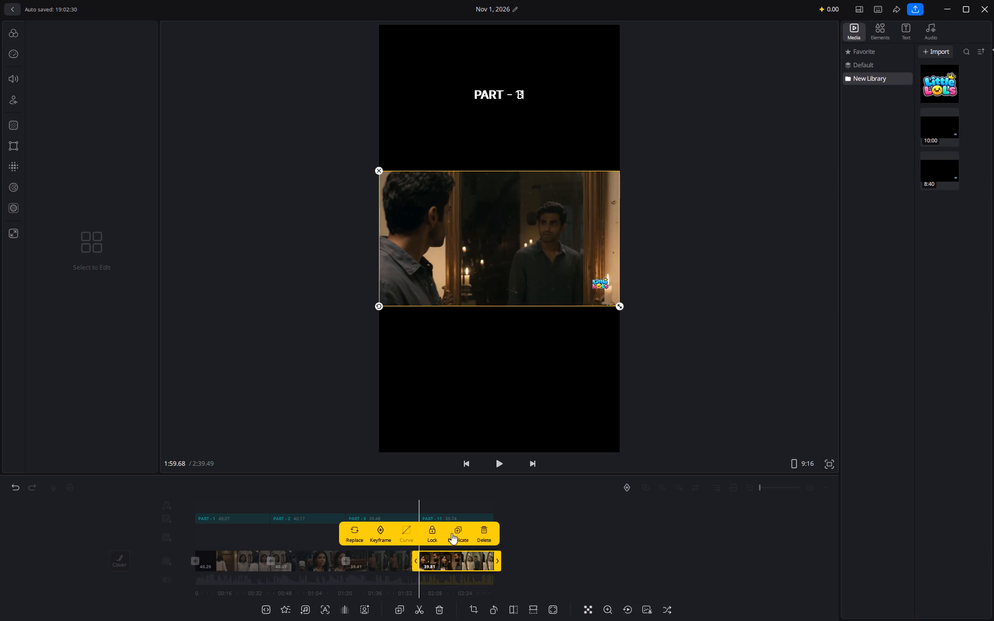
Delete the "PART - 3" title clip and the video clip beneath it.
{"action": "left_click", "coordinate": [544, 542]}
{"action": "left_click_drag", "start_coordinate": [531, 545], "coordinate": [614, 543]}
{"action": "left_click_drag", "start_coordinate": [615, 543], "coordinate": [605, 545]}
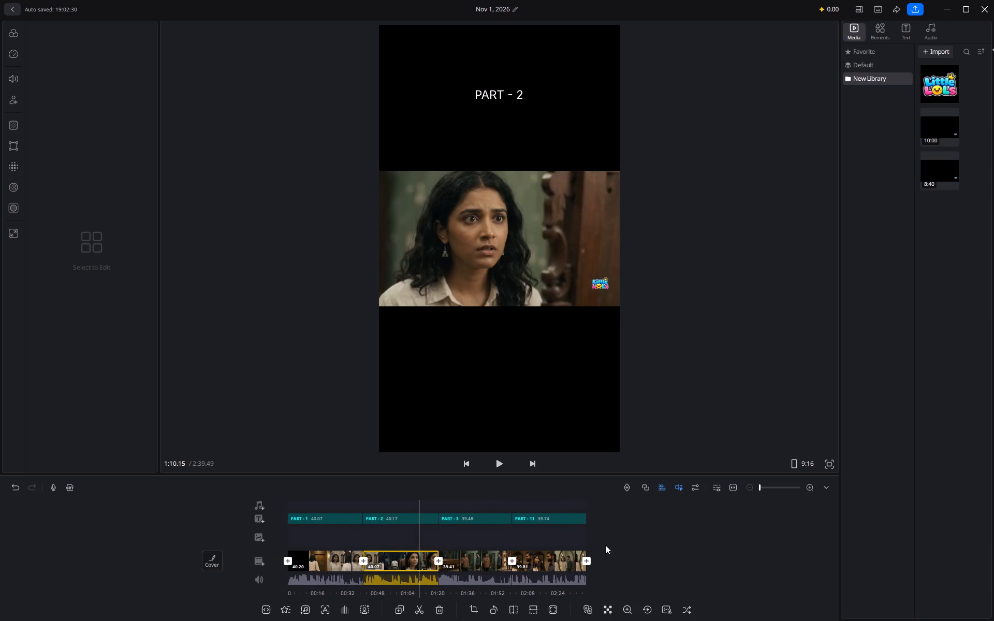
{"action": "left_click_drag", "start_coordinate": [605, 545], "coordinate": [521, 561]}
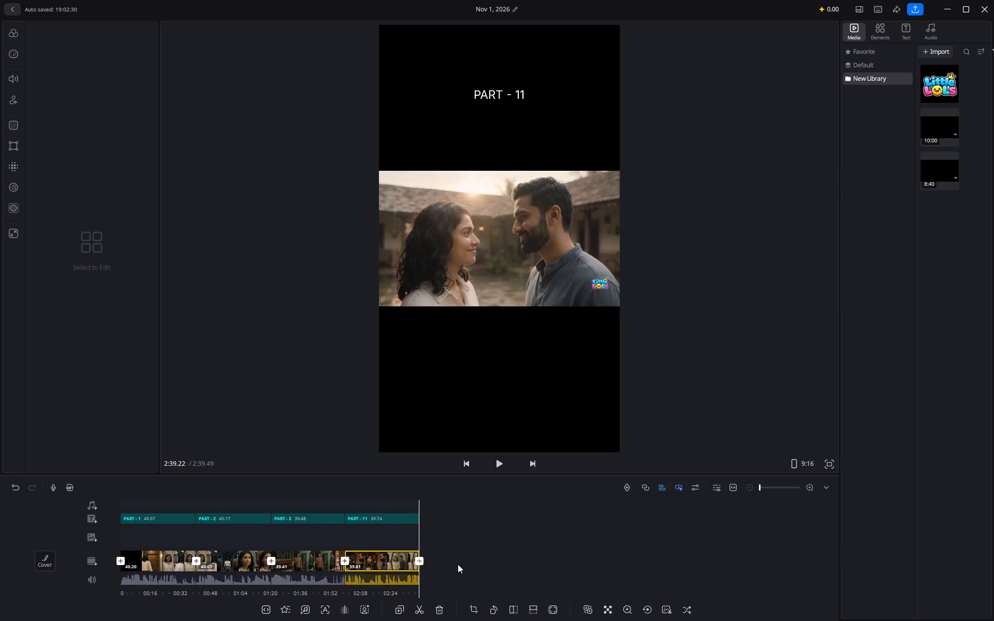
{"action": "left_click_drag", "start_coordinate": [458, 564], "coordinate": [609, 560]}
{"action": "left_click", "coordinate": [447, 517]}
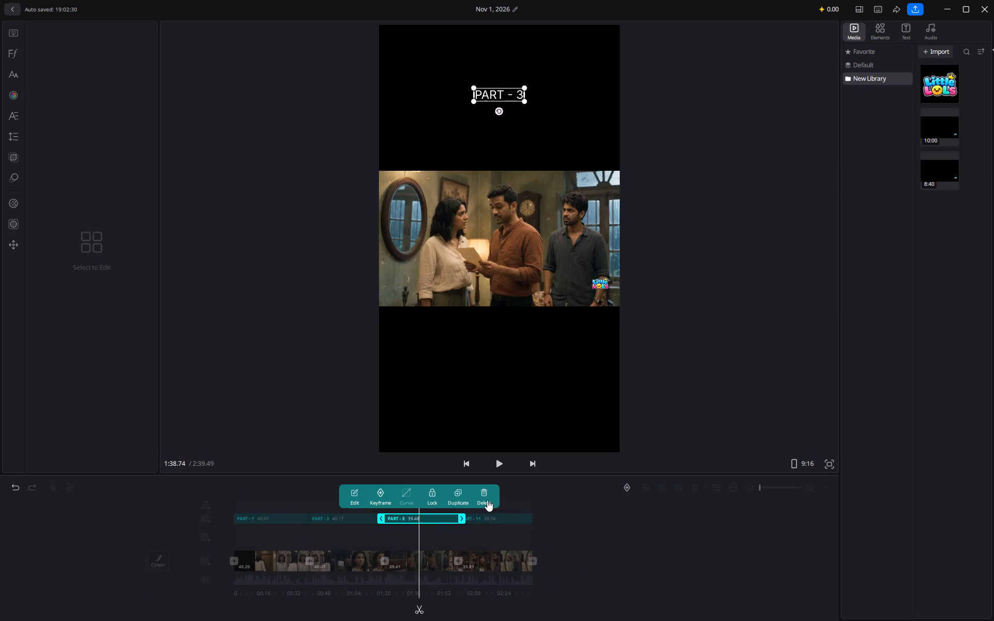
{"action": "left_click", "coordinate": [487, 500]}
{"action": "left_click", "coordinate": [378, 569]}
{"action": "left_click", "coordinate": [429, 565]}
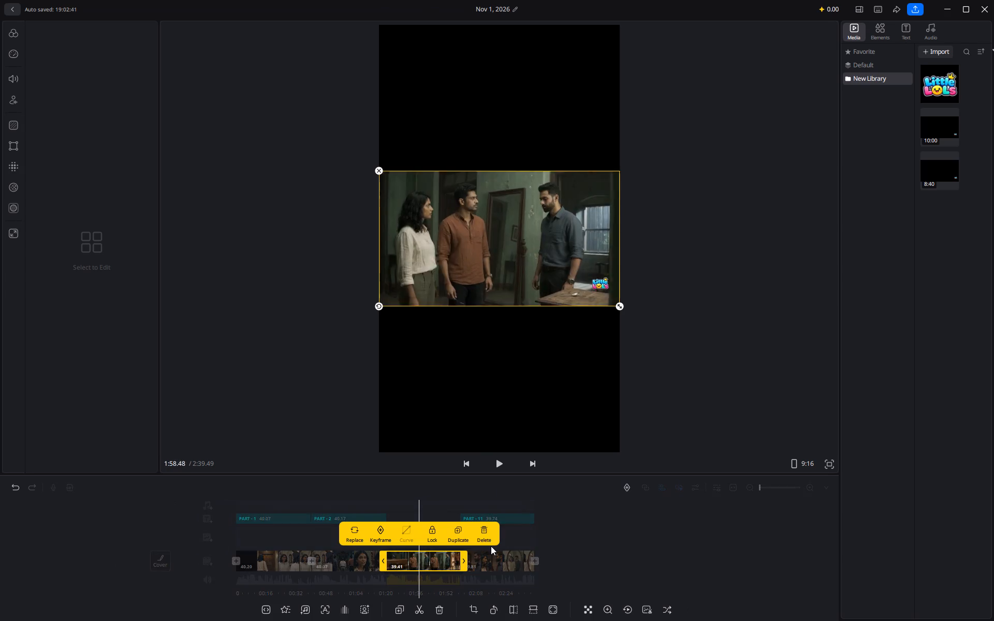
{"action": "left_click", "coordinate": [488, 536]}
Delete the "PART - 2" title clip and the video clip beneath it.
{"action": "left_click", "coordinate": [394, 519]}
{"action": "left_click", "coordinate": [394, 519]}
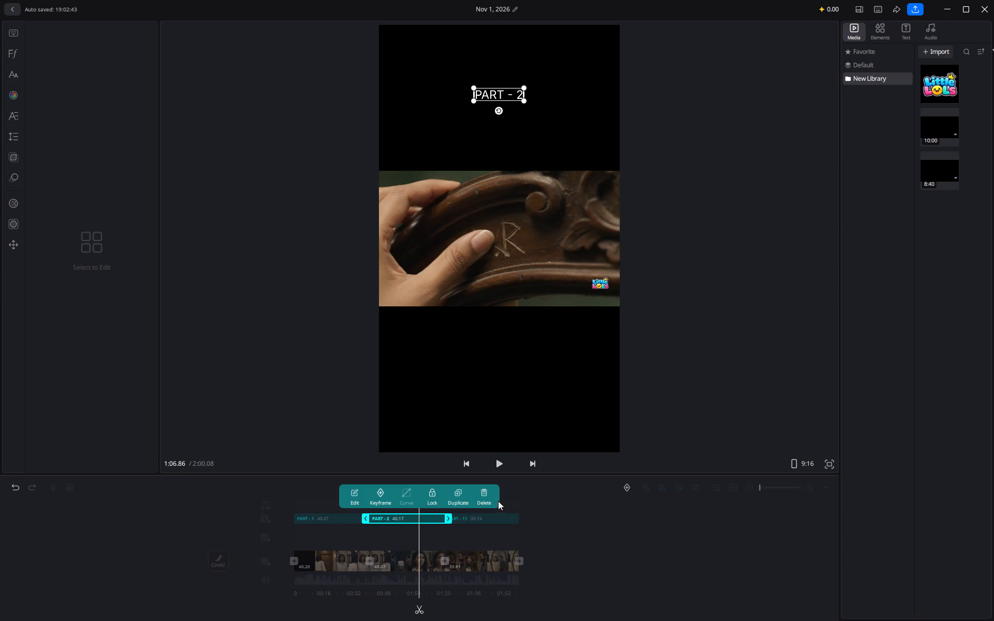
{"action": "left_click", "coordinate": [487, 496]}
{"action": "left_click", "coordinate": [392, 565]}
{"action": "left_click", "coordinate": [413, 561]}
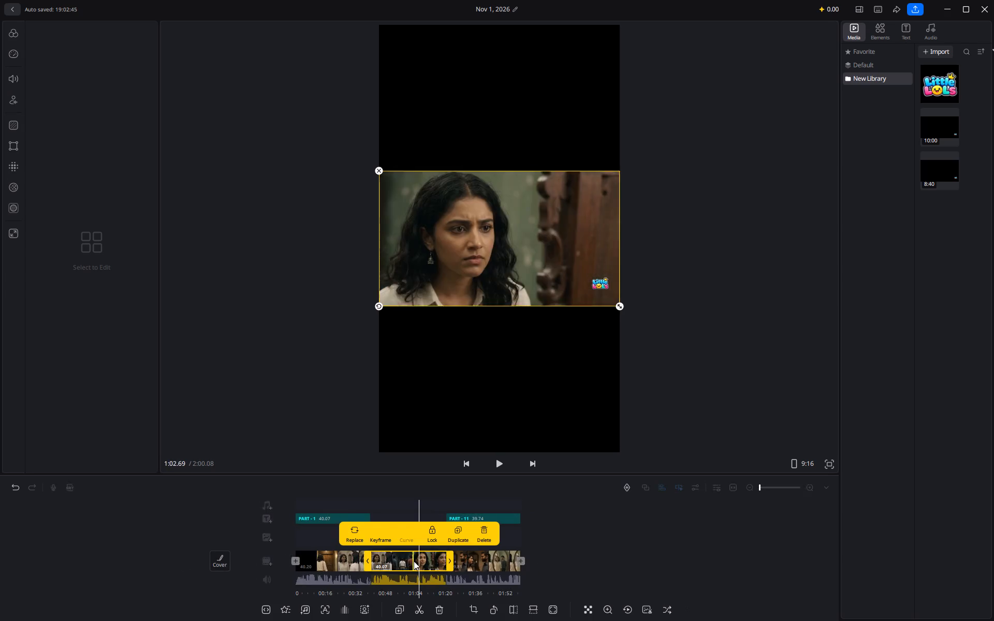
{"action": "left_click", "coordinate": [483, 531]}
Delete the "PART - 1" title clip and the video clip beneath it, leaving only the "PART - 11" clips.
{"action": "double_click", "coordinate": [377, 515]}
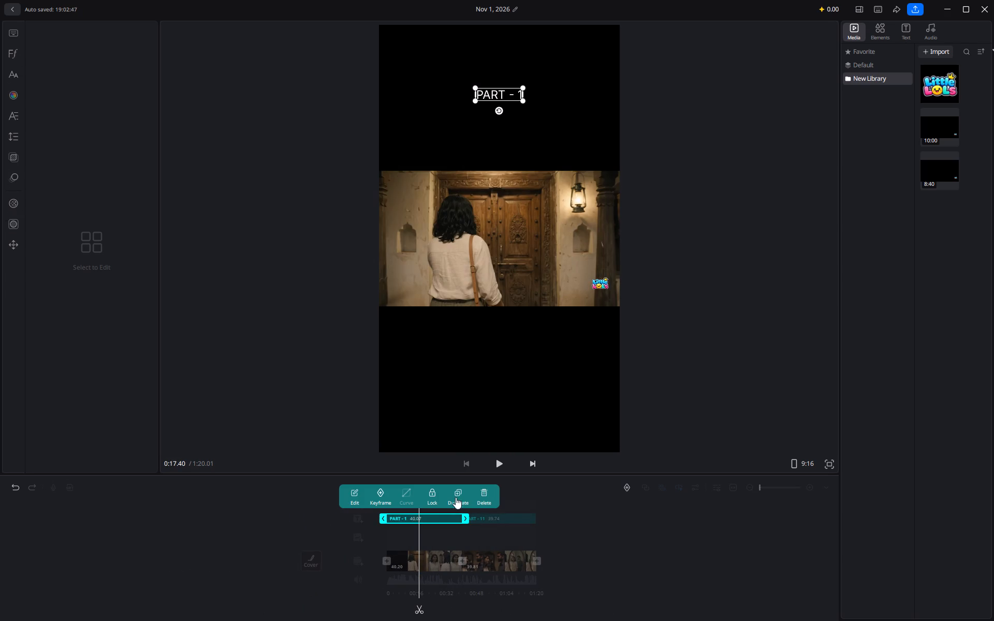
{"action": "left_click", "coordinate": [480, 493]}
{"action": "left_click", "coordinate": [385, 563]}
{"action": "left_click", "coordinate": [405, 557]}
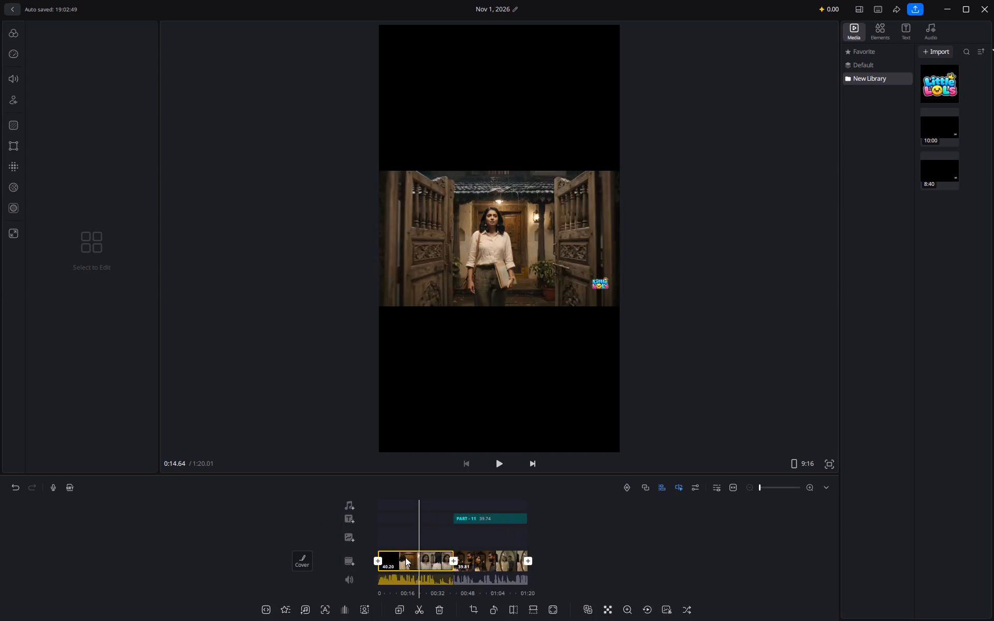
{"action": "left_click", "coordinate": [485, 526]}
{"action": "left_click", "coordinate": [569, 517]}
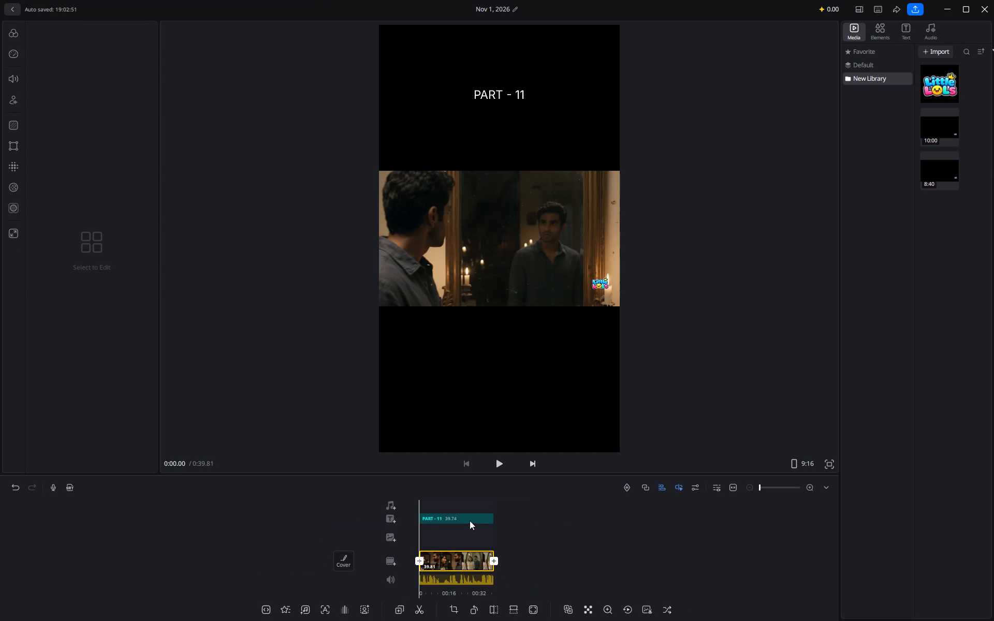
{"action": "scroll", "coordinate": [462, 548], "scroll_direction": "down", "scroll_amount": 1}
{"action": "scroll", "coordinate": [461, 548], "scroll_direction": "up", "scroll_amount": 3, "text": "ctrl"}
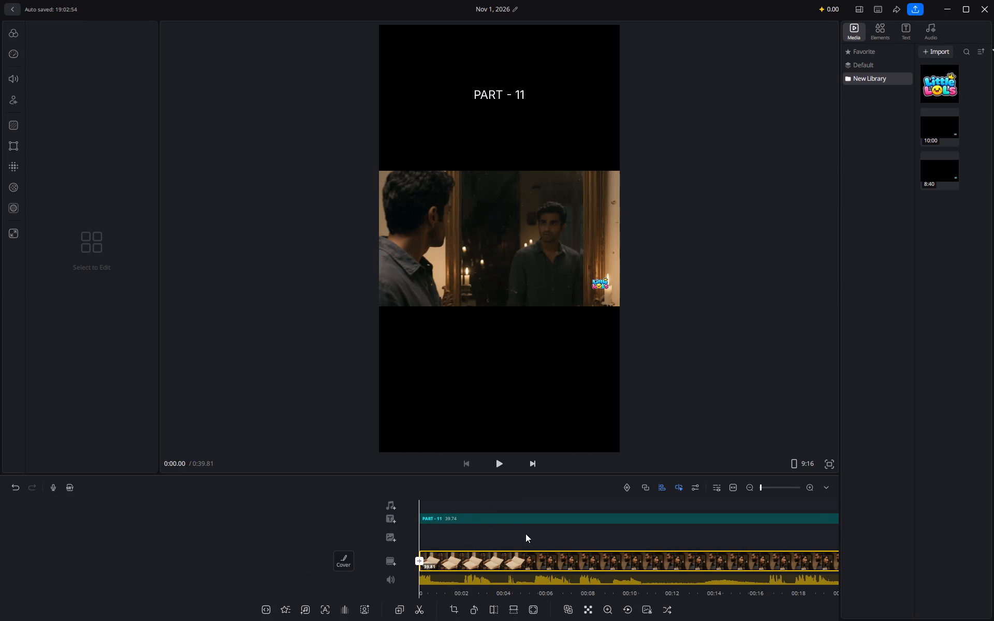
Extend the end of the "PART - 11" title clip to 39.81 seconds, matching the end of the video clip.
{"action": "left_click_drag", "start_coordinate": [525, 534], "coordinate": [442, 533]}
{"action": "left_click_drag", "start_coordinate": [572, 536], "coordinate": [508, 535]}
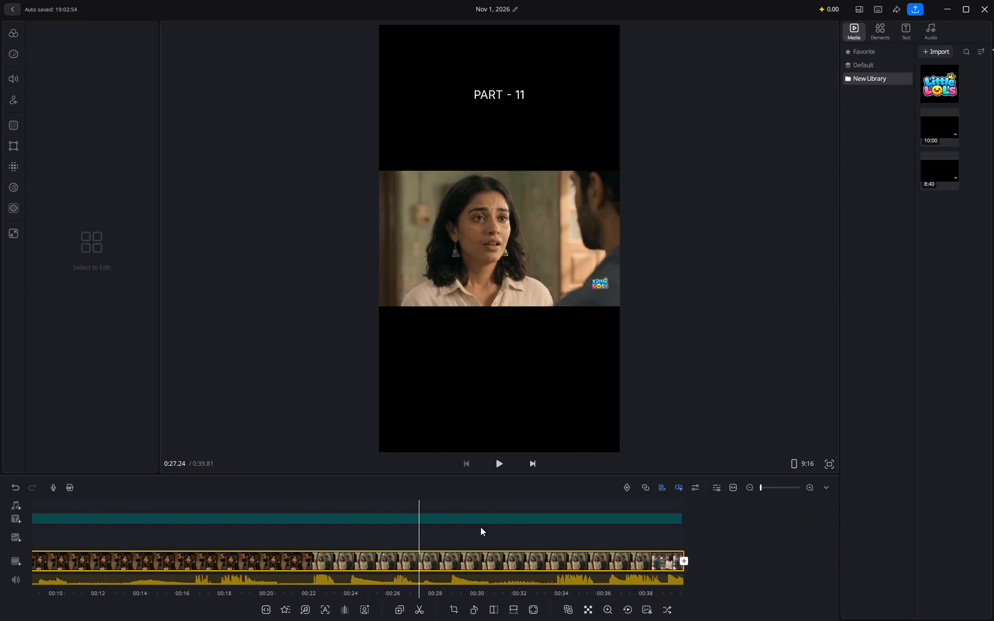
{"action": "left_click", "coordinate": [650, 513]}
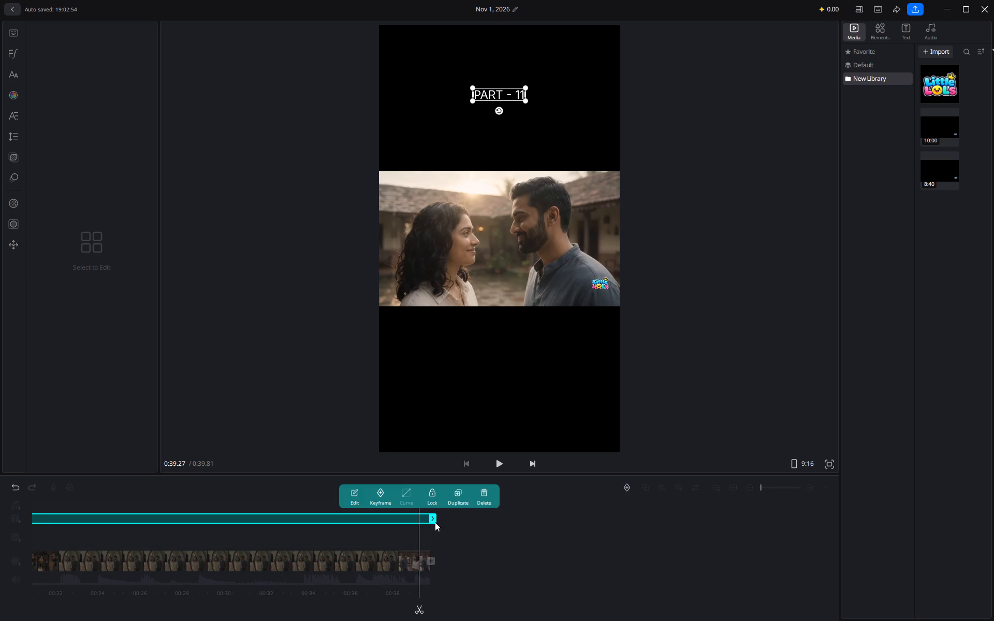
{"action": "left_click", "coordinate": [431, 519]}
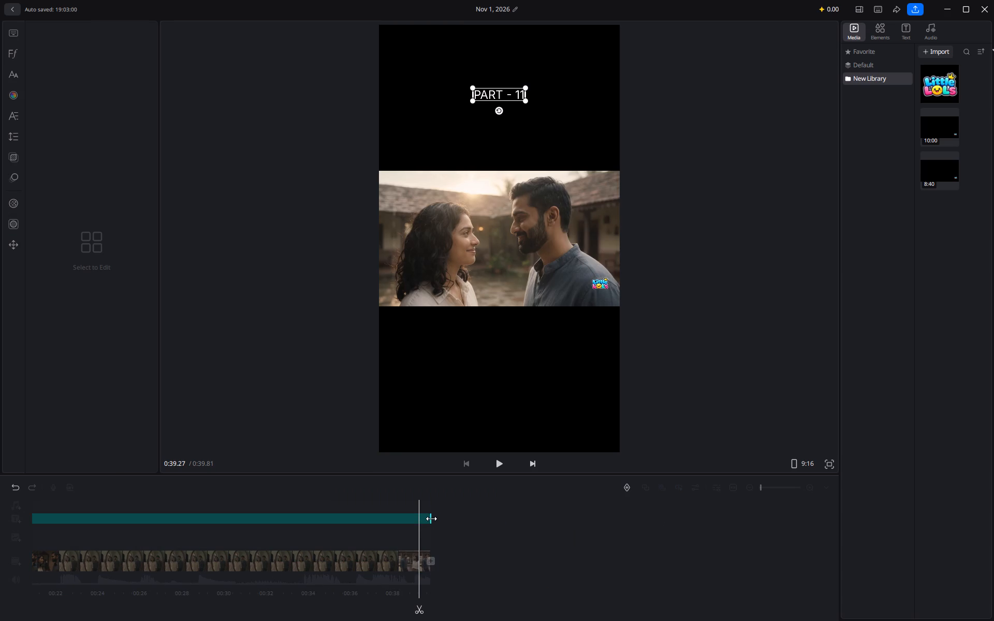
Export the "PART - 11" video in 4K at 30 fps with a 45.0 Mbps bitrate to the VN videos folder.
{"action": "left_click_drag", "start_coordinate": [432, 534], "coordinate": [810, 527]}
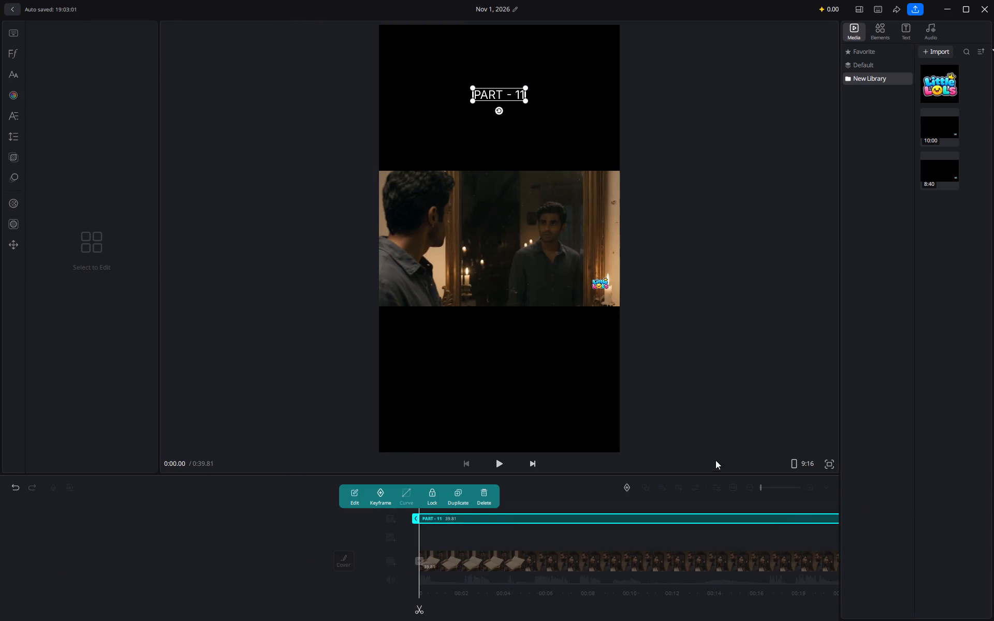
{"action": "left_click", "coordinate": [909, 13]}
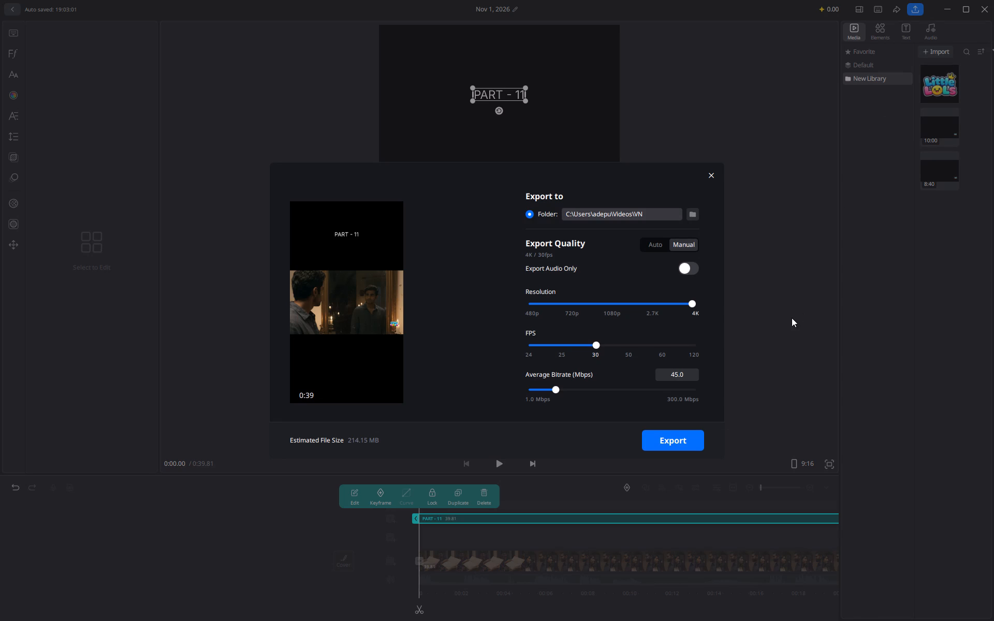
{"action": "left_click", "coordinate": [679, 442]}
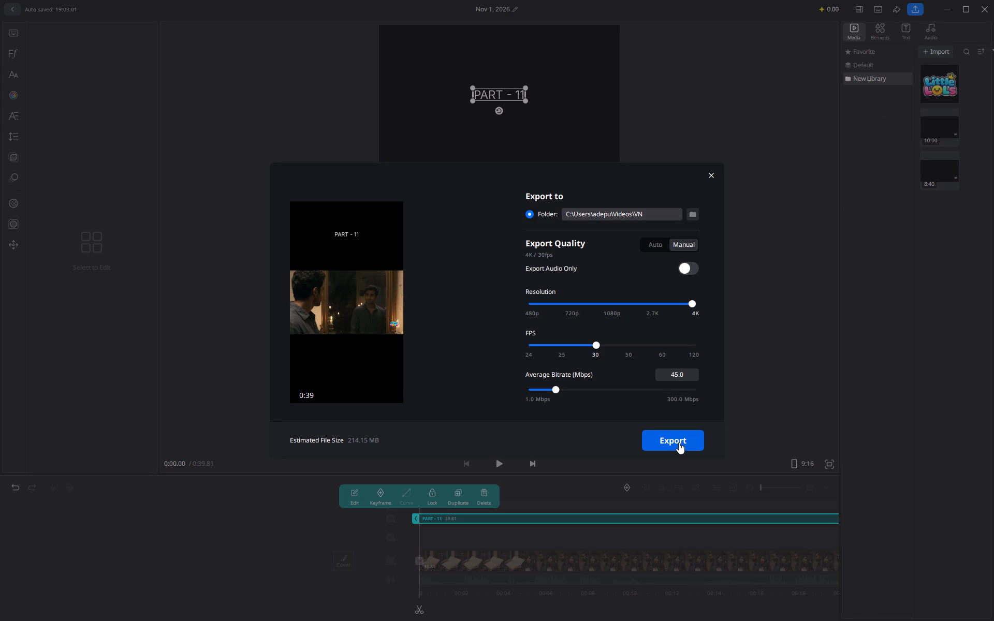
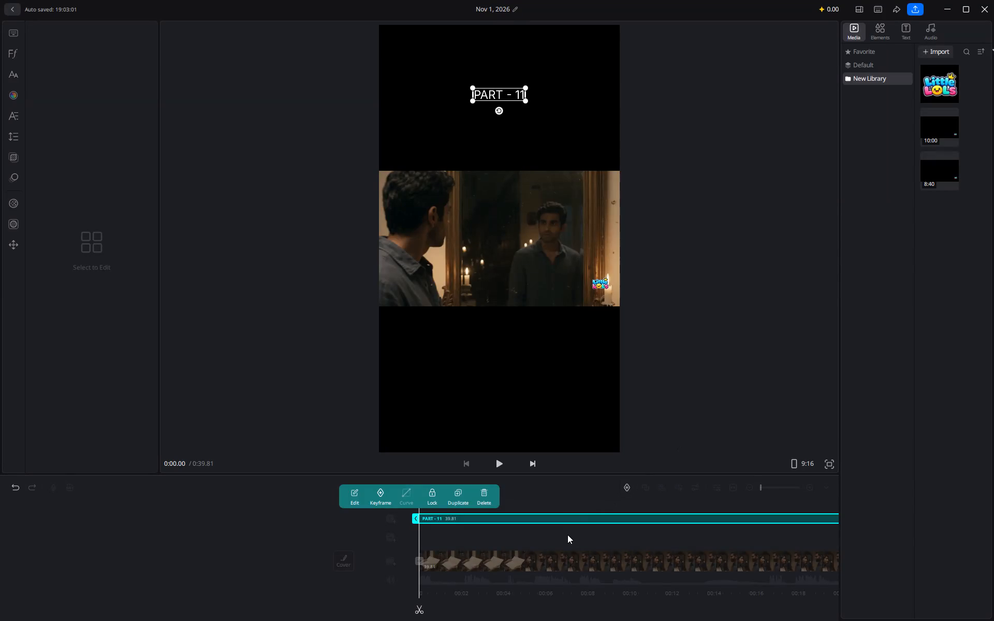
Undo the earlier deletions to restore the full timeline of "PART - n" title and video clips through "PART - 13".
{"action": "left_click", "coordinate": [567, 535]}
{"action": "key", "text": "ctrl+z"}
{"action": "key", "text": "ctrl+z"}
{"action": "key", "text": "ctrl+z"}
{"action": "key", "text": "ctrl+z"}
{"action": "key", "text": "ctrl+z"}
{"action": "key", "text": "ctrl+z"}
{"action": "key", "text": "ctrl+z"}
{"action": "key", "text": "ctrl+z"}
{"action": "key", "text": "ctrl+z"}
{"action": "key", "text": "ctrl+z"}
{"action": "key", "text": "ctrl+z"}
{"action": "key", "text": "ctrl+z"}
{"action": "key", "text": "ctrl+z"}
{"action": "key", "text": "ctrl+z"}
{"action": "key", "text": "ctrl+z"}
{"action": "key", "text": "ctrl+z"}
{"action": "key", "text": "ctrl+z"}
{"action": "key", "text": "ctrl+z"}
{"action": "key", "text": "ctrl+z"}
{"action": "key", "text": "ctrl+z"}
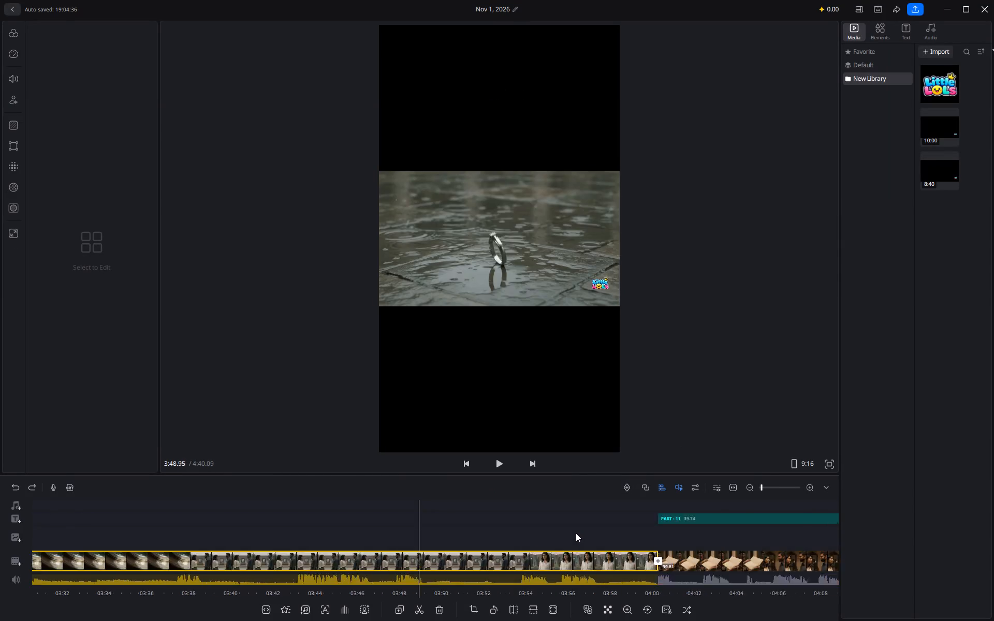
{"action": "scroll", "coordinate": [576, 533], "scroll_direction": "down", "scroll_amount": 10, "text": "ctrl"}
{"action": "scroll", "coordinate": [579, 531], "scroll_direction": "up", "scroll_amount": 1, "text": "ctrl"}
{"action": "scroll", "coordinate": [579, 531], "scroll_direction": "down", "scroll_amount": 1, "text": "ctrl"}
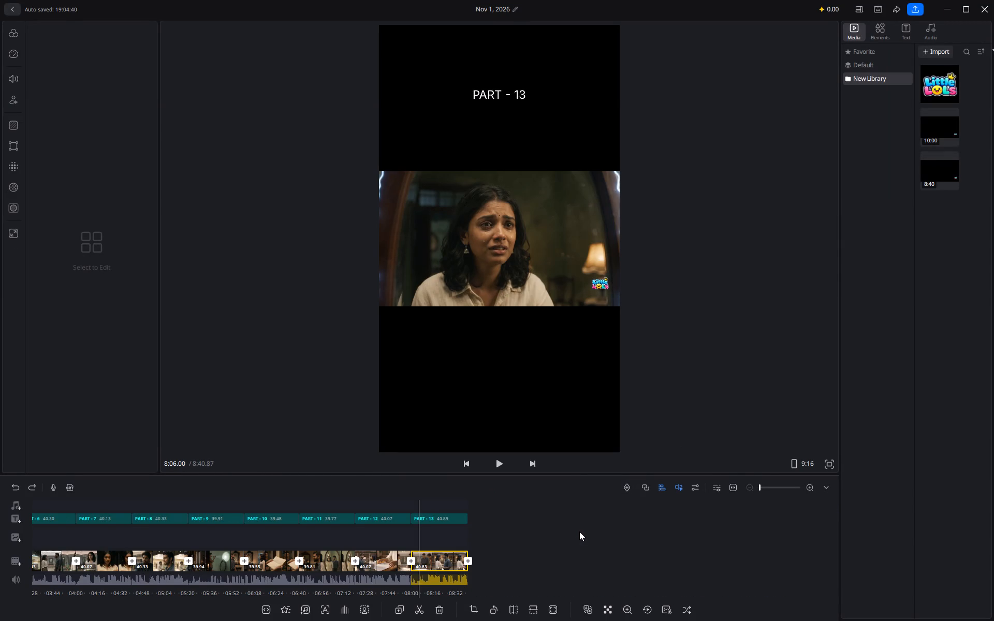
Redo the deletion of the "PART - 13" title clip and the video clip beneath it.
{"action": "key", "text": "ctrl+y"}
{"action": "key", "text": "ctrl+y"}
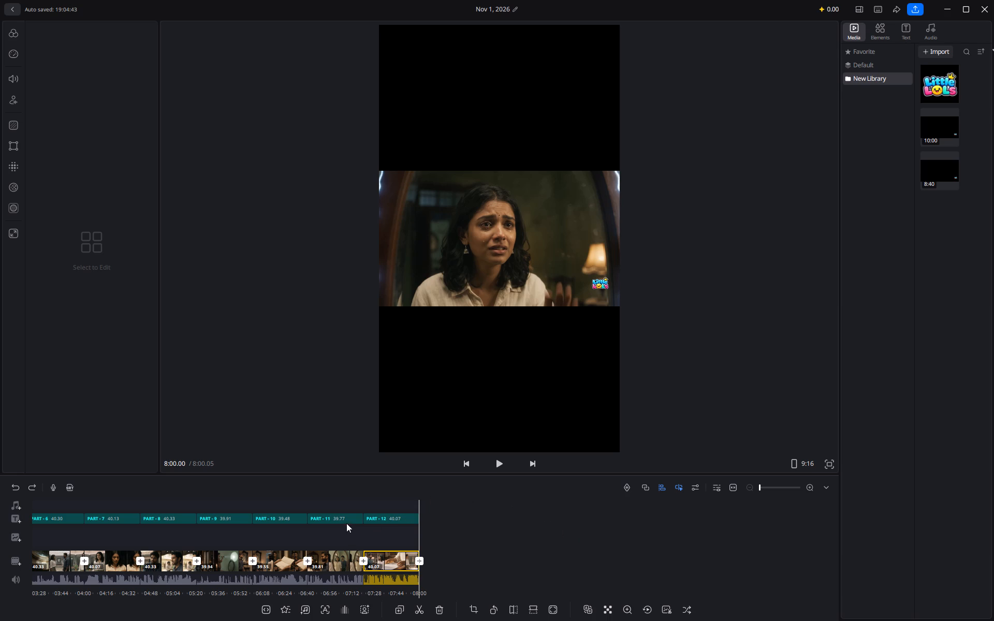
Delete the "PART - 11" title clip and the video clip beneath it, keeping the "PART - 12" clips.
{"action": "left_click", "coordinate": [343, 515]}
{"action": "left_click", "coordinate": [476, 496]}
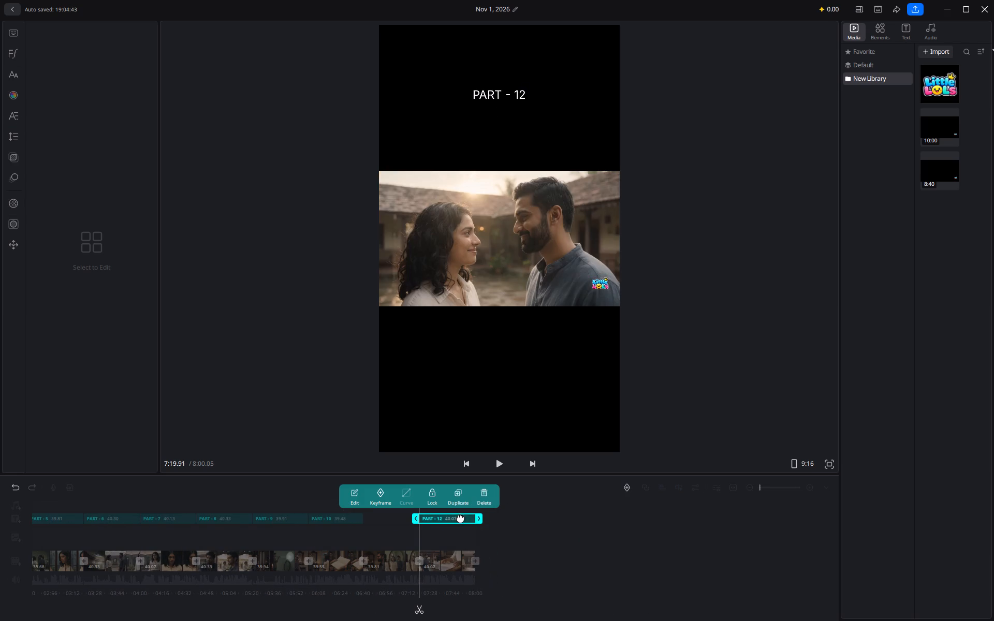
{"action": "left_click", "coordinate": [381, 554]}
{"action": "left_click", "coordinate": [490, 526]}
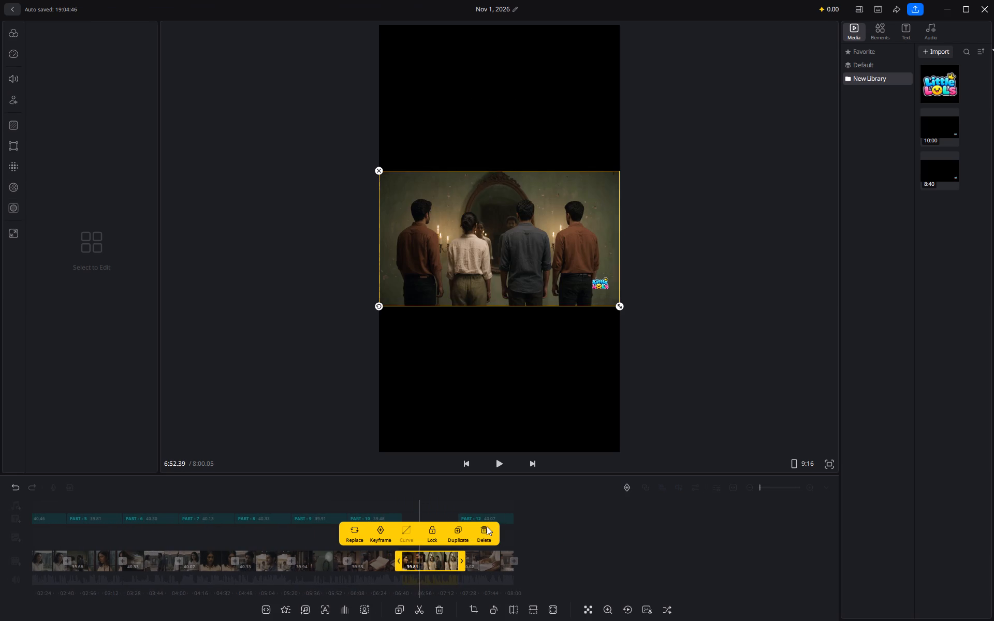
Delete the "PART - 10" title clip and the video clip beneath it.
{"action": "left_click", "coordinate": [404, 514]}
{"action": "left_click", "coordinate": [396, 519]}
{"action": "left_click", "coordinate": [396, 519]}
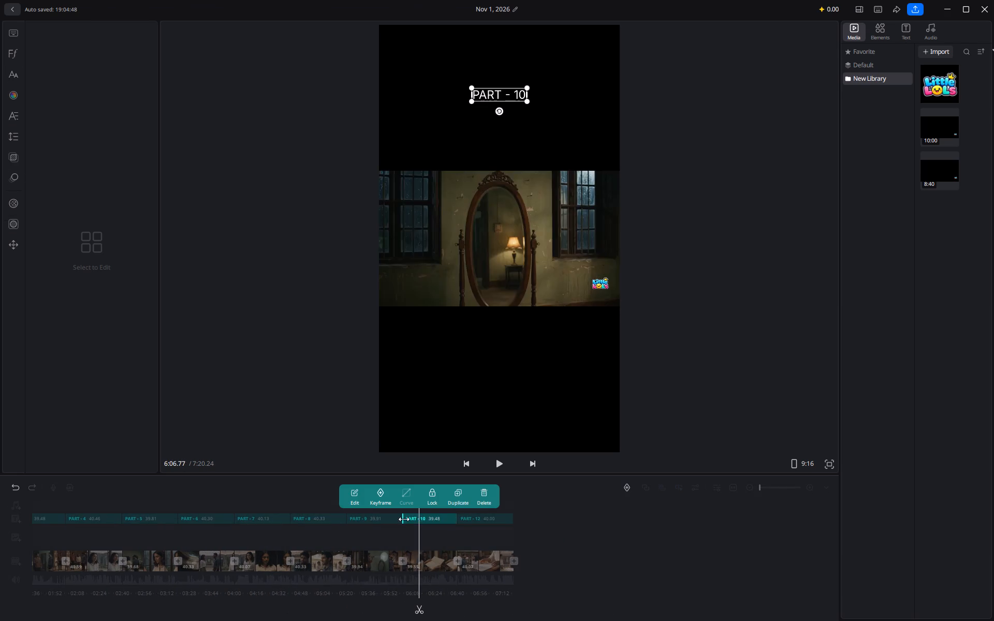
{"action": "left_click", "coordinate": [487, 497]}
{"action": "left_click", "coordinate": [394, 561]}
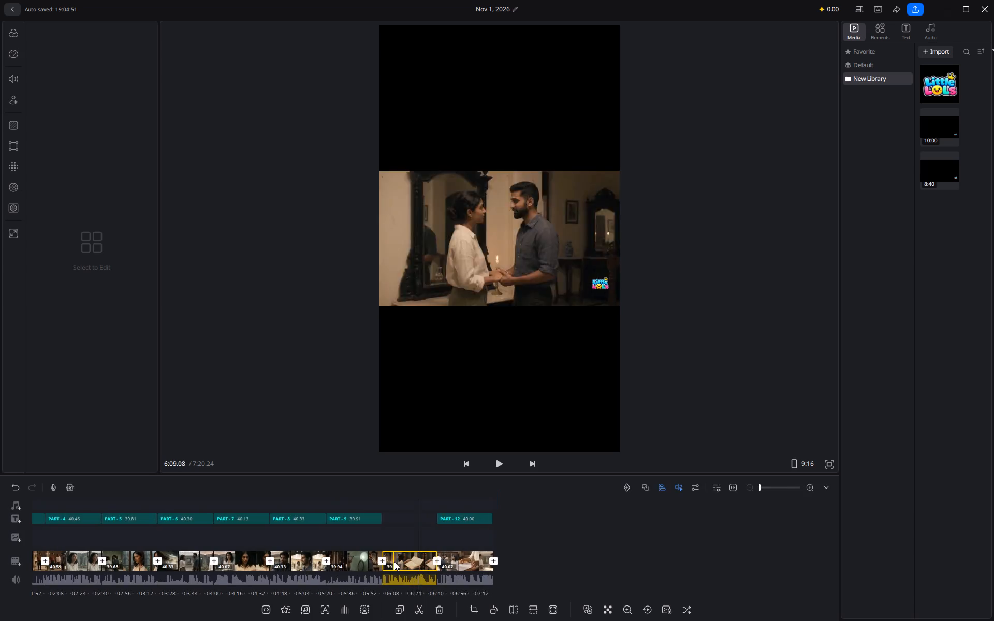
{"action": "left_click", "coordinate": [406, 559]}
{"action": "left_click", "coordinate": [485, 530]}
Delete the "PART - 9" title clip and the video clip beneath it.
{"action": "left_click", "coordinate": [384, 514]}
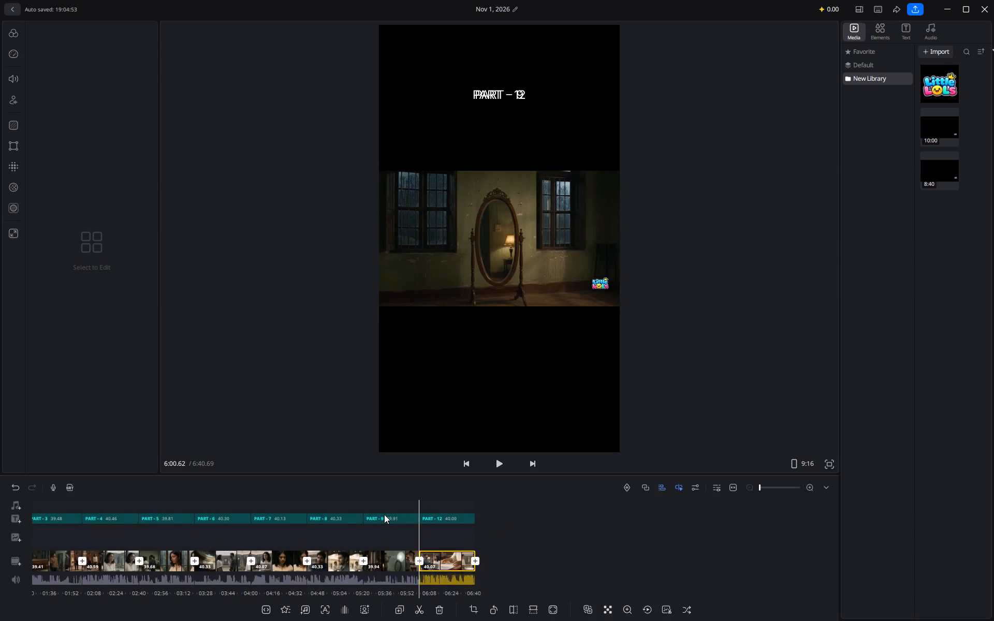
{"action": "left_click", "coordinate": [384, 514]}
{"action": "left_click", "coordinate": [479, 490]}
{"action": "left_click", "coordinate": [393, 555]}
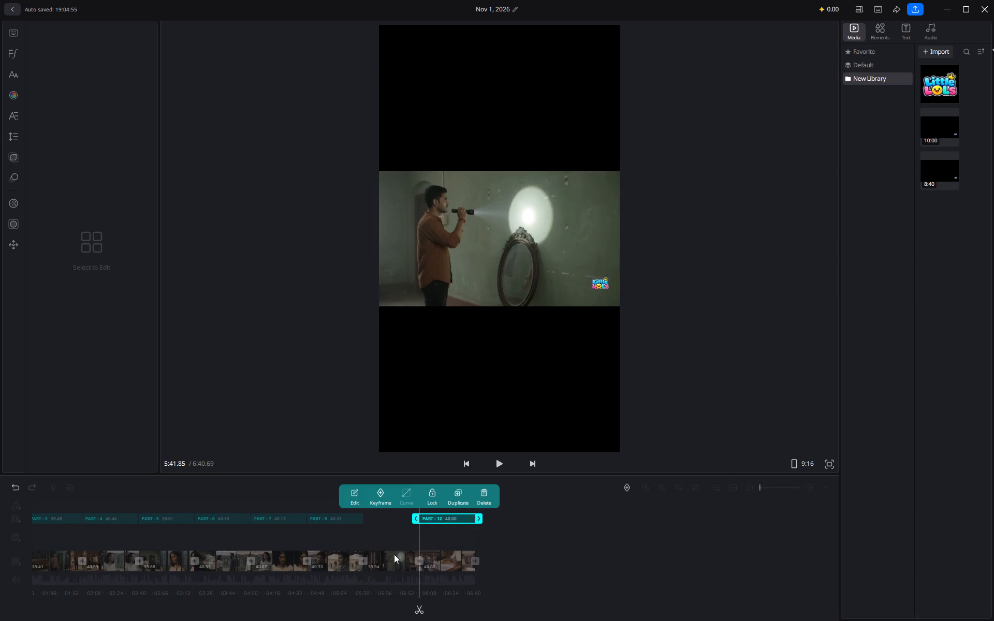
{"action": "left_click", "coordinate": [410, 570]}
{"action": "left_click", "coordinate": [486, 536]}
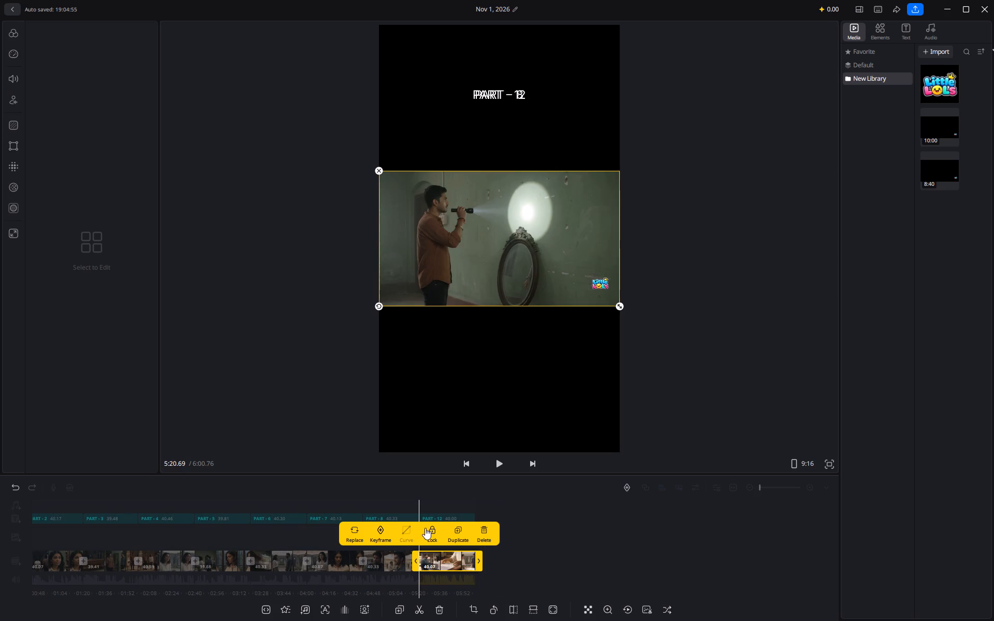
Delete the "PART - 8" title clip and the video clip beneath it.
{"action": "double_click", "coordinate": [399, 517]}
{"action": "left_click", "coordinate": [480, 492]}
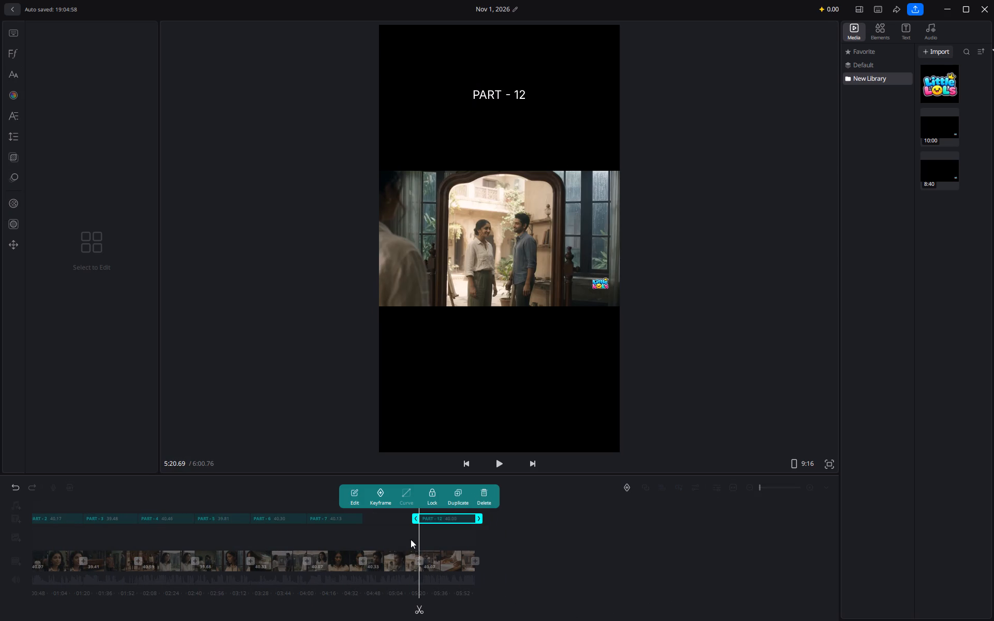
{"action": "left_click", "coordinate": [386, 554]}
{"action": "left_click", "coordinate": [420, 561]}
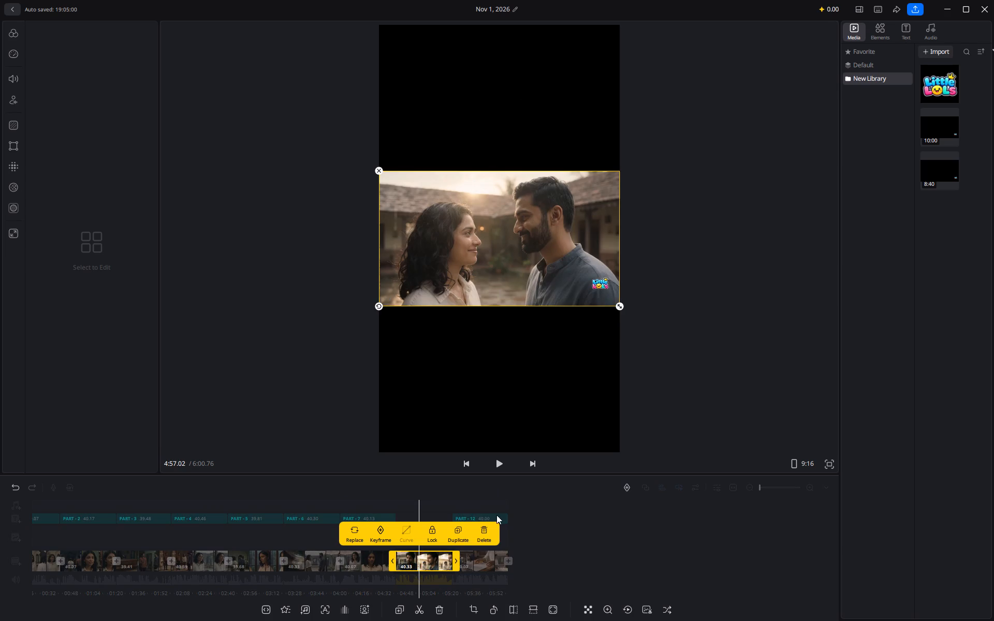
{"action": "left_click", "coordinate": [479, 527]}
Delete the "PART - 7" title clip and the video clip beneath it.
{"action": "left_click", "coordinate": [384, 515]}
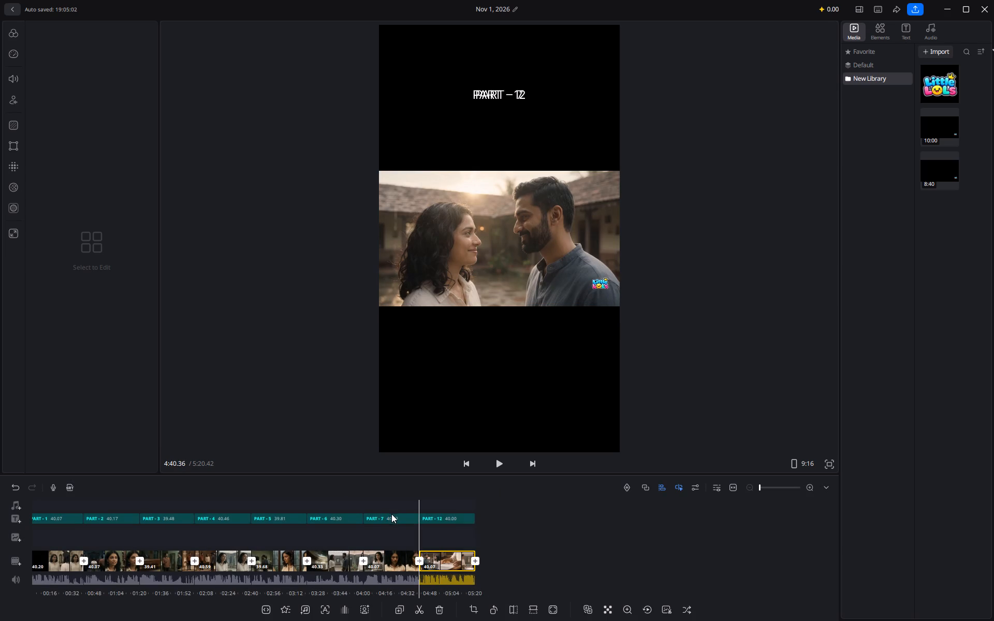
{"action": "left_click", "coordinate": [390, 514]}
{"action": "left_click", "coordinate": [488, 492]}
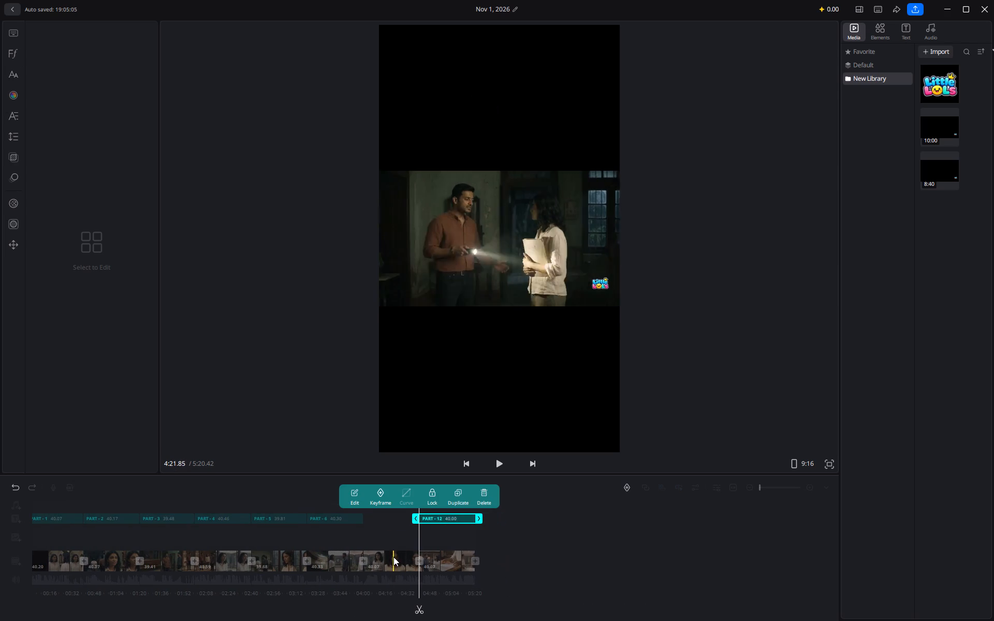
{"action": "left_click", "coordinate": [393, 557]}
{"action": "left_click", "coordinate": [418, 557]}
{"action": "left_click", "coordinate": [483, 532]}
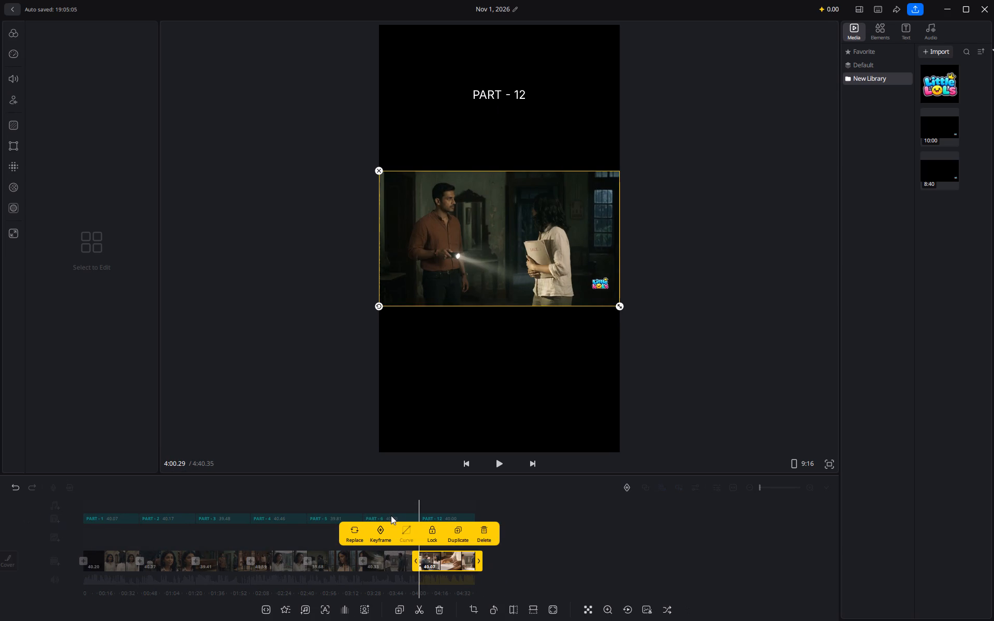
Delete the "PART - 6" title clip and the video clip beneath it.
{"action": "left_click", "coordinate": [391, 516]}
{"action": "left_click", "coordinate": [391, 516]}
{"action": "left_click", "coordinate": [477, 501]}
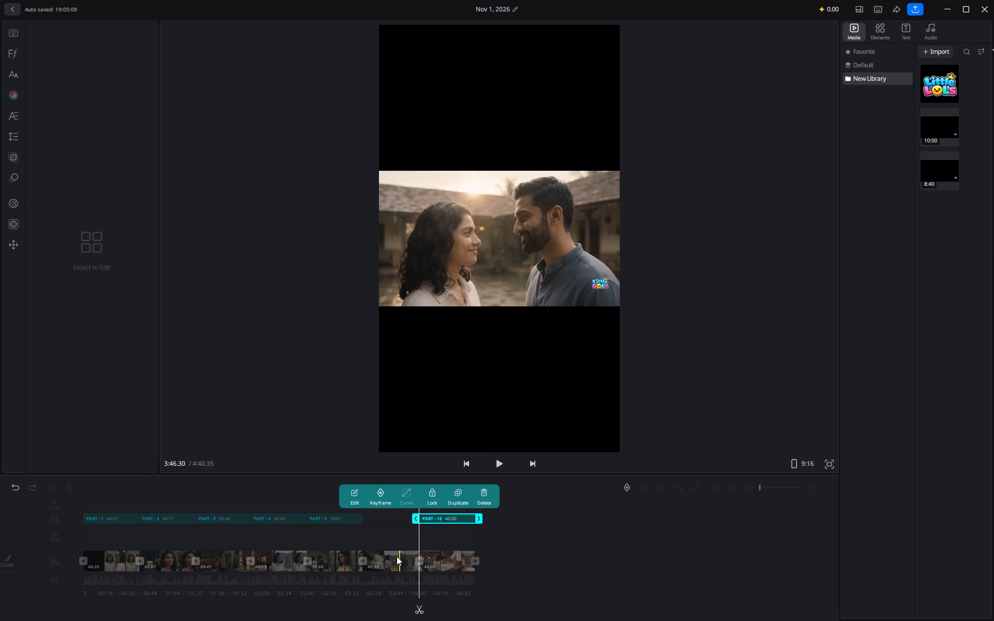
{"action": "left_click", "coordinate": [394, 559]}
{"action": "left_click", "coordinate": [400, 559]}
{"action": "left_click", "coordinate": [483, 535]}
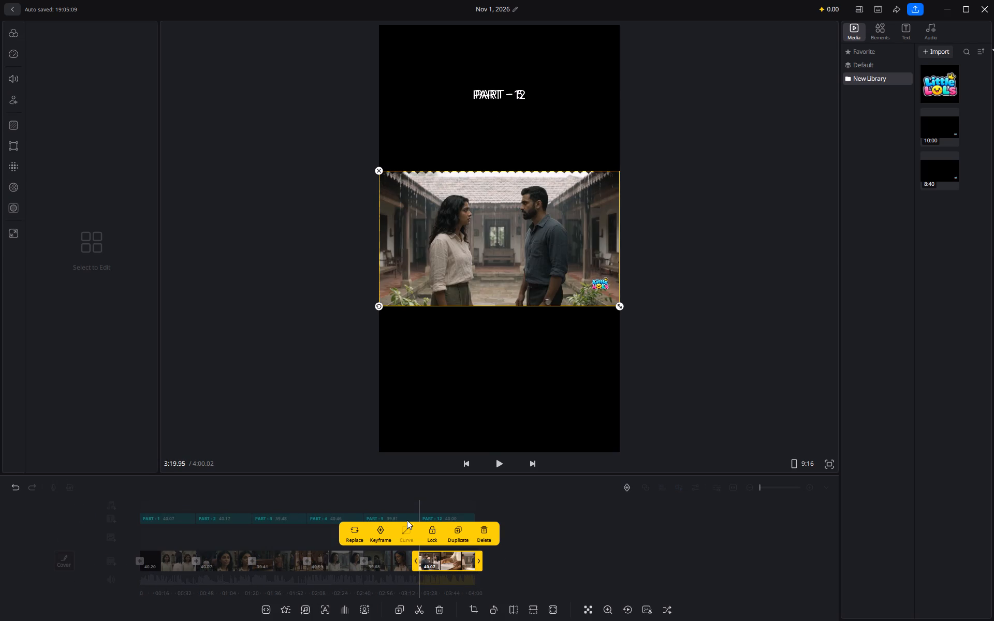
Delete the "PART - 5" title clip and the video clip beneath it.
{"action": "double_click", "coordinate": [400, 515]}
{"action": "left_click", "coordinate": [488, 492]}
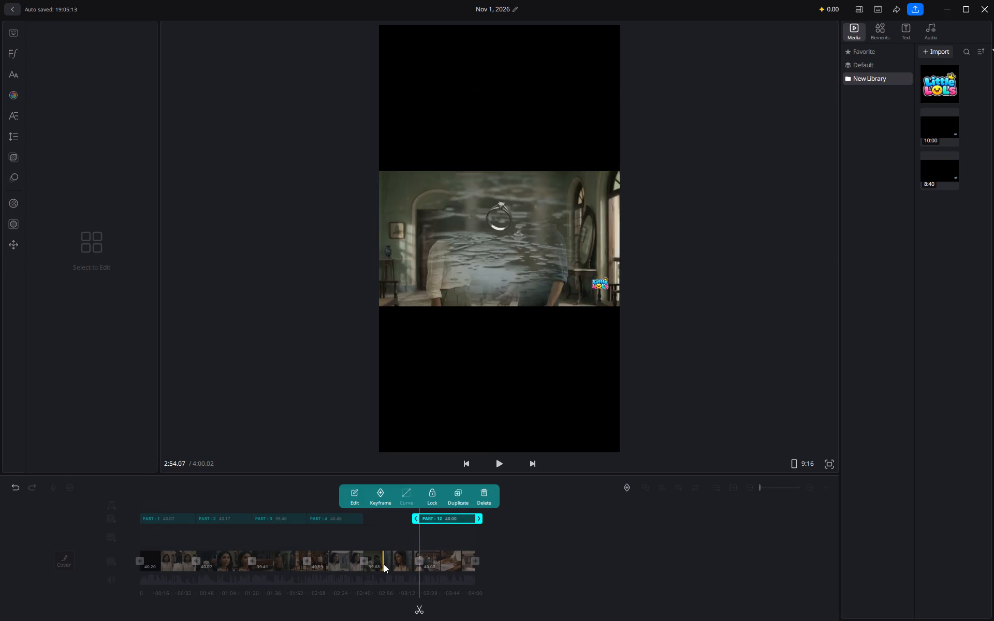
{"action": "double_click", "coordinate": [388, 561]}
{"action": "left_click", "coordinate": [481, 535]}
Delete the "PART - 4" title clip and the video clip beneath it.
{"action": "double_click", "coordinate": [390, 519]}
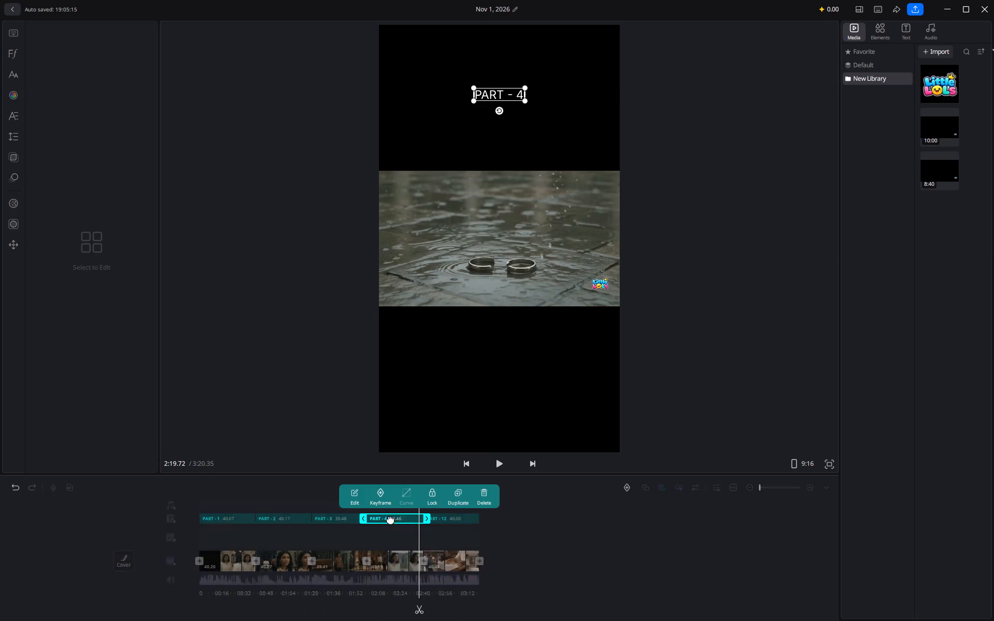
{"action": "left_click", "coordinate": [481, 501]}
{"action": "double_click", "coordinate": [404, 555]}
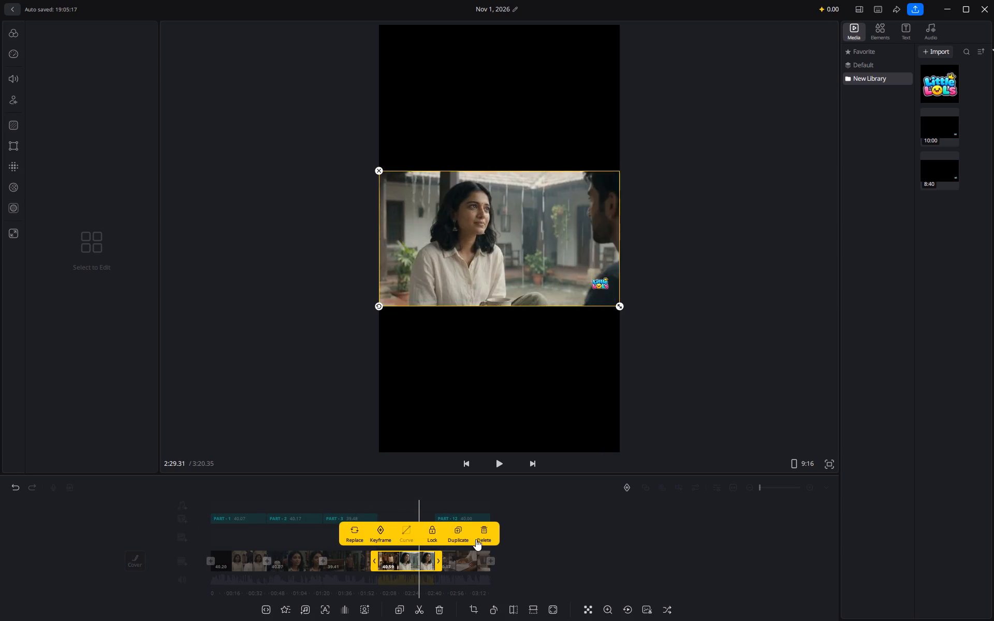
{"action": "left_click", "coordinate": [481, 536]}
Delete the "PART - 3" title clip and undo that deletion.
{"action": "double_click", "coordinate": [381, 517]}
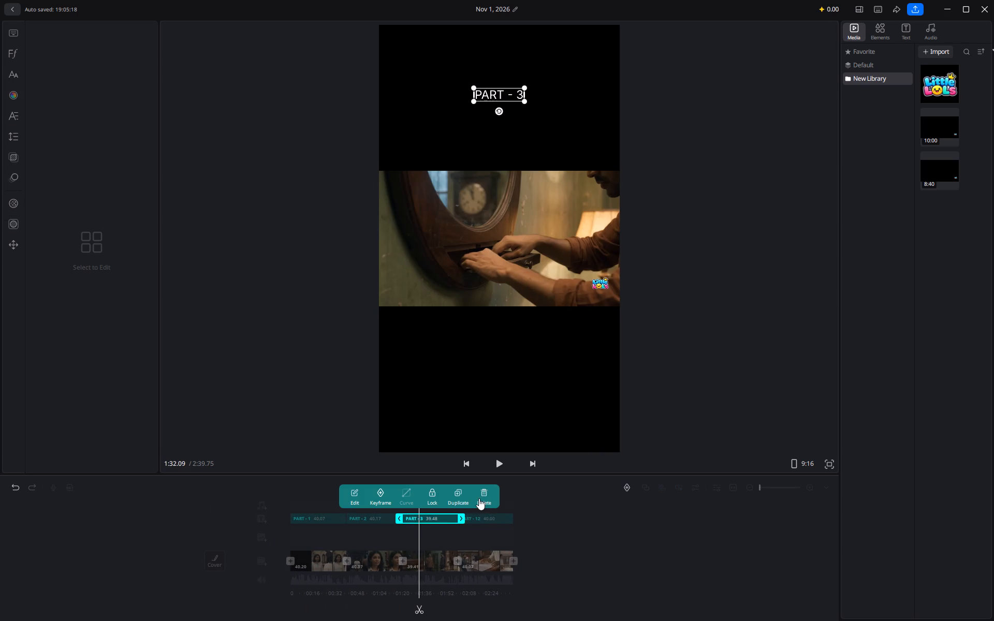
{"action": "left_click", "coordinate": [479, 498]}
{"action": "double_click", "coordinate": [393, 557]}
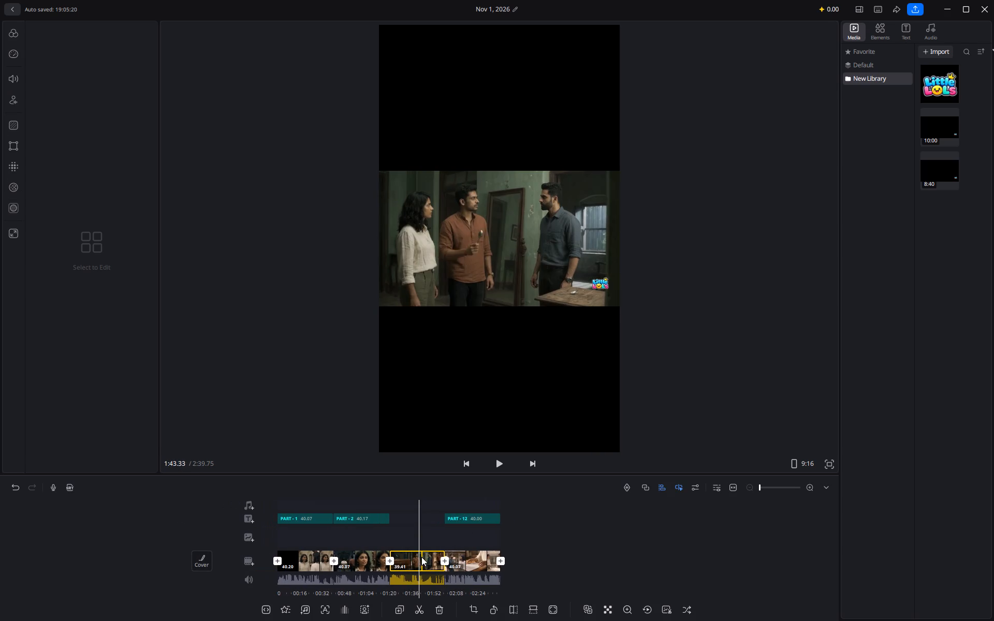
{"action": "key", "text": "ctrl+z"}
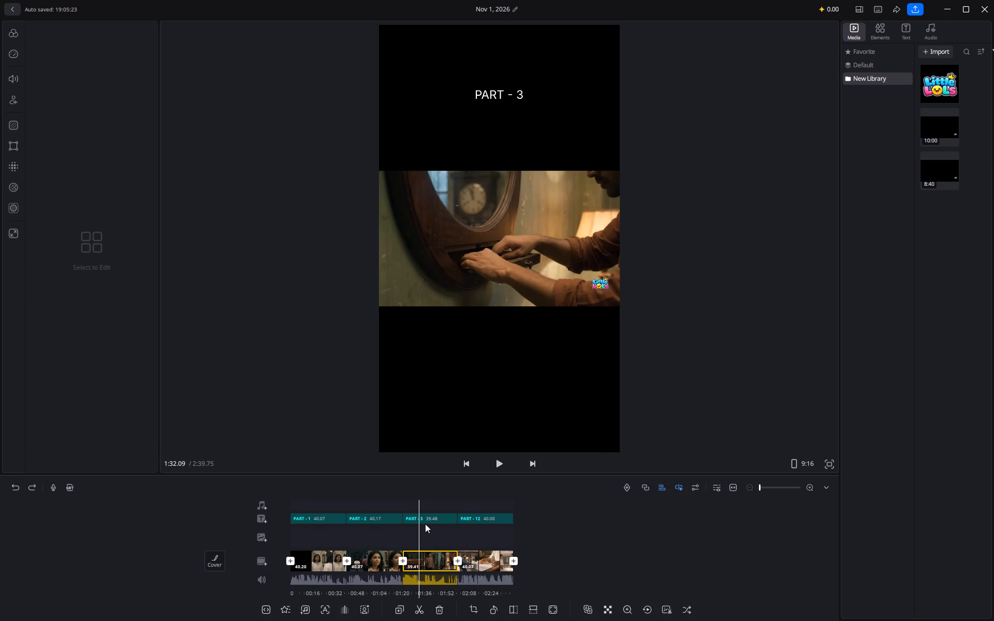
Delete the "PART - 3" title clip and the video clip beneath it.
{"action": "left_click", "coordinate": [429, 515]}
{"action": "left_click", "coordinate": [487, 495]}
{"action": "left_click", "coordinate": [396, 561]}
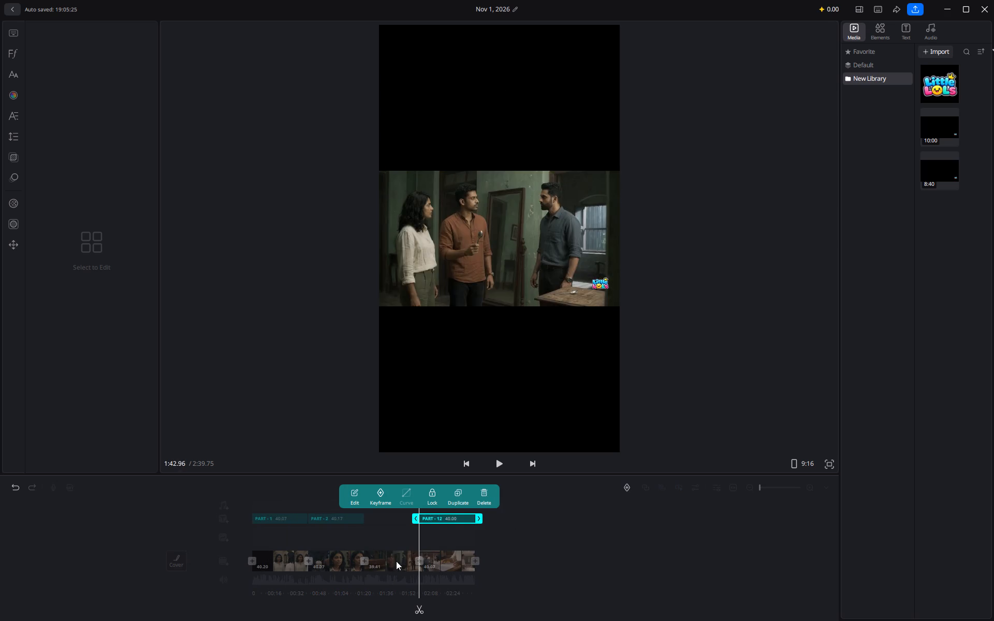
{"action": "left_click", "coordinate": [409, 562]}
{"action": "left_click", "coordinate": [489, 535]}
Delete the "PART - 2" title clip and the video clip beneath it.
{"action": "double_click", "coordinate": [404, 518]}
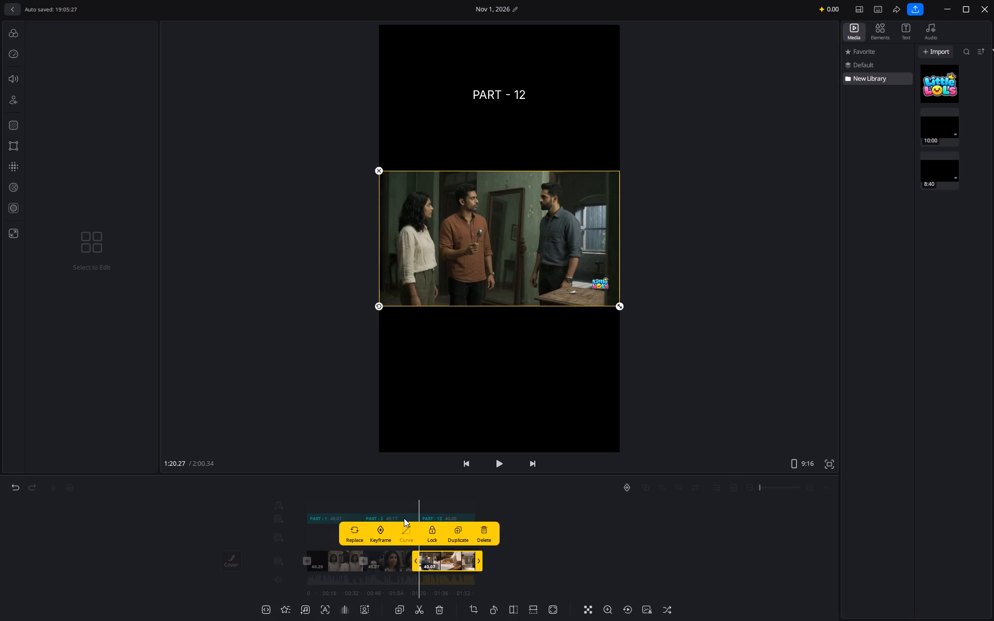
{"action": "left_click", "coordinate": [486, 493]}
{"action": "double_click", "coordinate": [400, 555]}
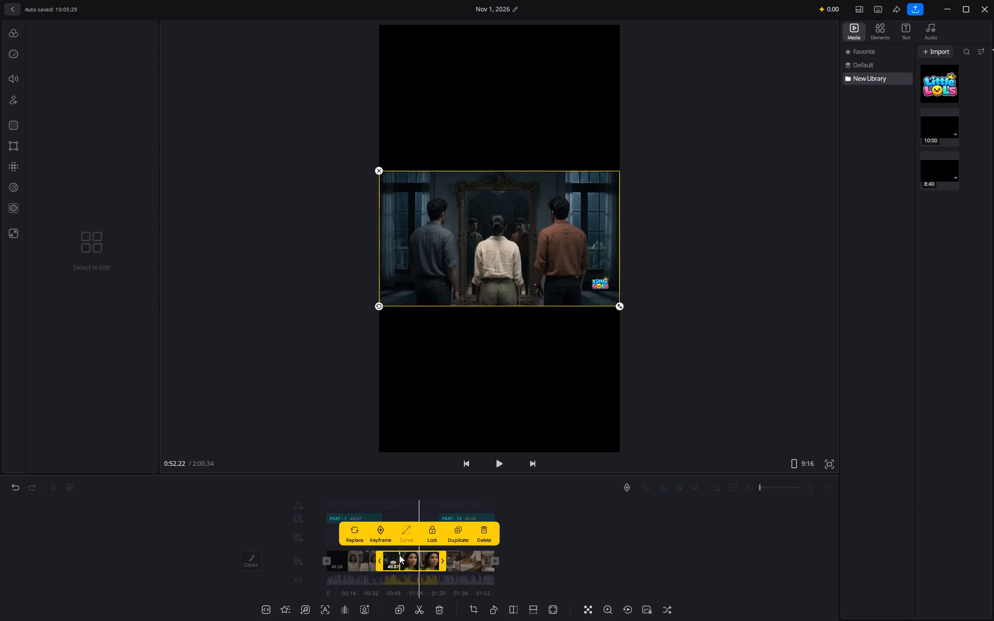
{"action": "left_click", "coordinate": [487, 533]}
Delete the "PART - 1" title clip and the video clip beneath it, leaving only the "PART - 12" clips.
{"action": "double_click", "coordinate": [405, 515]}
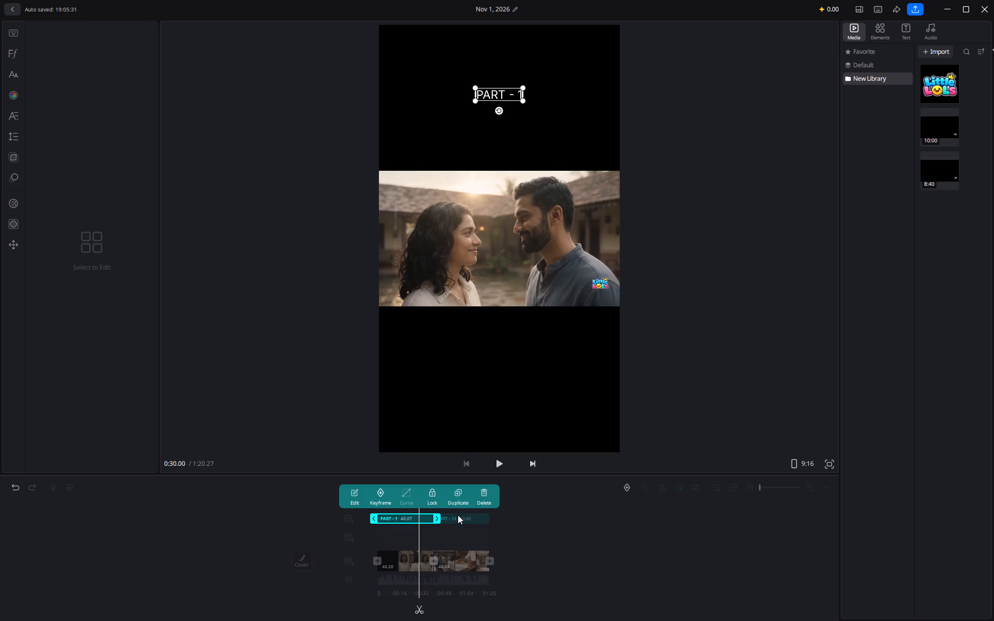
{"action": "left_click", "coordinate": [484, 493]}
{"action": "double_click", "coordinate": [396, 559]}
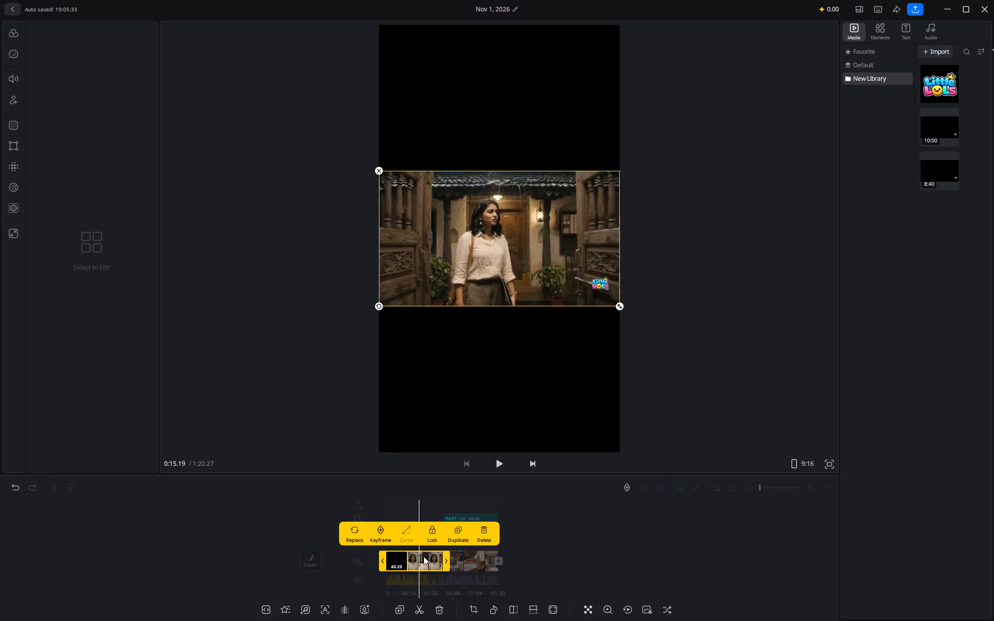
Delete the untitled video clip that precedes the "PART - 12" segment on the main track.
{"action": "left_click", "coordinate": [479, 534]}
{"action": "left_click", "coordinate": [495, 542]}
Extend the end of the "PART - 12" title clip to reach the end of the video clip beneath it.
{"action": "scroll", "coordinate": [485, 544], "scroll_direction": "up", "scroll_amount": 4, "text": "ctrl"}
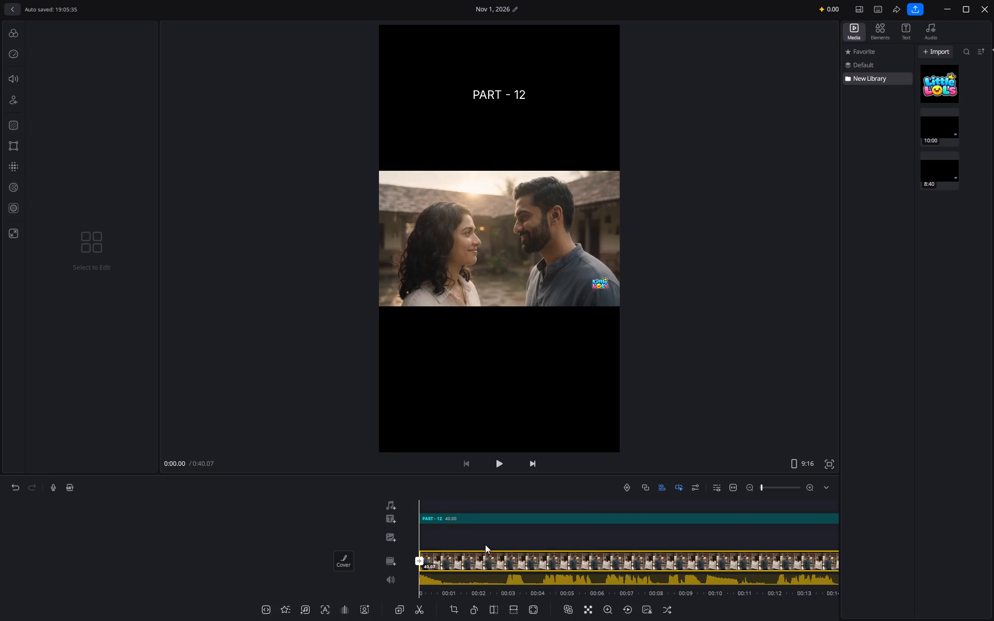
{"action": "scroll", "coordinate": [486, 544], "scroll_direction": "up", "scroll_amount": 2, "text": "ctrl"}
{"action": "left_click_drag", "start_coordinate": [526, 531], "coordinate": [359, 544]}
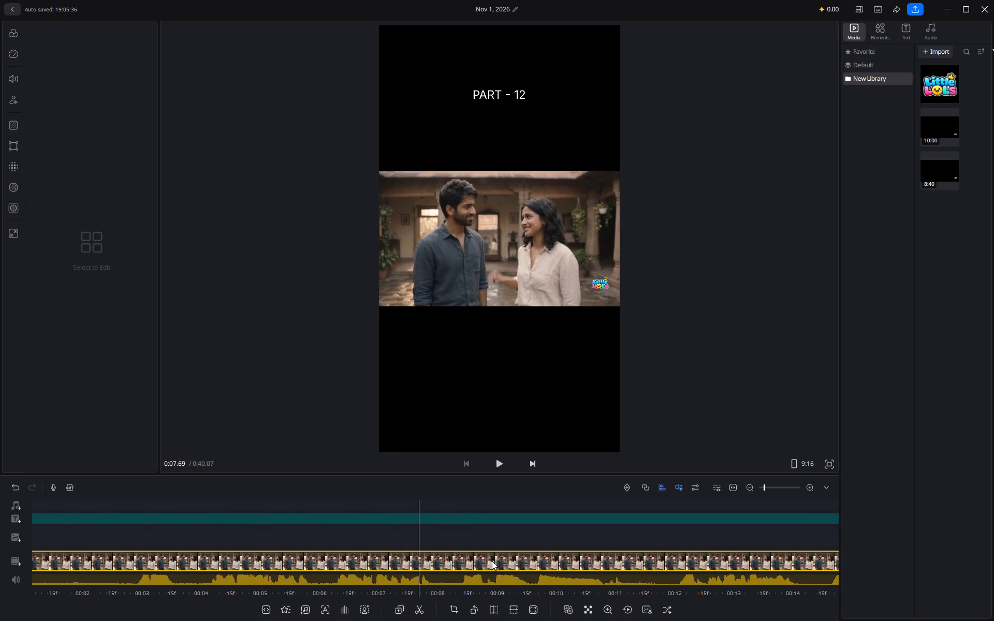
{"action": "left_click_drag", "start_coordinate": [671, 533], "coordinate": [614, 540]}
{"action": "left_click_drag", "start_coordinate": [666, 533], "coordinate": [549, 536]}
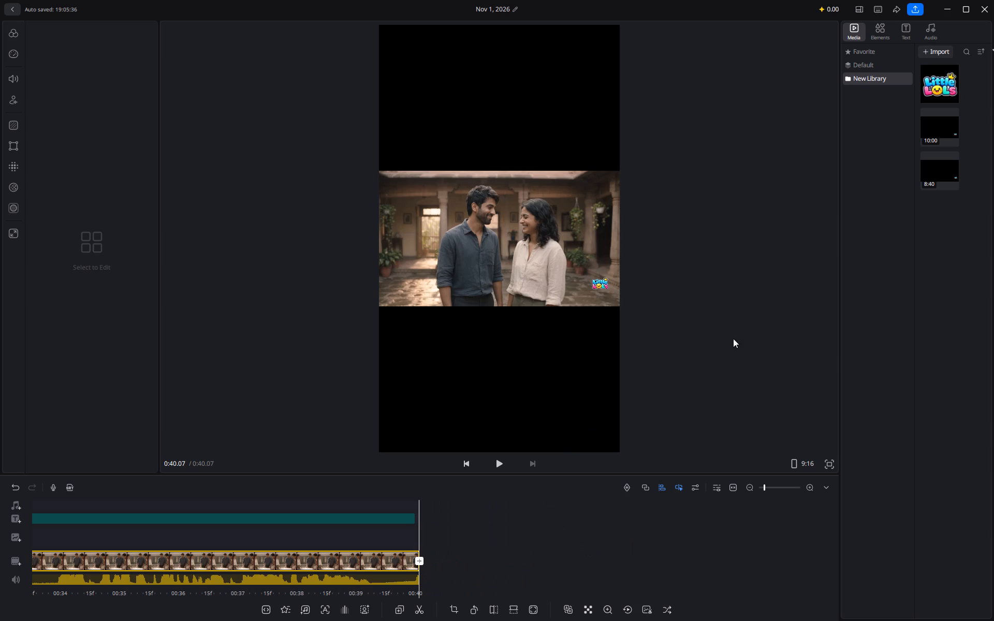
{"action": "left_click", "coordinate": [412, 517]}
{"action": "left_click", "coordinate": [423, 516]}
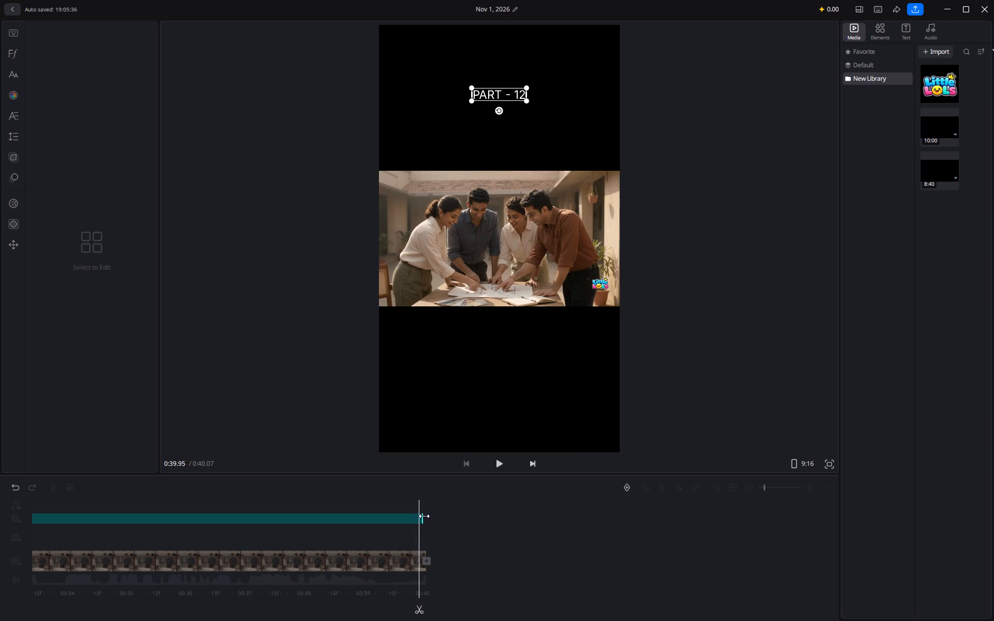
{"action": "left_click_drag", "start_coordinate": [453, 542], "coordinate": [386, 554]}
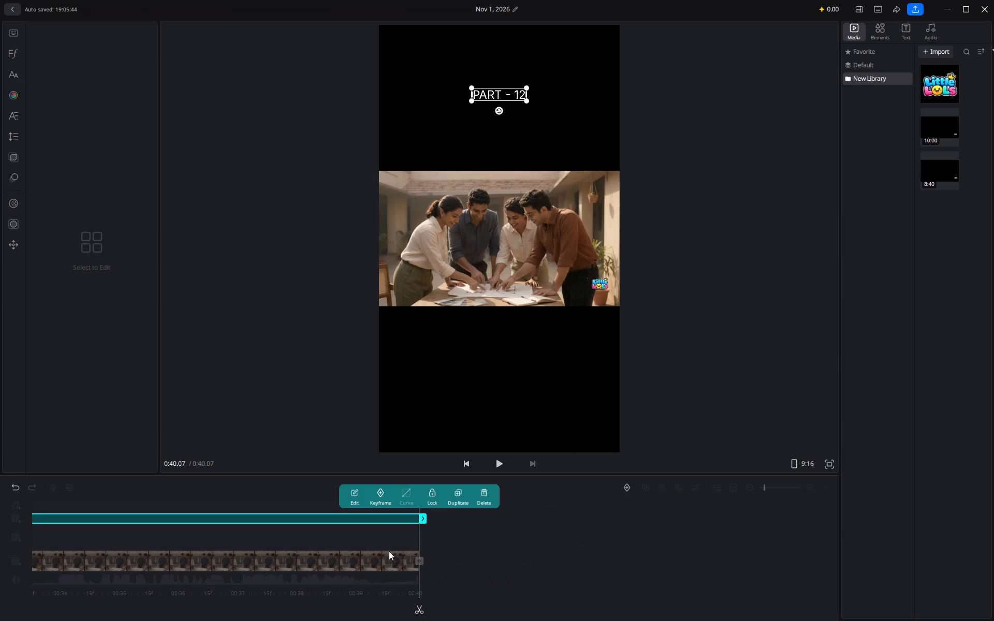
Export the "PART - 12" video to the VN videos folder at 4K resolution and 30 fps.
{"action": "left_click", "coordinate": [919, 12]}
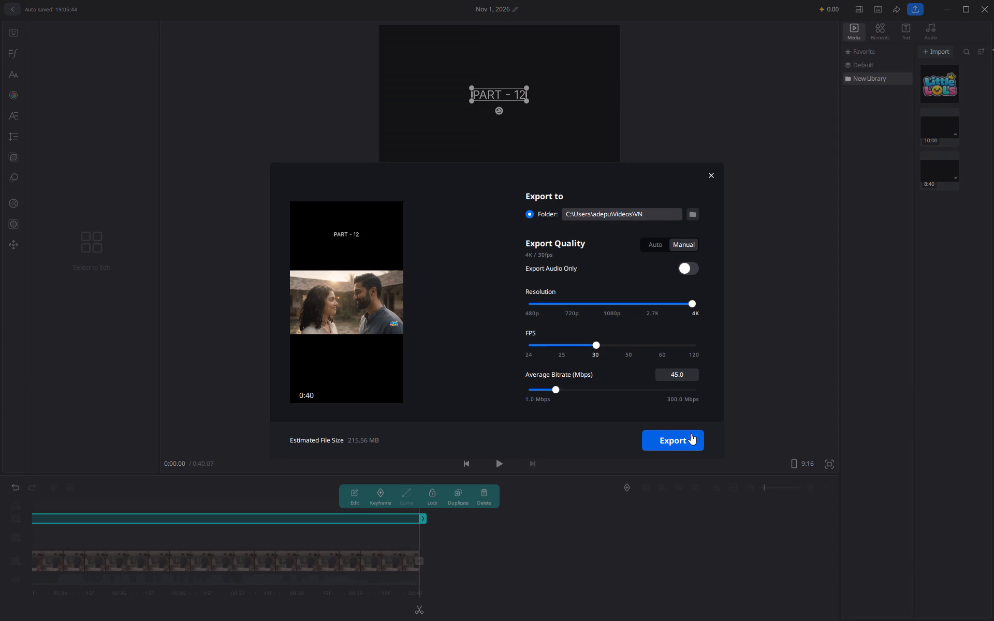
{"action": "left_click", "coordinate": [688, 438]}
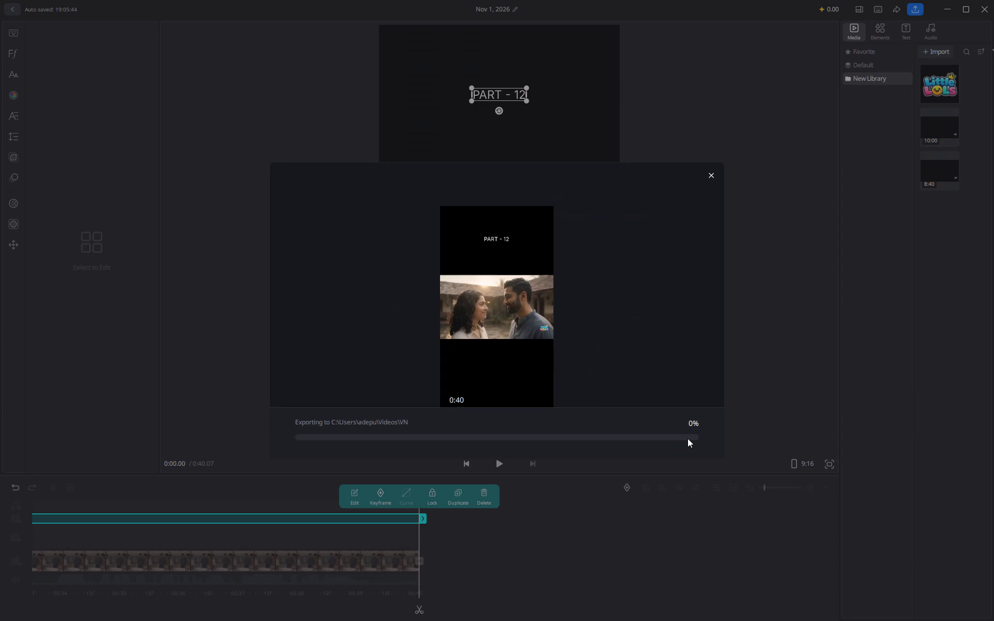
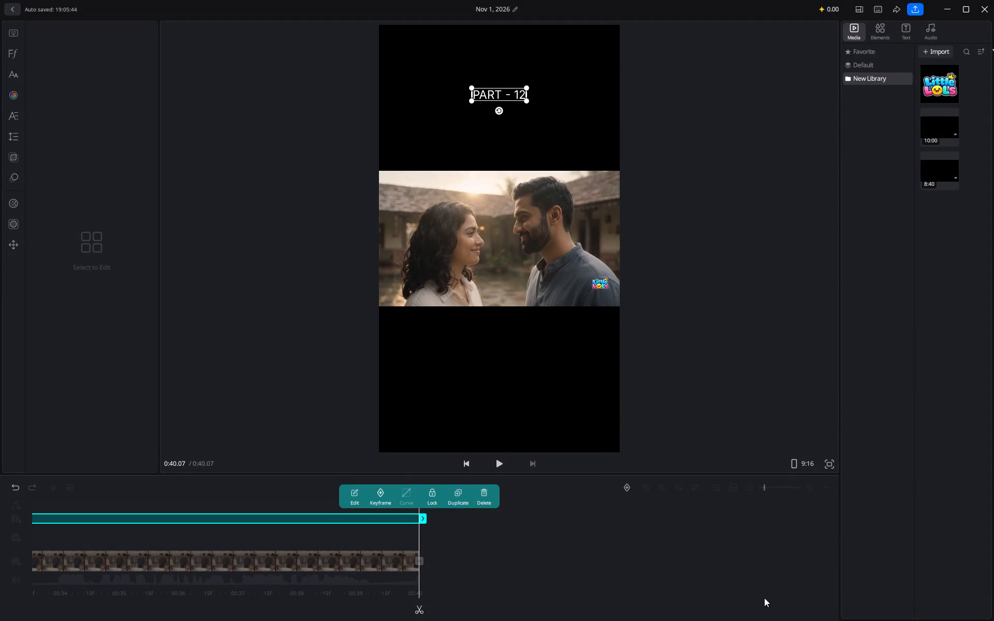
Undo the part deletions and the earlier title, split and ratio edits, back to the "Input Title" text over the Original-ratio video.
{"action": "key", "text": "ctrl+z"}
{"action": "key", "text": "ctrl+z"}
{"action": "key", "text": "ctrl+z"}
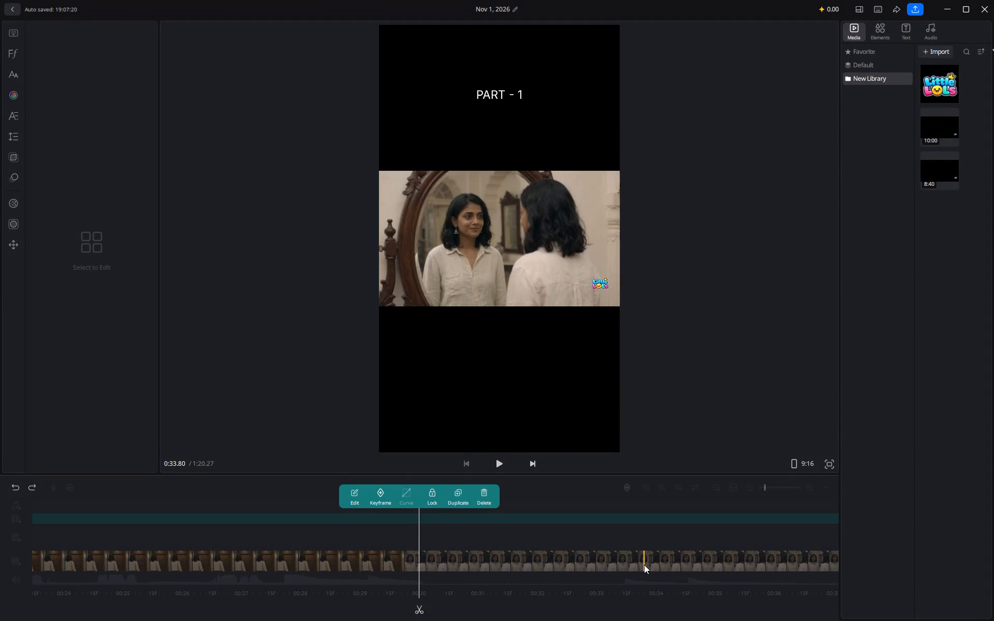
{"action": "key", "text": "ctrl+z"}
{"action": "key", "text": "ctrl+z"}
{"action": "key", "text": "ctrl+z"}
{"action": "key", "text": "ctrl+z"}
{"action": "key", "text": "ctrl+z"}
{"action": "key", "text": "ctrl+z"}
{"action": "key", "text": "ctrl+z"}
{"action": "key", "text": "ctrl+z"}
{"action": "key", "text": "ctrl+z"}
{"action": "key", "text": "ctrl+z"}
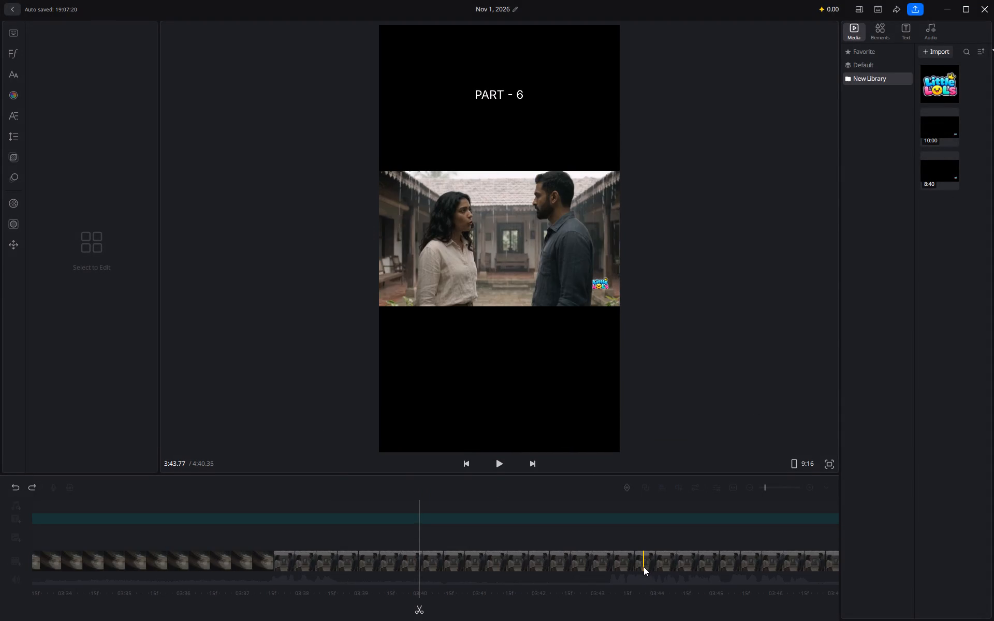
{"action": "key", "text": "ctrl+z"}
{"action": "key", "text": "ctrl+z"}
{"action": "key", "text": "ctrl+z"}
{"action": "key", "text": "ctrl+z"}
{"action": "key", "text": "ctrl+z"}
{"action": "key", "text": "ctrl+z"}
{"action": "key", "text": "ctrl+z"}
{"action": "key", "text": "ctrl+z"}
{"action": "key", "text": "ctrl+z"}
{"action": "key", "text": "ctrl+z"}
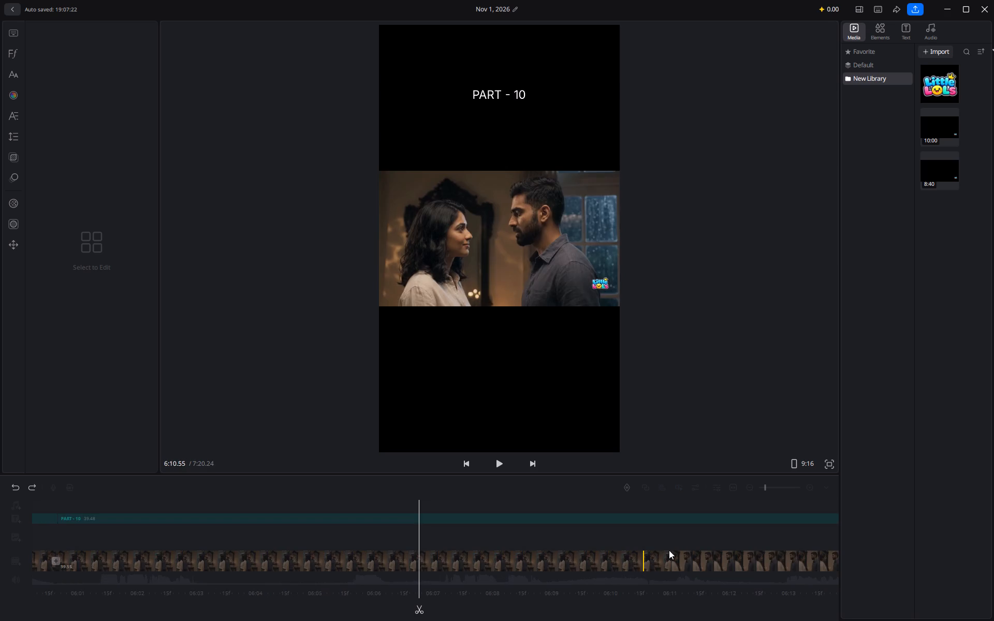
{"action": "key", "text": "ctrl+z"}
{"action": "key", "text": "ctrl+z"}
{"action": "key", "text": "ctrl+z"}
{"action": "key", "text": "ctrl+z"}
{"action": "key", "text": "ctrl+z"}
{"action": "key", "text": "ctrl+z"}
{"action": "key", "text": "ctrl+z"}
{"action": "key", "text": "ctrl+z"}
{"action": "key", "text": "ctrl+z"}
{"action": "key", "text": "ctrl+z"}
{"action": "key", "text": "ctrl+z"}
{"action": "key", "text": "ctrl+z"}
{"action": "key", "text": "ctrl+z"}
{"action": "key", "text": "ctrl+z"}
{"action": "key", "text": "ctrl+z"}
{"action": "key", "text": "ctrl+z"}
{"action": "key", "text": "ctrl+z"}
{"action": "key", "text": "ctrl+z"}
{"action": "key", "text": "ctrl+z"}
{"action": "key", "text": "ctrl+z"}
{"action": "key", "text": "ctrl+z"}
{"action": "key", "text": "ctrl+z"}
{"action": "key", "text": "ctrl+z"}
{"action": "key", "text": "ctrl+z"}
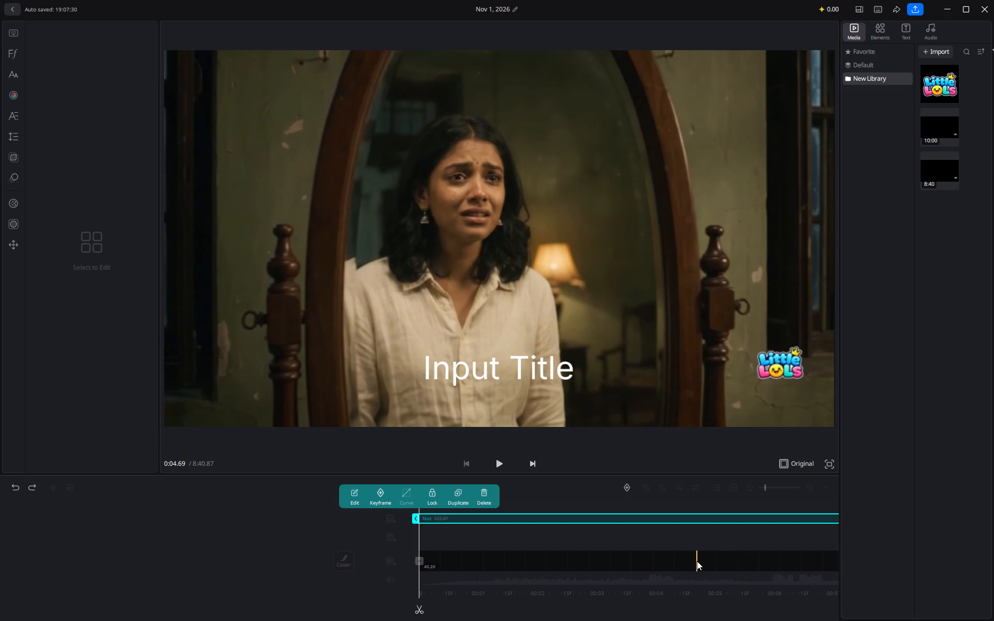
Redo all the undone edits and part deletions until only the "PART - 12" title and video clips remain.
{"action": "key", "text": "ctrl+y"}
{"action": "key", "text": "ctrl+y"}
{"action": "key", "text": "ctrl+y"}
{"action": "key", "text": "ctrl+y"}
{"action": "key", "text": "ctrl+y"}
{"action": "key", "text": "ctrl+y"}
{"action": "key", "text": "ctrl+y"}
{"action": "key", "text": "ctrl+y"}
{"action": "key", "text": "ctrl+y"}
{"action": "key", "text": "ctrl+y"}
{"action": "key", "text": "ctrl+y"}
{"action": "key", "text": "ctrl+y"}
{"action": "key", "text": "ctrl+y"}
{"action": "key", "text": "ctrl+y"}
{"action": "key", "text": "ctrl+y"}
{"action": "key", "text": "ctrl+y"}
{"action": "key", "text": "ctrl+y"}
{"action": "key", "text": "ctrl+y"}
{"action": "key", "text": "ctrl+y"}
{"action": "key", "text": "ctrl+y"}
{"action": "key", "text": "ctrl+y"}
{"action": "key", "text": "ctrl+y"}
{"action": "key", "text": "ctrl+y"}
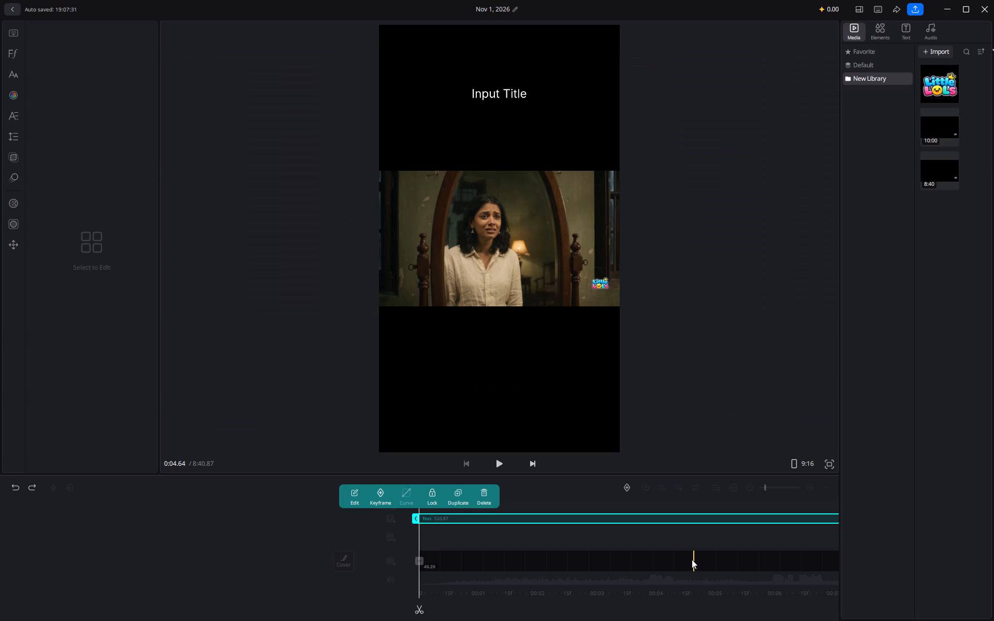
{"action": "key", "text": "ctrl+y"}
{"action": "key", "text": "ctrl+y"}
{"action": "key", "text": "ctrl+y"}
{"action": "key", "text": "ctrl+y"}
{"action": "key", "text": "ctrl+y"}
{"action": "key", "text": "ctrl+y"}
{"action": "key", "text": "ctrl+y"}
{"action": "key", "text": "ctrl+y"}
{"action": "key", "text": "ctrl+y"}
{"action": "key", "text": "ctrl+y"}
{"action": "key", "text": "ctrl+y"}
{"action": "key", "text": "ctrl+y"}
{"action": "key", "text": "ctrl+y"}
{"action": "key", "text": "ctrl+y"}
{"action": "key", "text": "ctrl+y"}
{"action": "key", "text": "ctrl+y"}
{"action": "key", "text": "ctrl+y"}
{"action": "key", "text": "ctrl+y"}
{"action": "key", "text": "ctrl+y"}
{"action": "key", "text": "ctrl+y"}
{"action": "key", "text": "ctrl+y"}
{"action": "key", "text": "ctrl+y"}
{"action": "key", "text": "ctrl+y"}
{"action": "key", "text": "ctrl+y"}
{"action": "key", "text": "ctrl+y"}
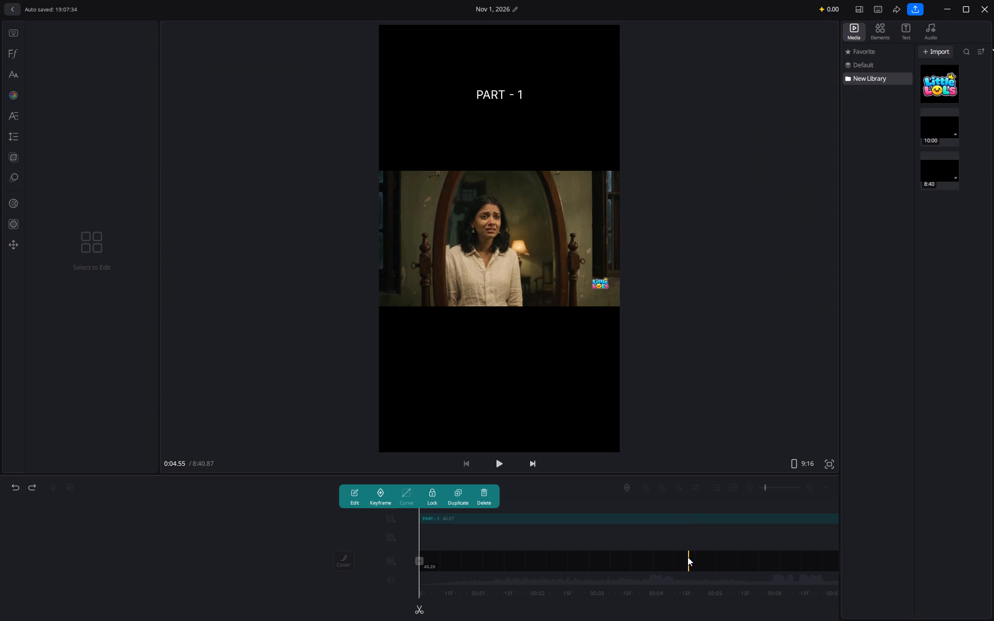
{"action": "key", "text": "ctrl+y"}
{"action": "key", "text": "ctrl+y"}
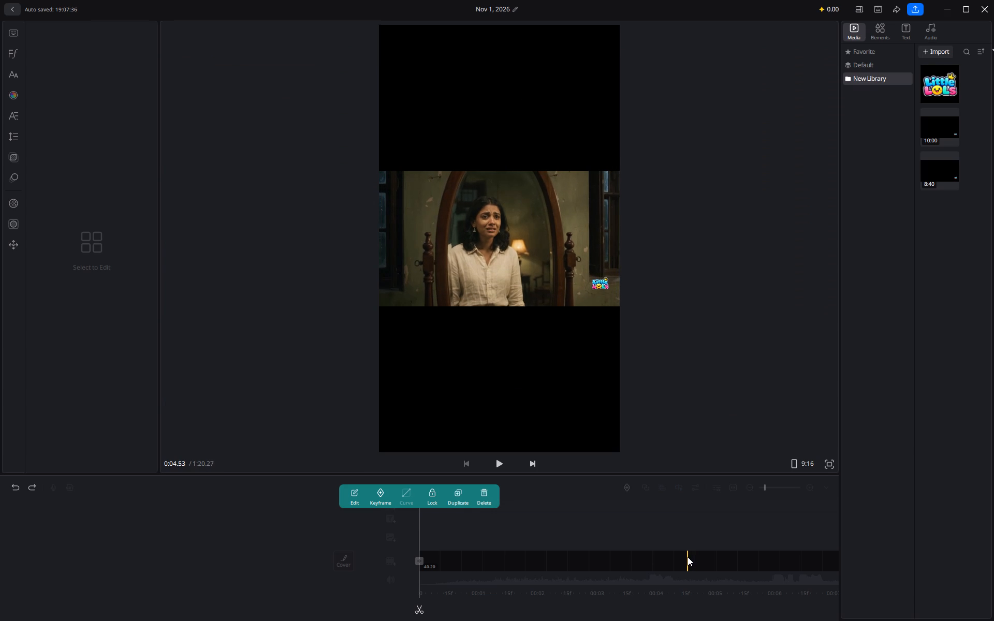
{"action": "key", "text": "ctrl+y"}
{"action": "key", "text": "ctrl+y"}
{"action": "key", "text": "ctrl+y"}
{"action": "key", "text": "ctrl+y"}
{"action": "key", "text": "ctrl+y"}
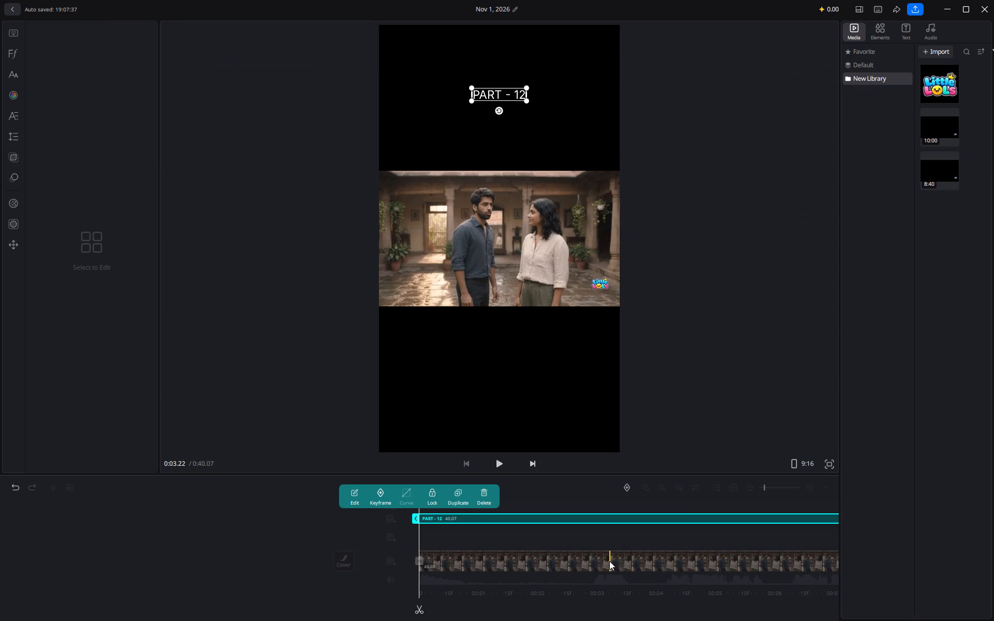
Review the isolated "PART - 12" title and video clips along the timeline, from their start to their end.
{"action": "scroll", "coordinate": [609, 562], "scroll_direction": "down", "scroll_amount": 4}
{"action": "scroll", "coordinate": [604, 553], "scroll_direction": "down", "scroll_amount": 1, "text": "ctrl"}
{"action": "scroll", "coordinate": [604, 553], "scroll_direction": "up", "scroll_amount": 1, "text": "ctrl"}
{"action": "scroll", "coordinate": [604, 555], "scroll_direction": "down", "scroll_amount": 13, "text": "ctrl"}
{"action": "scroll", "coordinate": [605, 564], "scroll_direction": "up", "scroll_amount": 1, "text": "ctrl"}
{"action": "scroll", "coordinate": [605, 564], "scroll_direction": "down", "scroll_amount": 1, "text": "ctrl"}
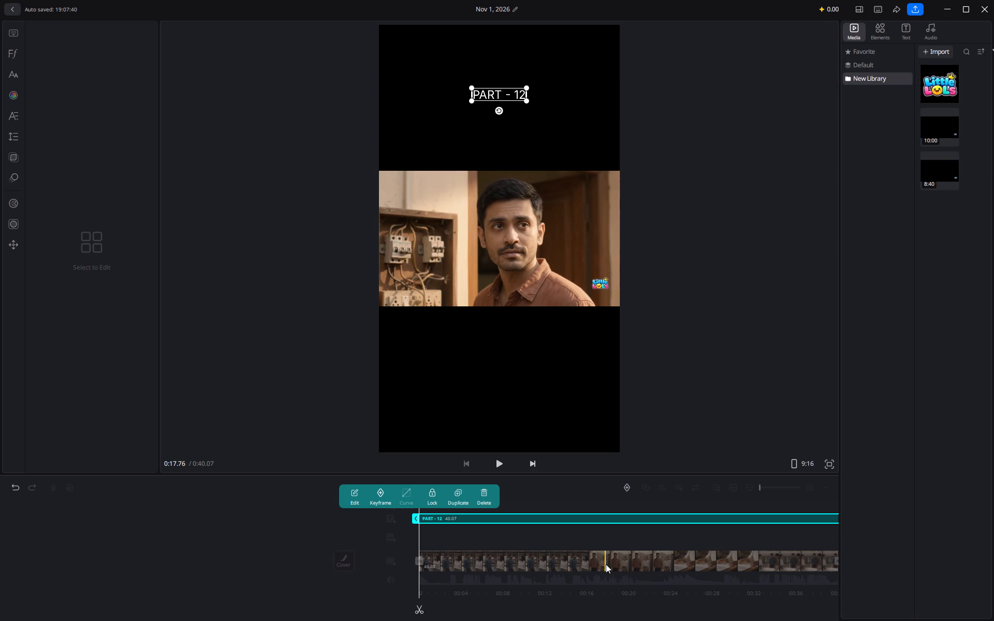
{"action": "scroll", "coordinate": [606, 564], "scroll_direction": "down", "scroll_amount": 2, "text": "ctrl"}
{"action": "scroll", "coordinate": [606, 564], "scroll_direction": "up", "scroll_amount": 1, "text": "ctrl"}
{"action": "scroll", "coordinate": [606, 566], "scroll_direction": "down", "scroll_amount": 4, "text": "ctrl"}
{"action": "scroll", "coordinate": [602, 555], "scroll_direction": "down", "scroll_amount": 3}
{"action": "scroll", "coordinate": [602, 560], "scroll_direction": "up", "scroll_amount": 1, "text": "ctrl"}
{"action": "scroll", "coordinate": [602, 560], "scroll_direction": "down", "scroll_amount": 12, "text": "ctrl"}
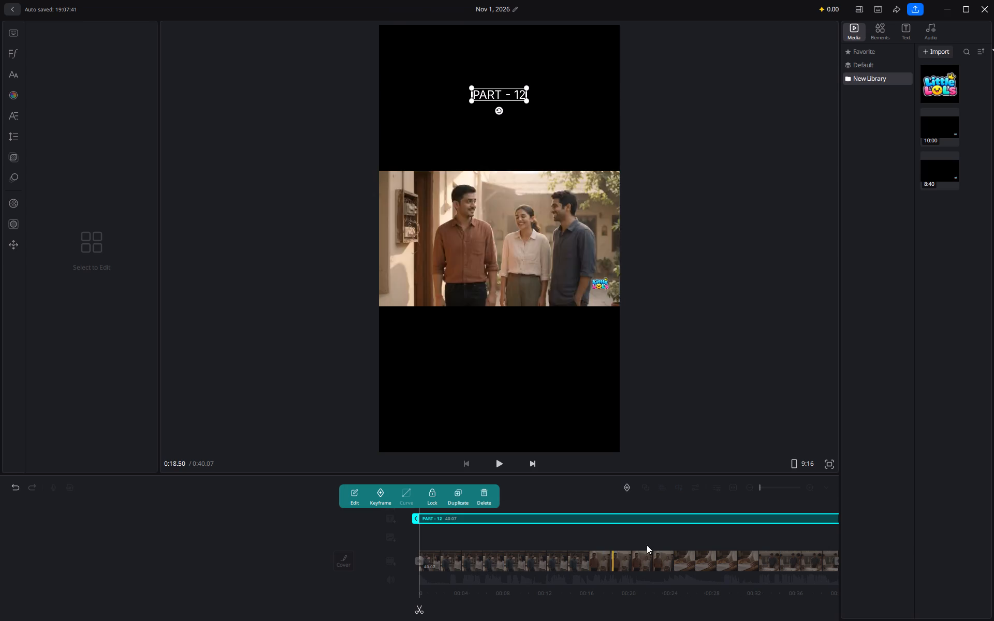
{"action": "scroll", "coordinate": [620, 536], "scroll_direction": "down", "scroll_amount": 6}
{"action": "scroll", "coordinate": [620, 535], "scroll_direction": "up", "scroll_amount": 1}
{"action": "scroll", "coordinate": [620, 535], "scroll_direction": "down", "scroll_amount": 2}
{"action": "left_click_drag", "start_coordinate": [635, 533], "coordinate": [515, 544]}
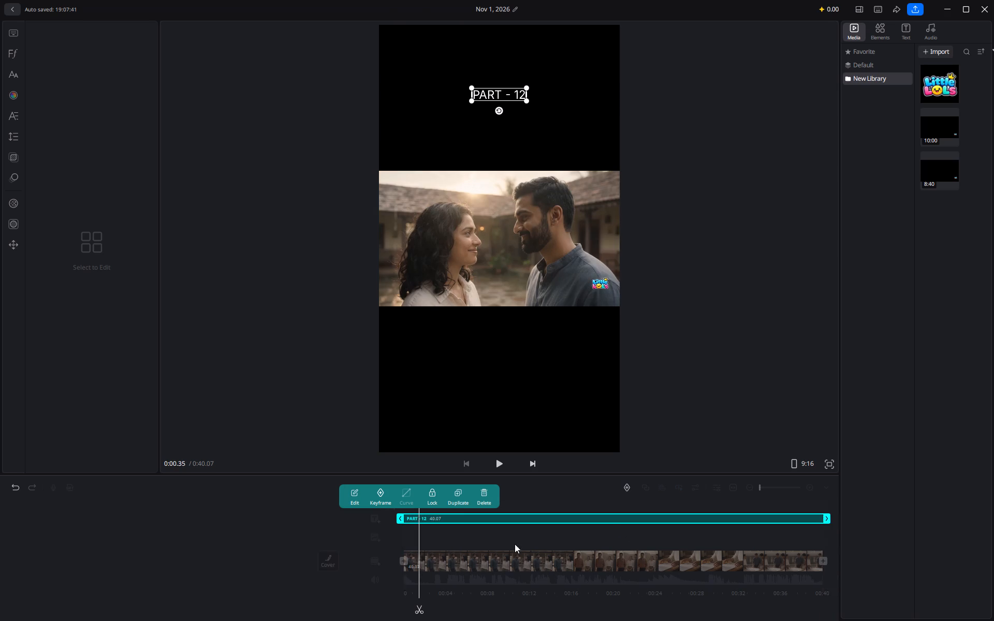
{"action": "left_click_drag", "start_coordinate": [515, 544], "coordinate": [521, 543]}
{"action": "key", "text": "ctrl+y"}
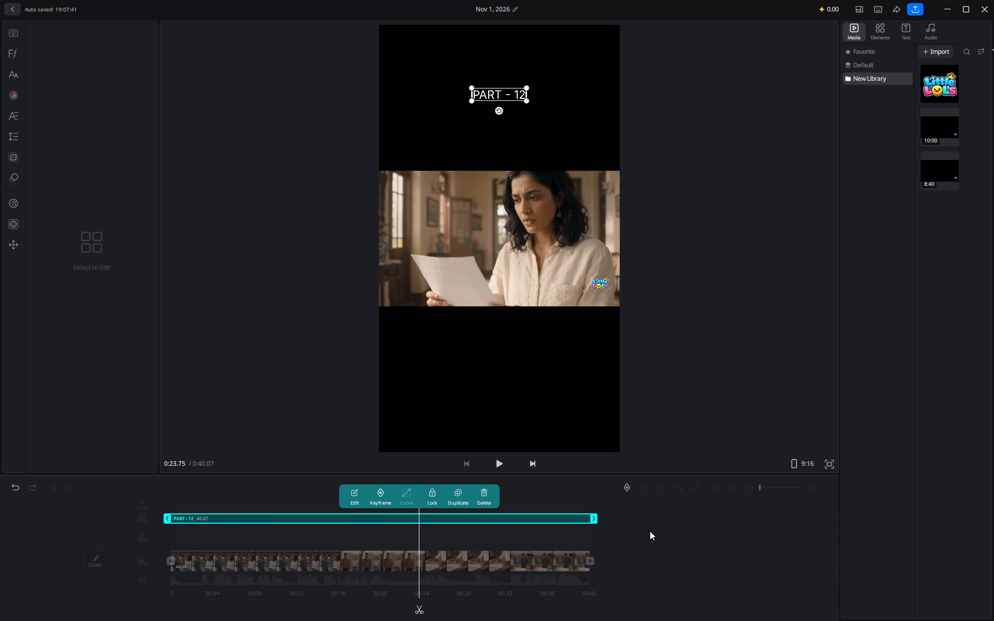
Undo the part deletions until the full 8:40 timeline is back, including the "PART - 13" title and video clips.
{"action": "key", "text": "ctrl+z"}
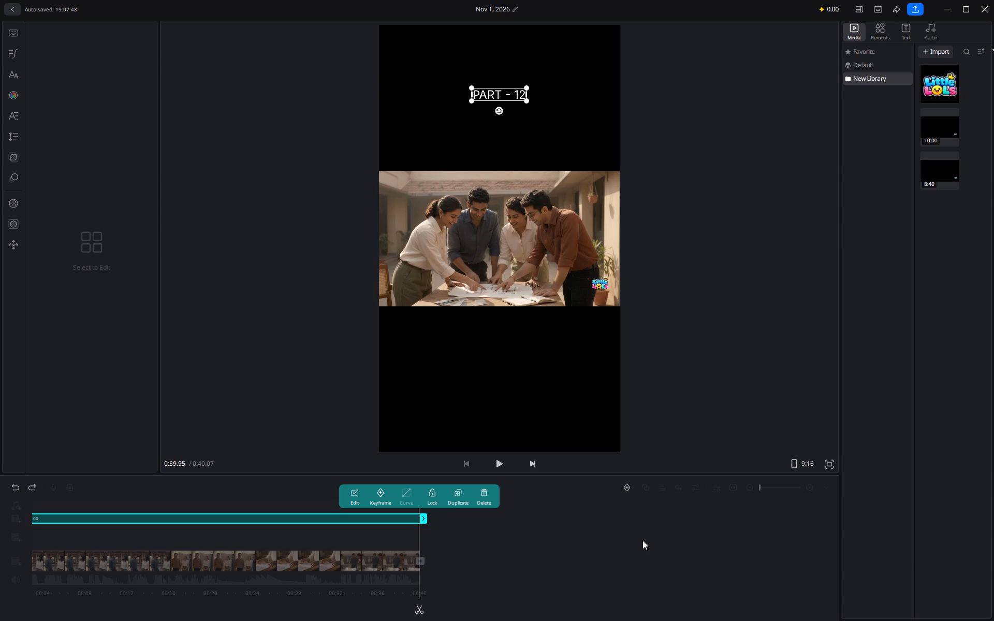
{"action": "key", "text": "ctrl+z"}
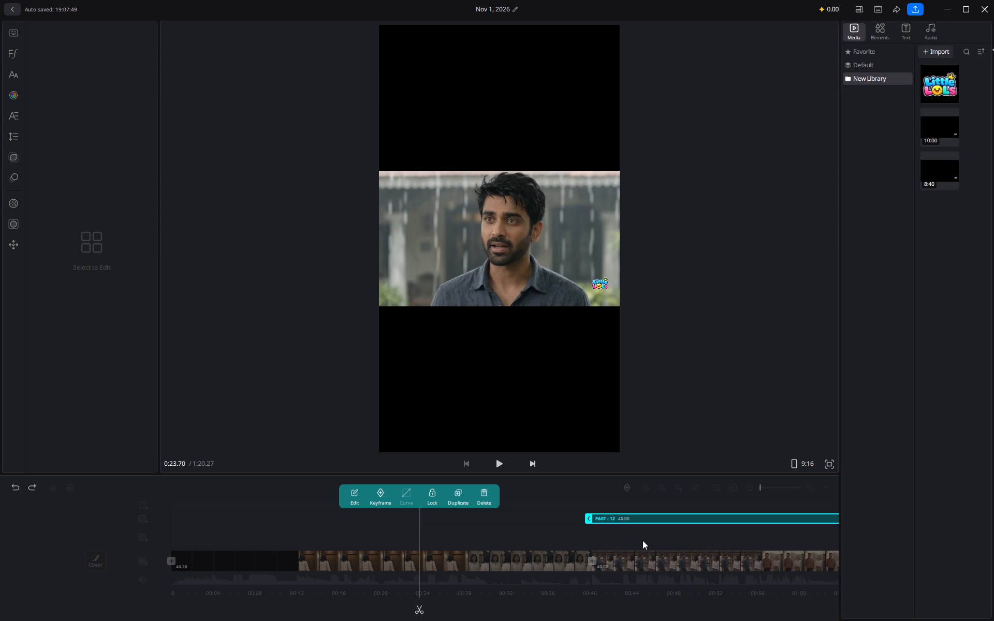
{"action": "key", "text": "ctrl+z"}
{"action": "left_click_drag", "start_coordinate": [647, 538], "coordinate": [539, 559]}
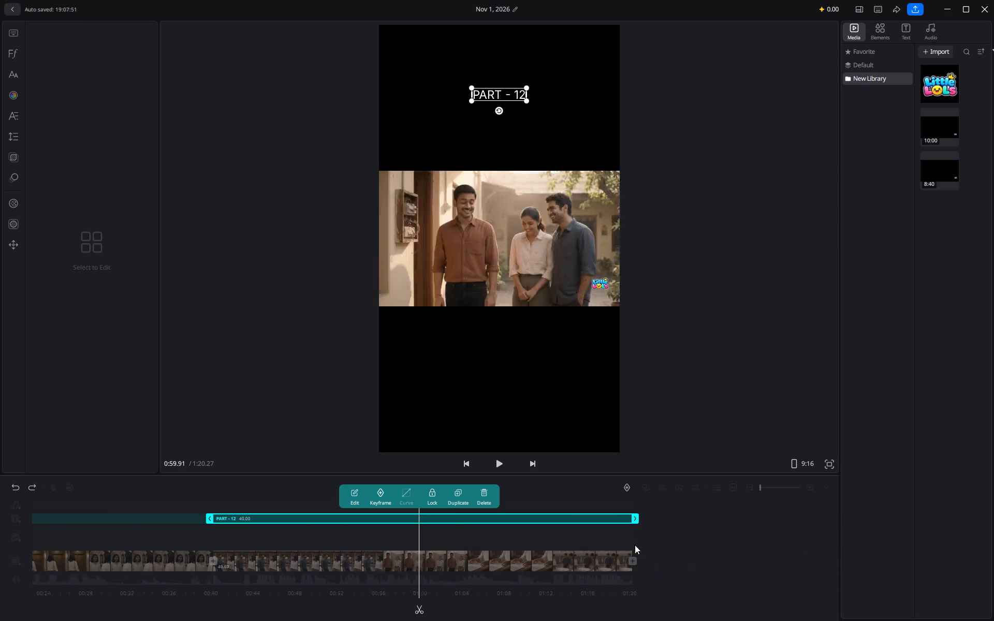
{"action": "key", "text": "ctrl+z"}
{"action": "key", "text": "ctrl+z"}
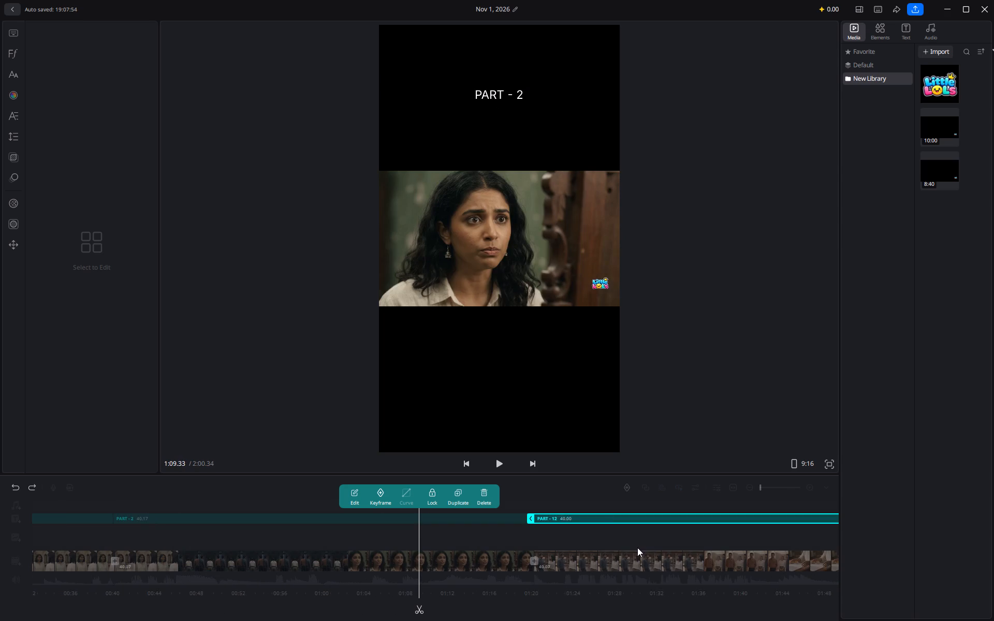
{"action": "scroll", "coordinate": [637, 548], "scroll_direction": "down", "scroll_amount": 4, "text": "ctrl"}
{"action": "key", "text": "ctrl+z"}
{"action": "key", "text": "ctrl+z"}
{"action": "key", "text": "ctrl+z"}
{"action": "scroll", "coordinate": [637, 548], "scroll_direction": "down", "scroll_amount": 4, "text": "ctrl"}
{"action": "scroll", "coordinate": [637, 551], "scroll_direction": "up", "scroll_amount": 1, "text": "ctrl"}
{"action": "scroll", "coordinate": [637, 551], "scroll_direction": "down", "scroll_amount": 3, "text": "ctrl"}
{"action": "key", "text": "ctrl+z"}
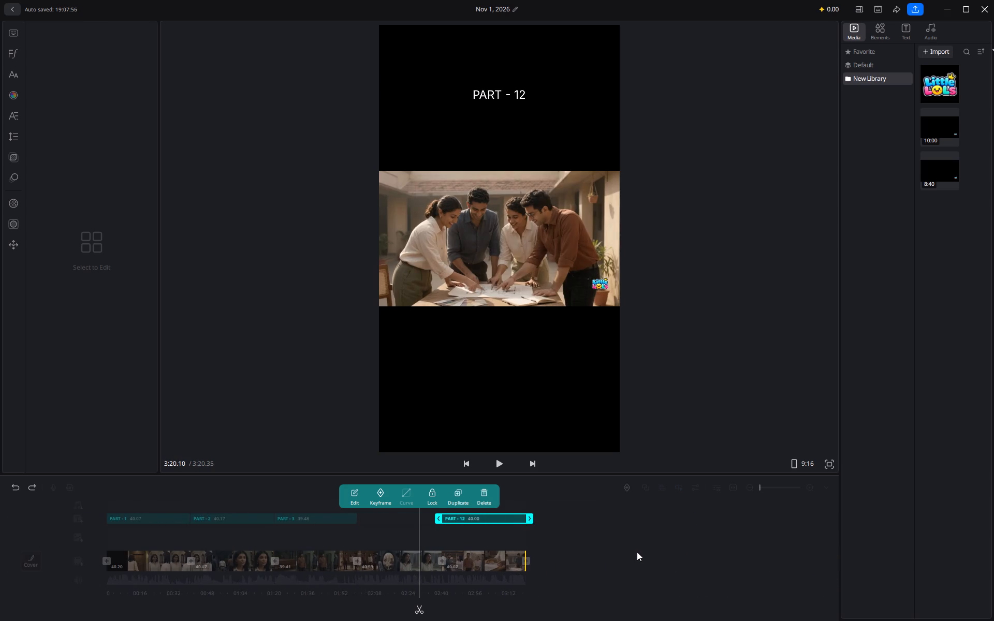
{"action": "key", "text": "ctrl+z"}
{"action": "key", "text": "ctrl+z"}
{"action": "key", "text": "ctrl+z"}
{"action": "key", "text": "ctrl+z"}
{"action": "key", "text": "ctrl+z"}
{"action": "key", "text": "ctrl+z"}
{"action": "key", "text": "ctrl+z"}
{"action": "key", "text": "ctrl+z"}
{"action": "key", "text": "ctrl+z"}
{"action": "key", "text": "ctrl+z"}
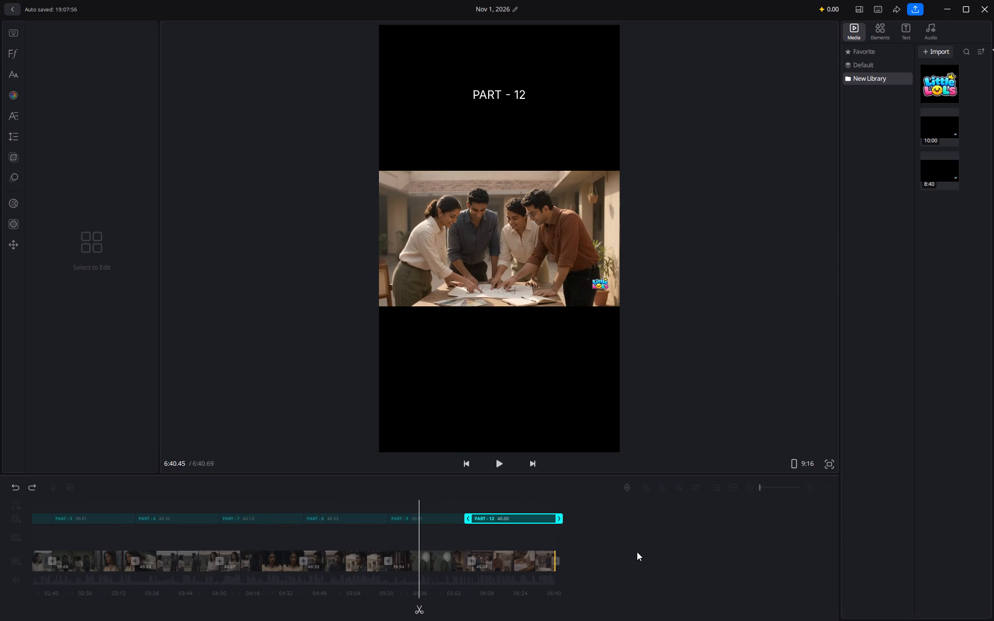
{"action": "key", "text": "ctrl+z"}
{"action": "key", "text": "ctrl+z"}
{"action": "key", "text": "ctrl+z"}
{"action": "key", "text": "ctrl+z"}
{"action": "key", "text": "ctrl+z"}
{"action": "key", "text": "ctrl+z"}
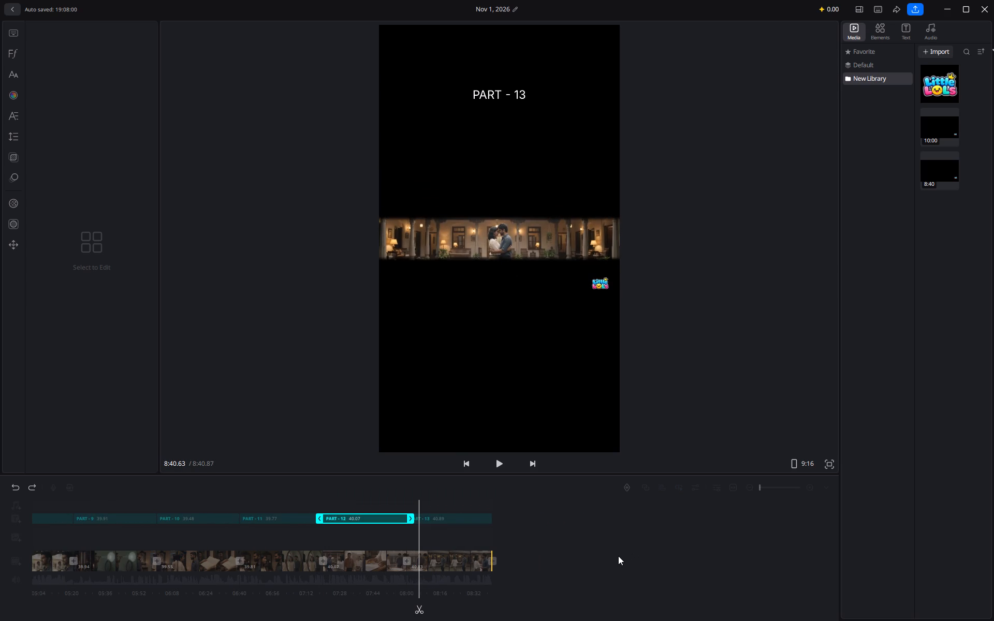
Delete the "PART - 12" title clip and the video clip beneath it, keeping the "PART - 13" clips.
{"action": "left_click", "coordinate": [525, 550]}
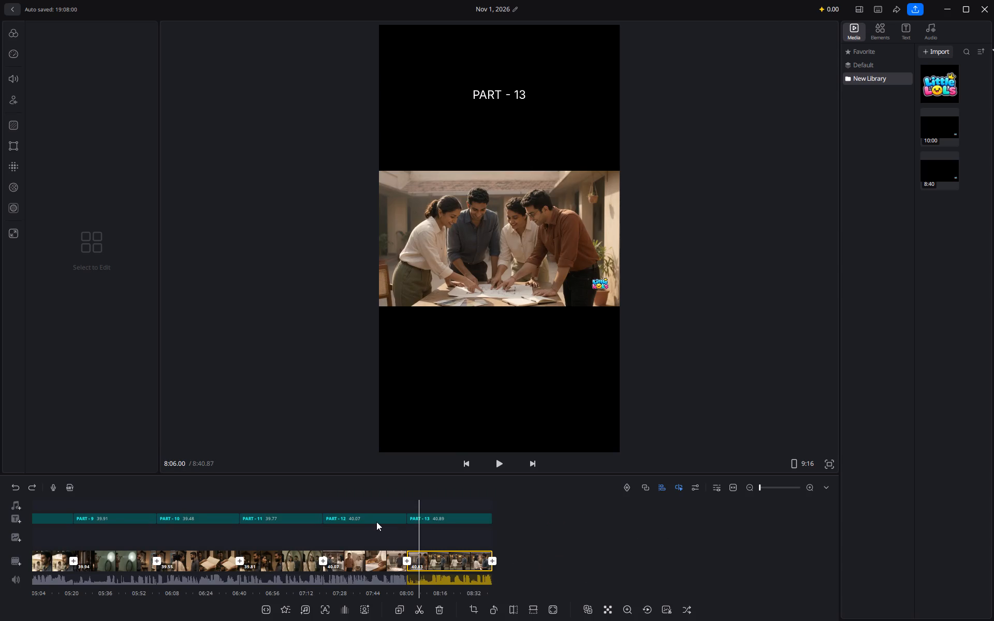
{"action": "left_click", "coordinate": [376, 522]}
{"action": "left_click", "coordinate": [475, 493]}
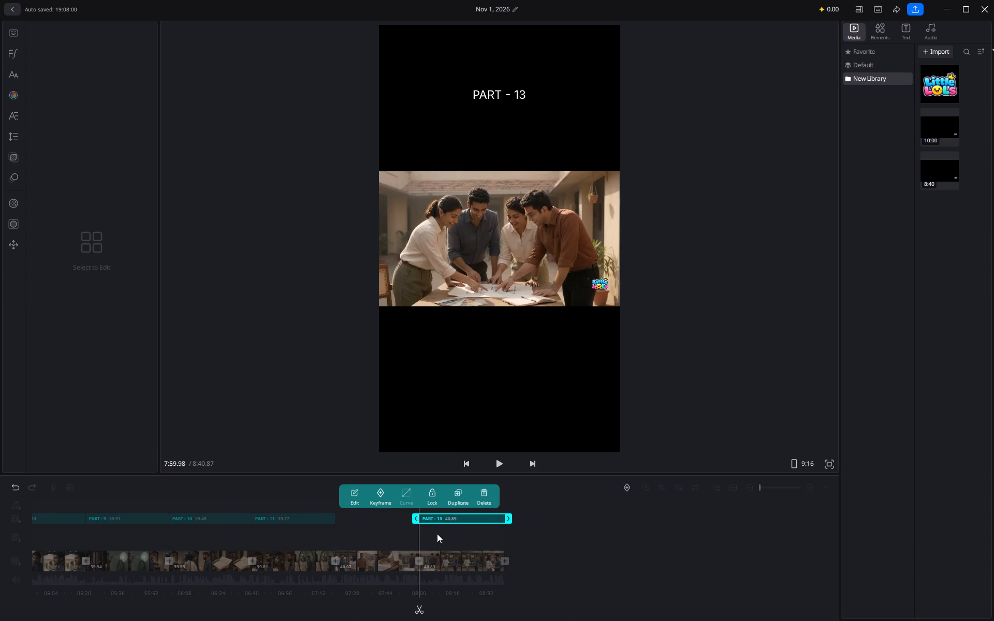
{"action": "left_click", "coordinate": [372, 565]}
{"action": "left_click", "coordinate": [491, 530]}
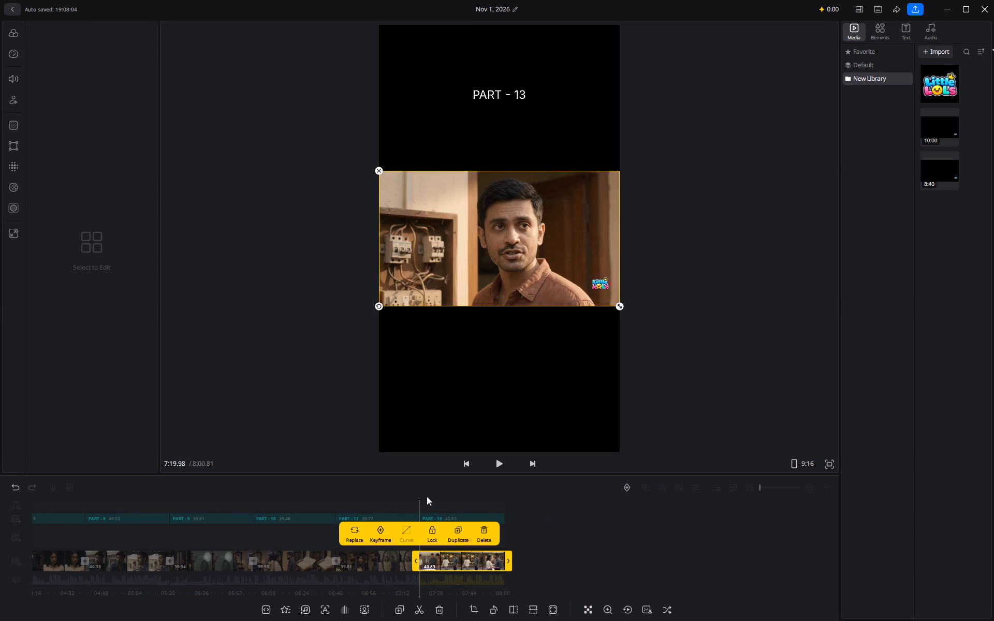
{"action": "left_click", "coordinate": [390, 523]}
{"action": "key", "text": "ctrl+z"}
Delete the "PART - 11" title clip and the video clip beneath it.
{"action": "left_click", "coordinate": [368, 516]}
{"action": "left_click", "coordinate": [379, 517]}
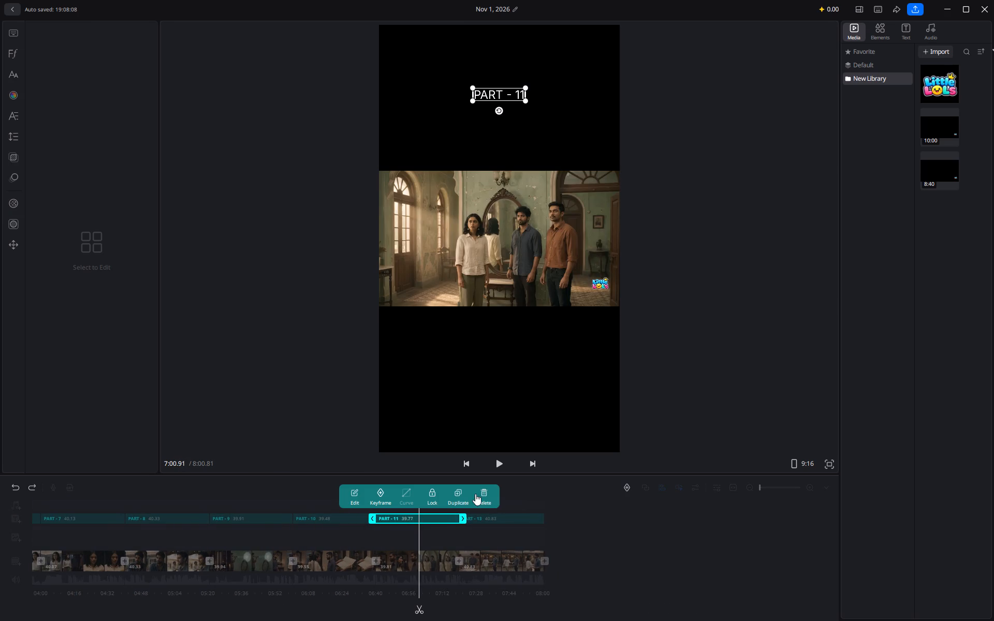
{"action": "left_click", "coordinate": [489, 496]}
{"action": "left_click", "coordinate": [376, 563]}
{"action": "left_click", "coordinate": [432, 564]}
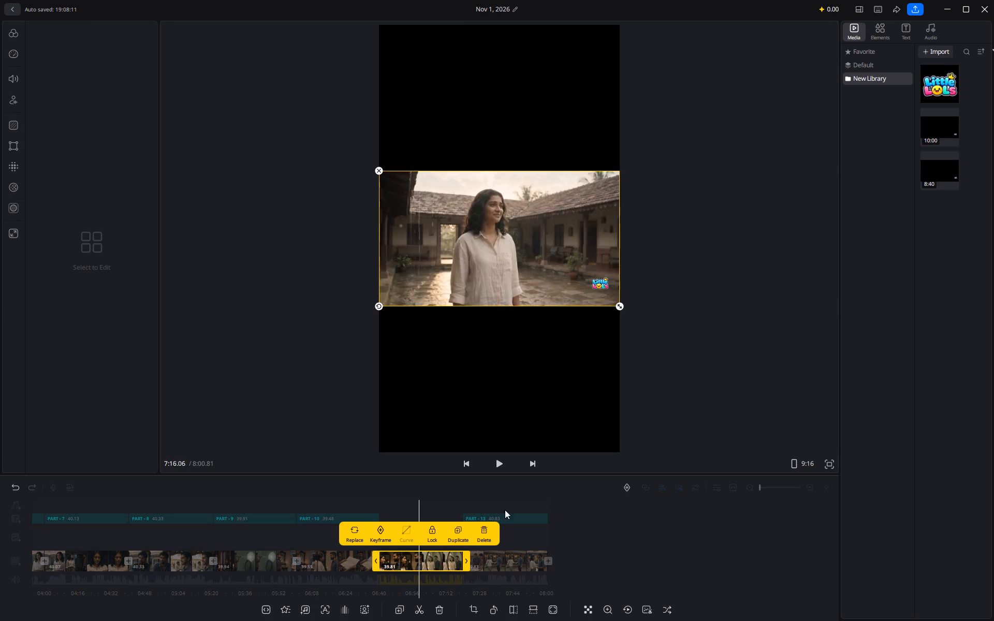
{"action": "left_click", "coordinate": [483, 532]}
Delete the "PART - 10" title clip and its matching video clip from the timeline.
{"action": "left_click", "coordinate": [391, 519]}
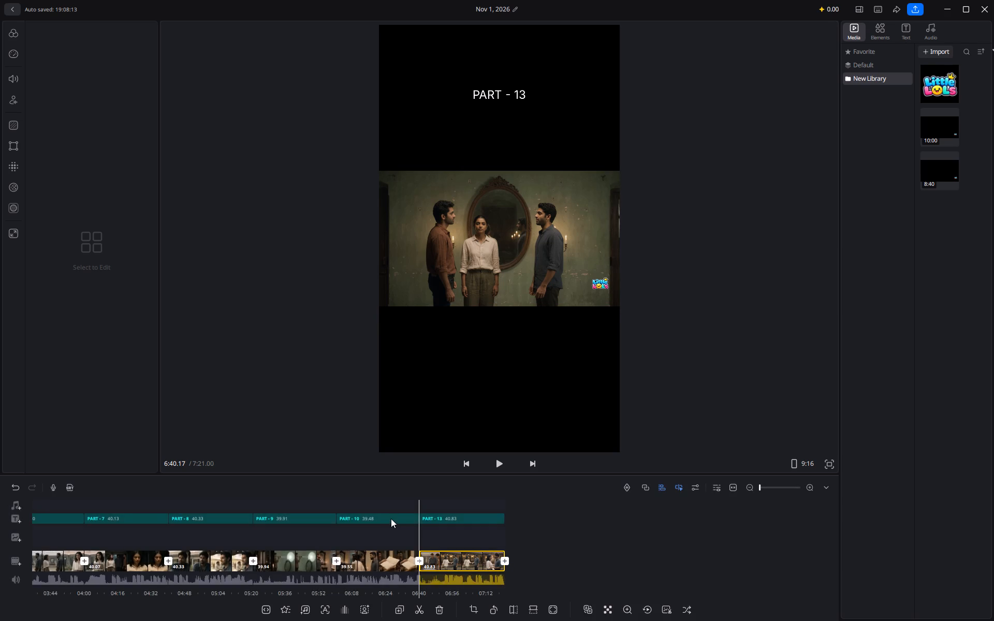
{"action": "left_click", "coordinate": [391, 519]}
{"action": "left_click", "coordinate": [476, 494]}
{"action": "left_click", "coordinate": [372, 568]}
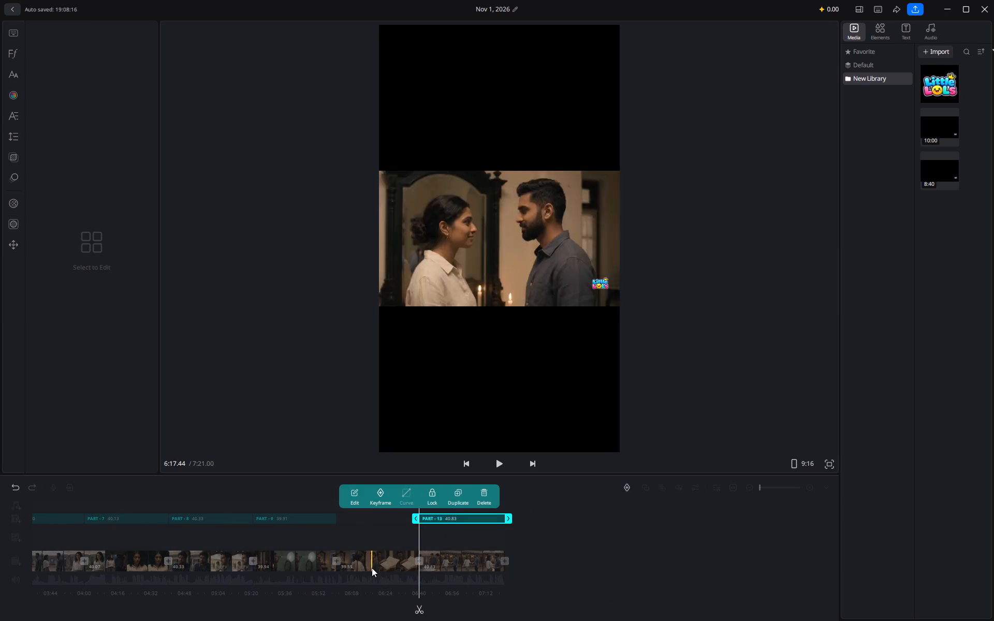
{"action": "left_click", "coordinate": [401, 565]}
{"action": "left_click", "coordinate": [481, 527]}
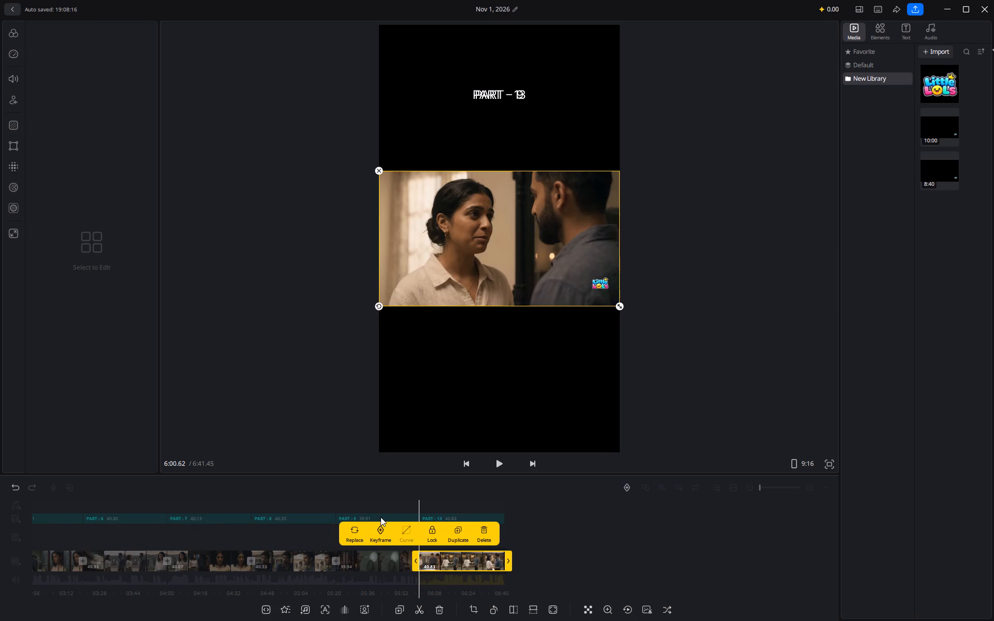
Delete the "PART - 9" title clip and the video clip beneath it.
{"action": "double_click", "coordinate": [381, 517]}
{"action": "left_click", "coordinate": [492, 492]}
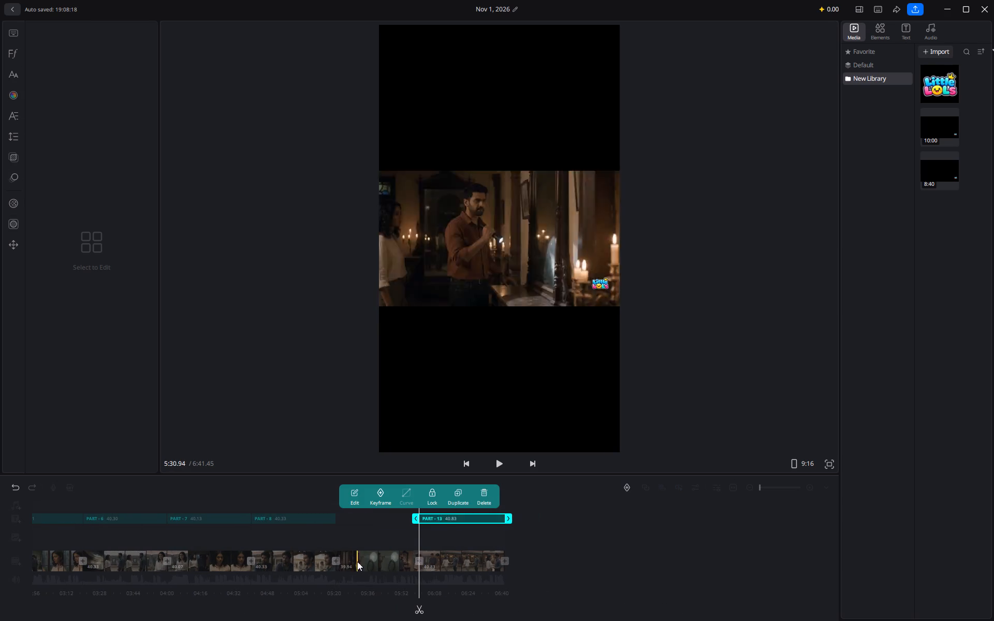
{"action": "left_click", "coordinate": [366, 559]}
{"action": "left_click", "coordinate": [426, 562]}
{"action": "left_click", "coordinate": [487, 533]}
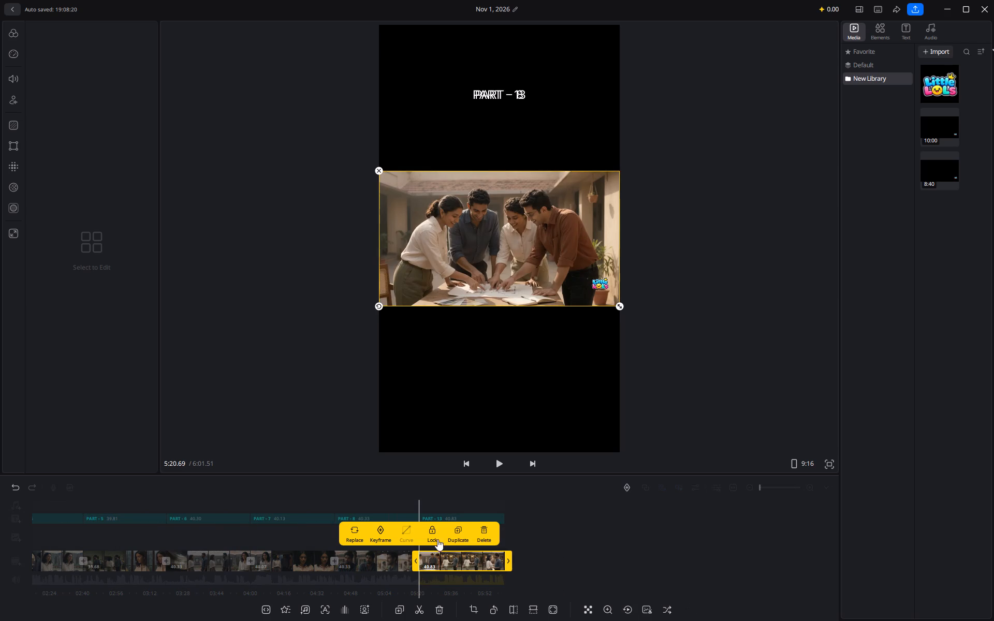
Delete the "PART - 8" title clip and the video clip beneath it.
{"action": "double_click", "coordinate": [385, 514]}
{"action": "left_click", "coordinate": [478, 497]}
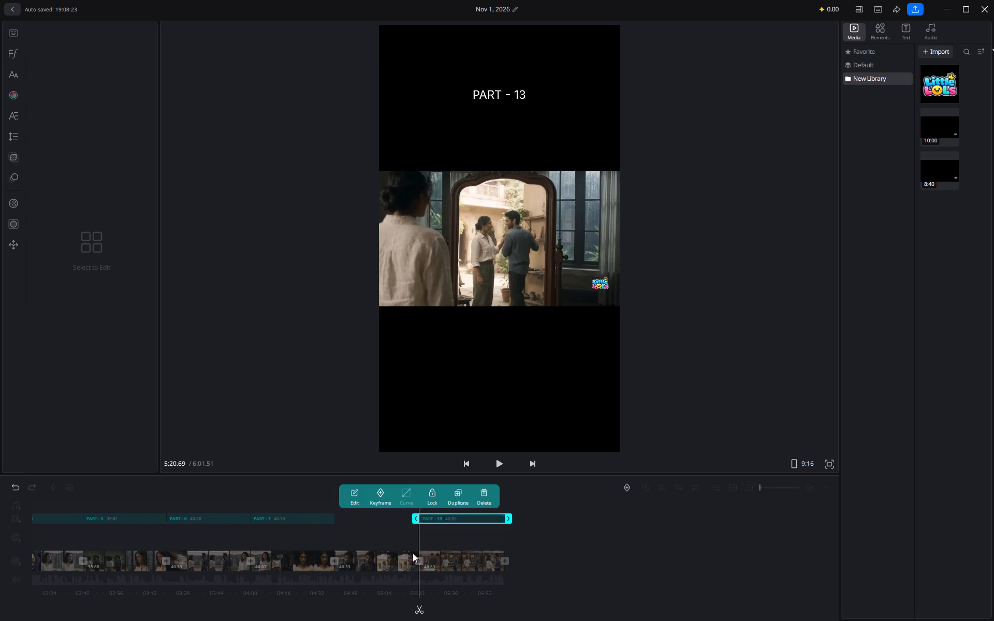
{"action": "left_click", "coordinate": [361, 566]}
{"action": "left_click", "coordinate": [438, 557]}
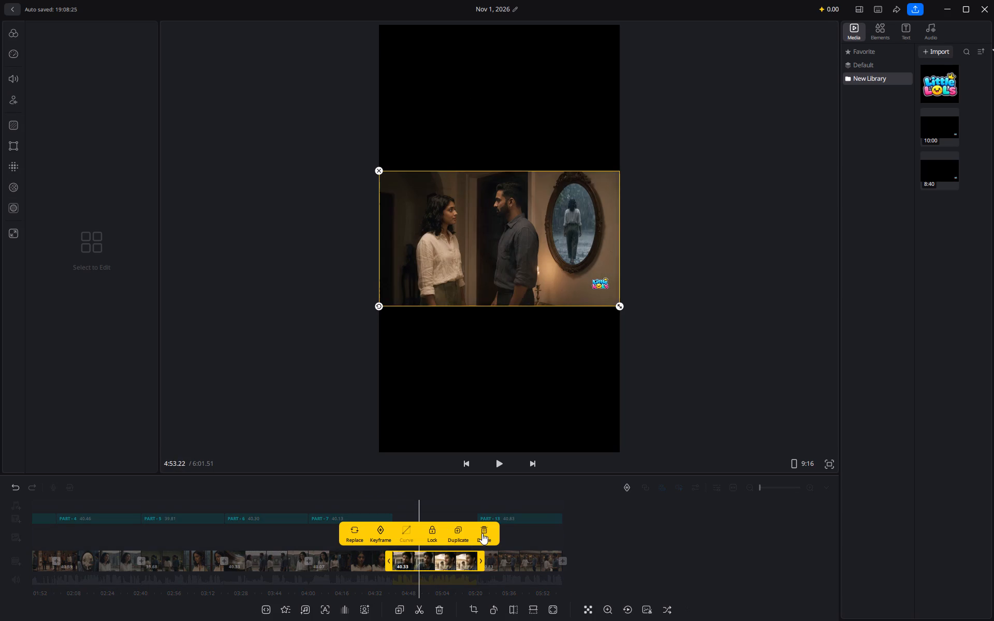
{"action": "left_click", "coordinate": [484, 531]}
Delete the "PART - 7" title clip and the video clip beneath it.
{"action": "double_click", "coordinate": [378, 516]}
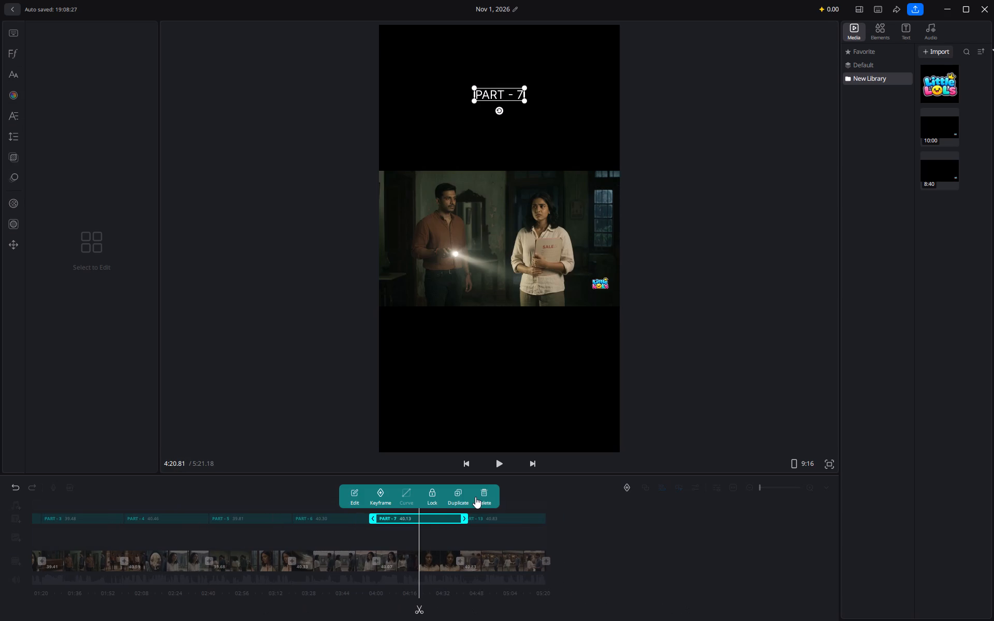
{"action": "left_click", "coordinate": [476, 495]}
{"action": "left_click", "coordinate": [396, 557]}
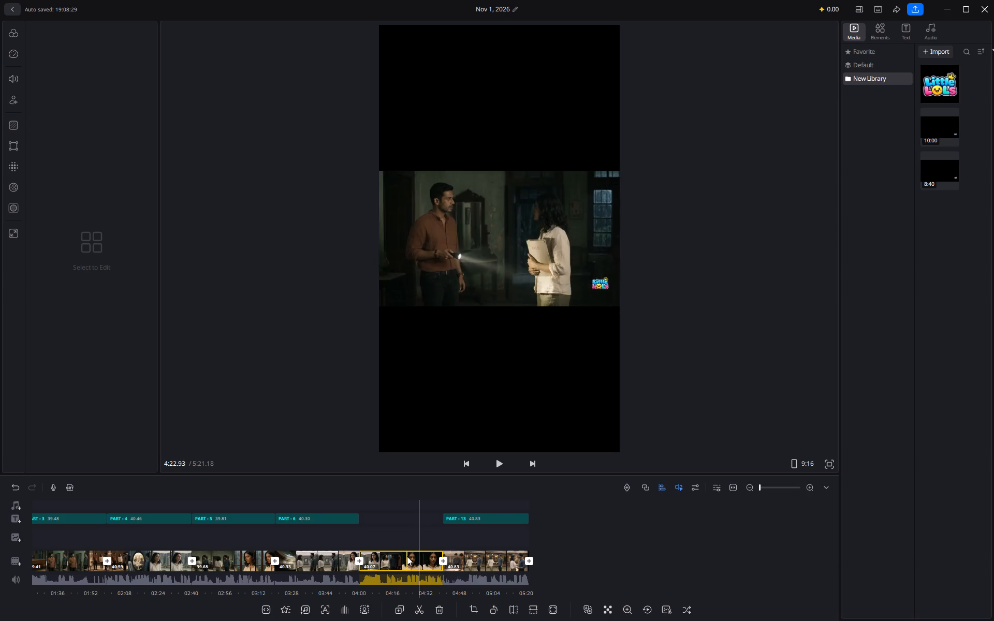
{"action": "left_click", "coordinate": [407, 556]}
{"action": "left_click", "coordinate": [488, 531]}
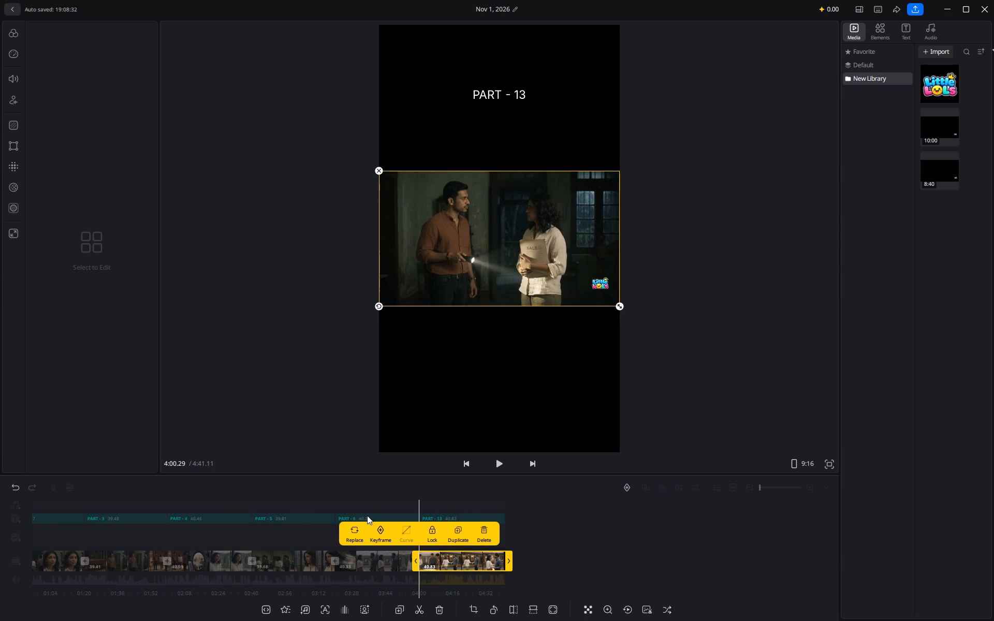
Delete the "PART - 6" title clip and the video clip beneath it.
{"action": "double_click", "coordinate": [367, 515]}
{"action": "left_click", "coordinate": [486, 491]}
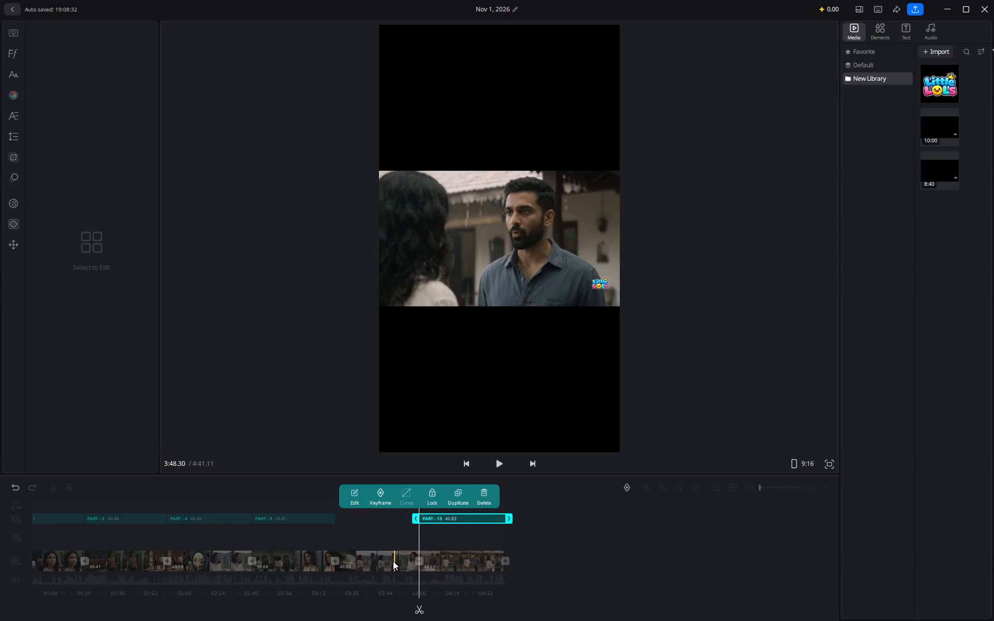
{"action": "left_click", "coordinate": [392, 561]}
{"action": "left_click", "coordinate": [392, 557]}
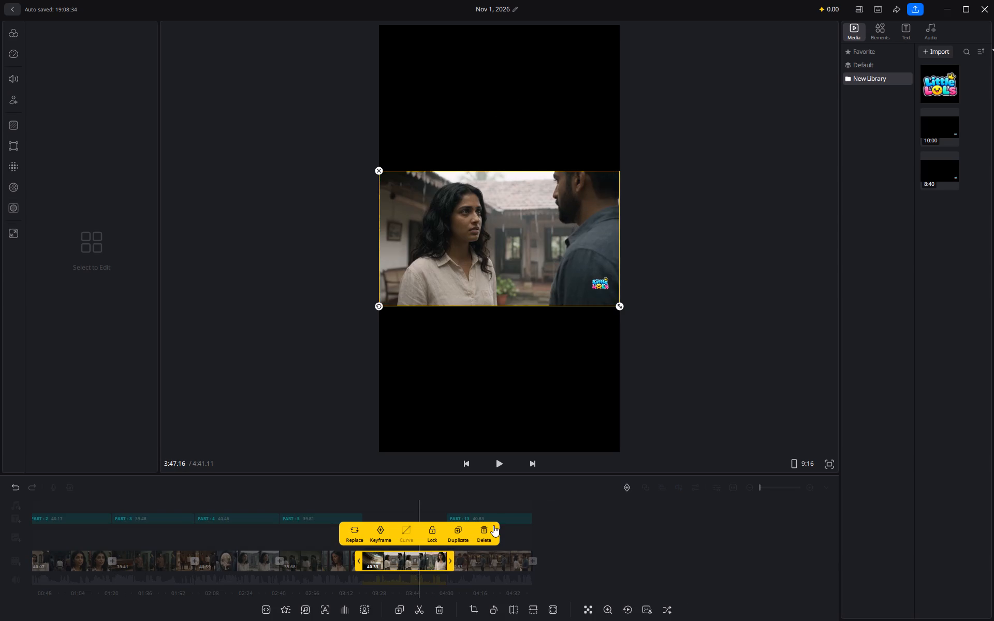
{"action": "left_click", "coordinate": [493, 525]}
Delete the "PART - 5" title clip and the video clip beneath it.
{"action": "double_click", "coordinate": [360, 514]}
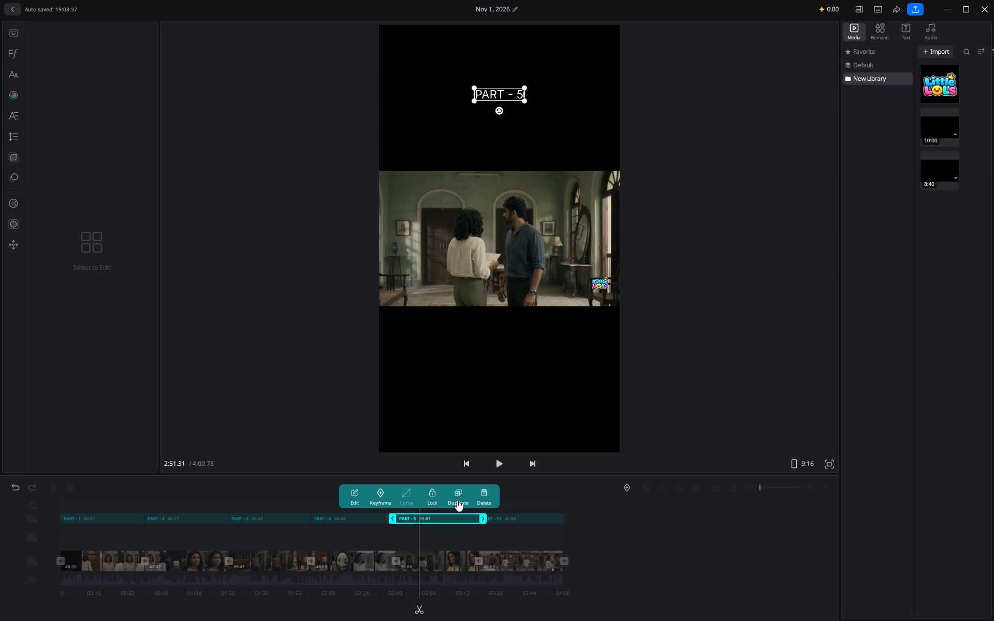
{"action": "left_click", "coordinate": [477, 493]}
{"action": "double_click", "coordinate": [385, 554]}
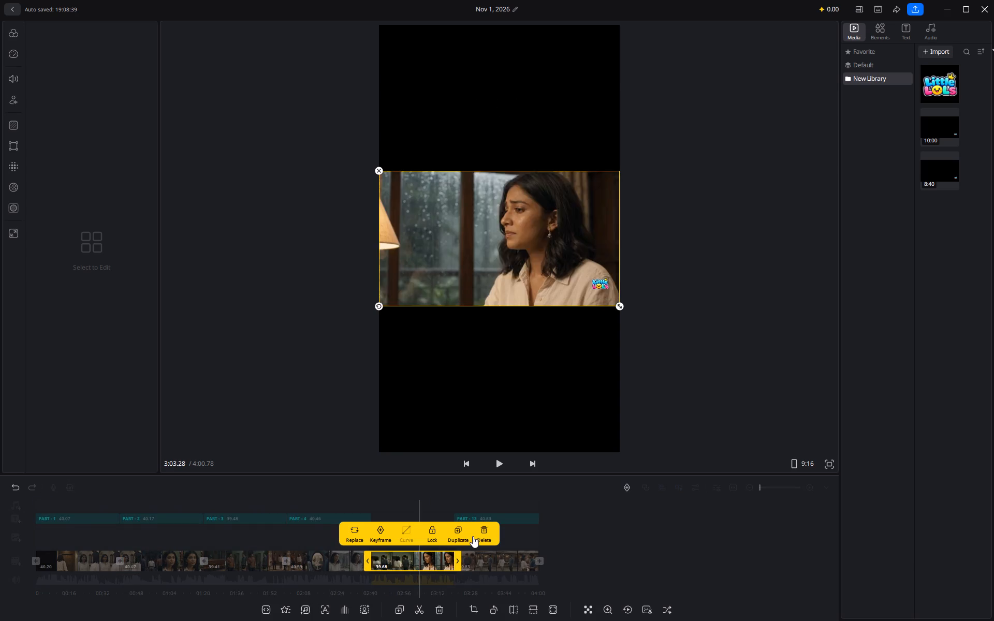
{"action": "left_click", "coordinate": [476, 538]}
Delete the "PART - 4" title clip and the video clip beneath it.
{"action": "double_click", "coordinate": [378, 515]}
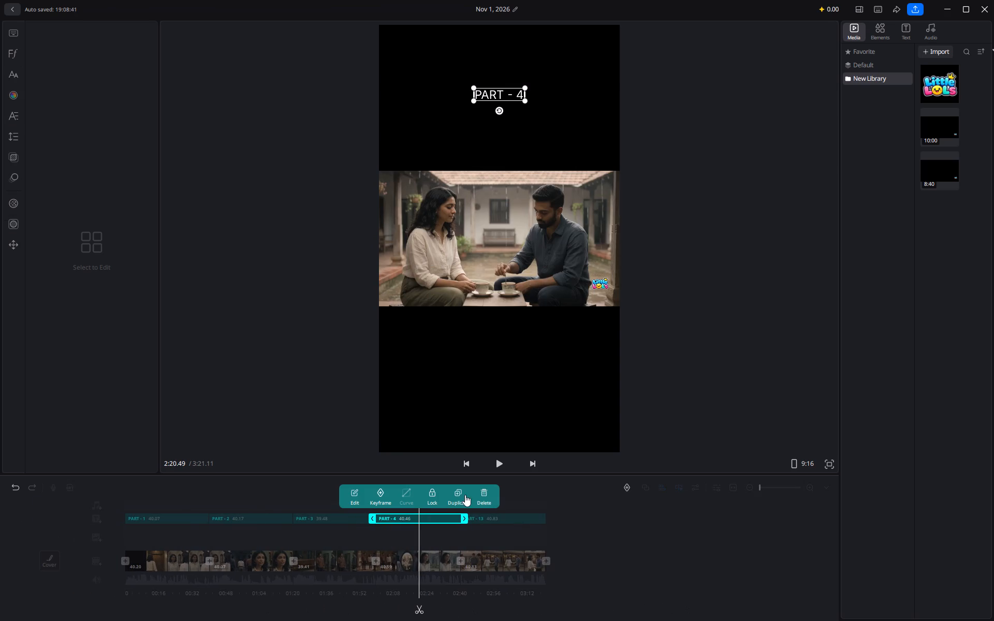
{"action": "left_click", "coordinate": [484, 497]}
{"action": "left_click", "coordinate": [390, 561]}
{"action": "left_click", "coordinate": [390, 561]}
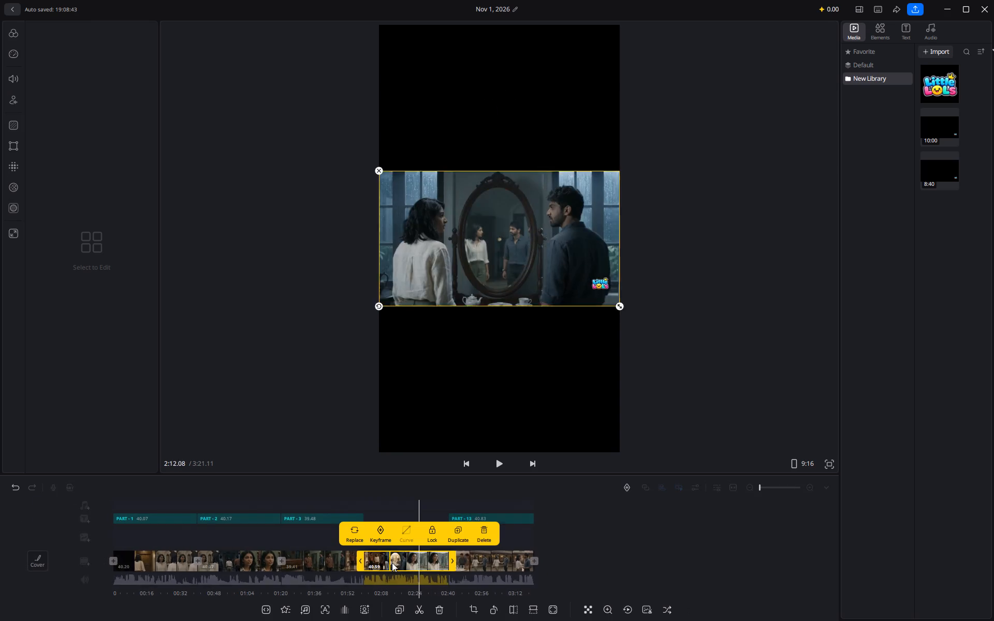
{"action": "left_click", "coordinate": [483, 535]}
Delete the "PART - 3" title clip and the video clip beneath it.
{"action": "double_click", "coordinate": [358, 515]}
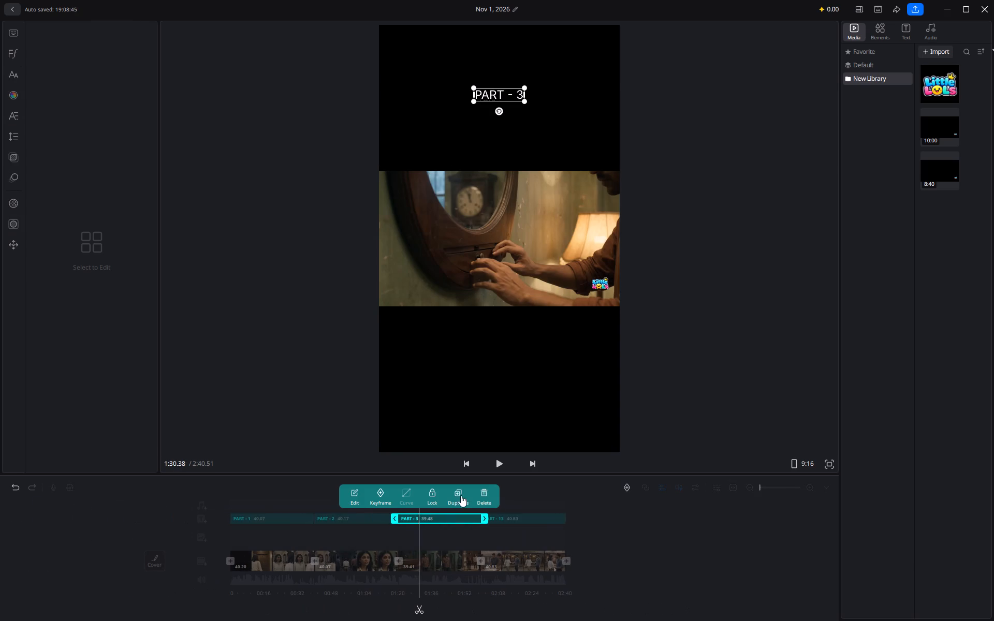
{"action": "left_click", "coordinate": [486, 492]}
{"action": "left_click", "coordinate": [388, 560]}
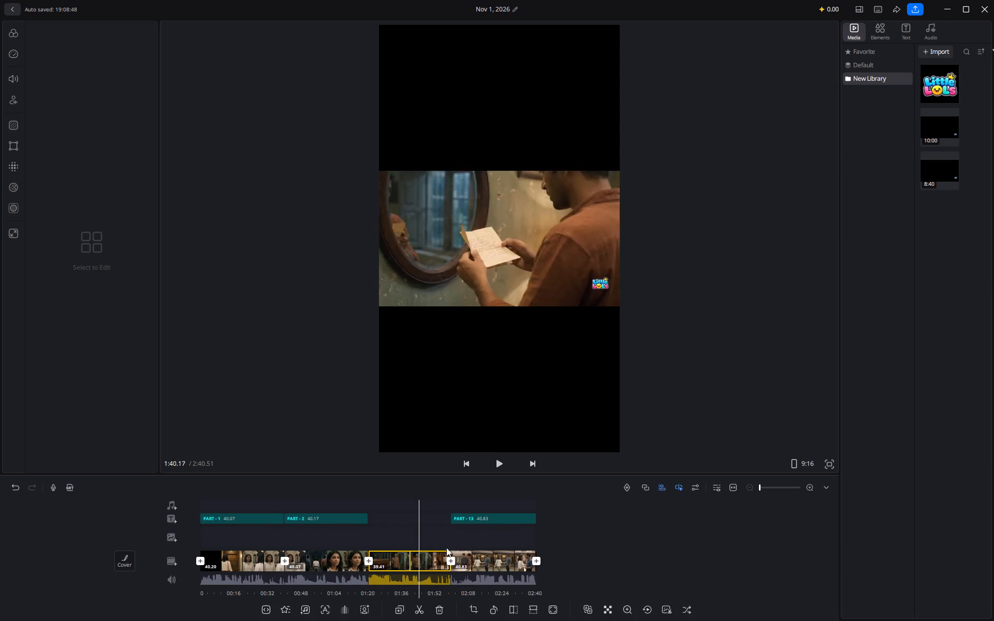
{"action": "left_click", "coordinate": [427, 560]}
{"action": "left_click", "coordinate": [481, 536]}
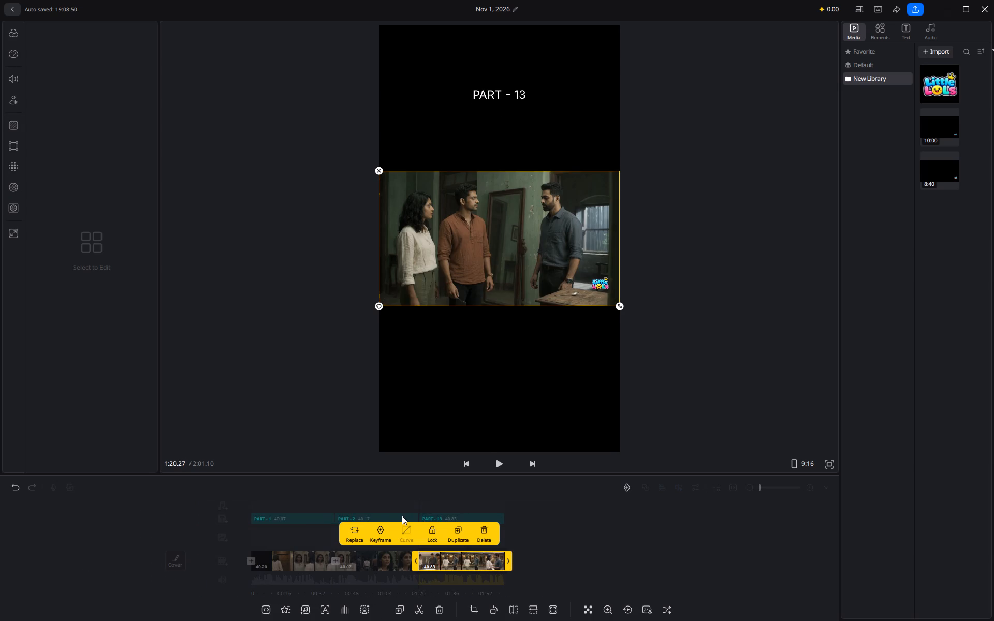
Delete the "PART - 2" title clip and the video clip beneath it.
{"action": "double_click", "coordinate": [402, 515]}
{"action": "left_click", "coordinate": [489, 493]}
{"action": "double_click", "coordinate": [385, 552]}
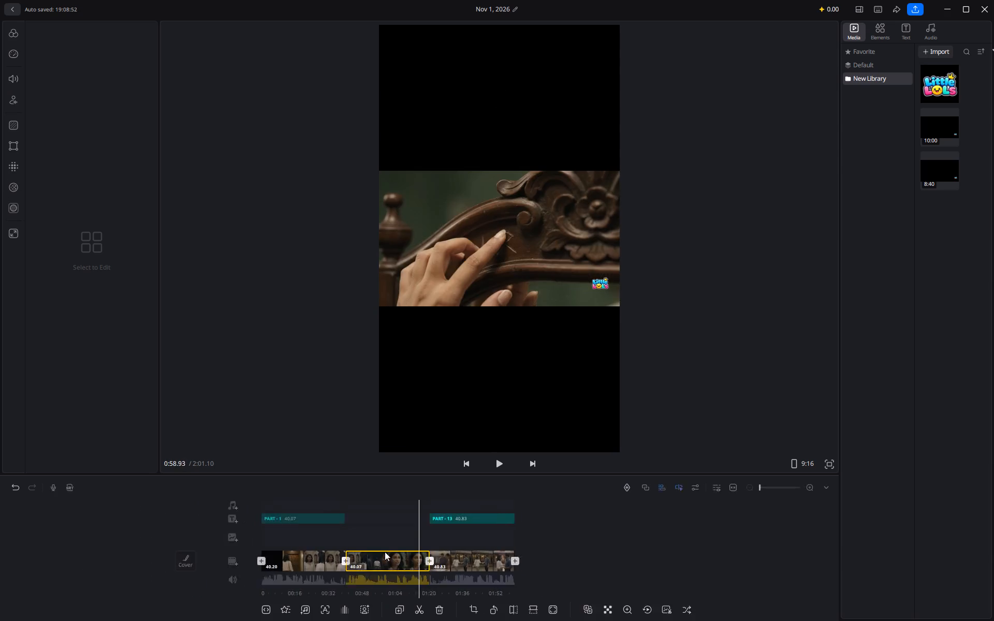
{"action": "left_click", "coordinate": [476, 531]}
Delete the "PART - 1" title clip and its video clip, leaving only the "PART - 13" title and video clips.
{"action": "double_click", "coordinate": [368, 515]}
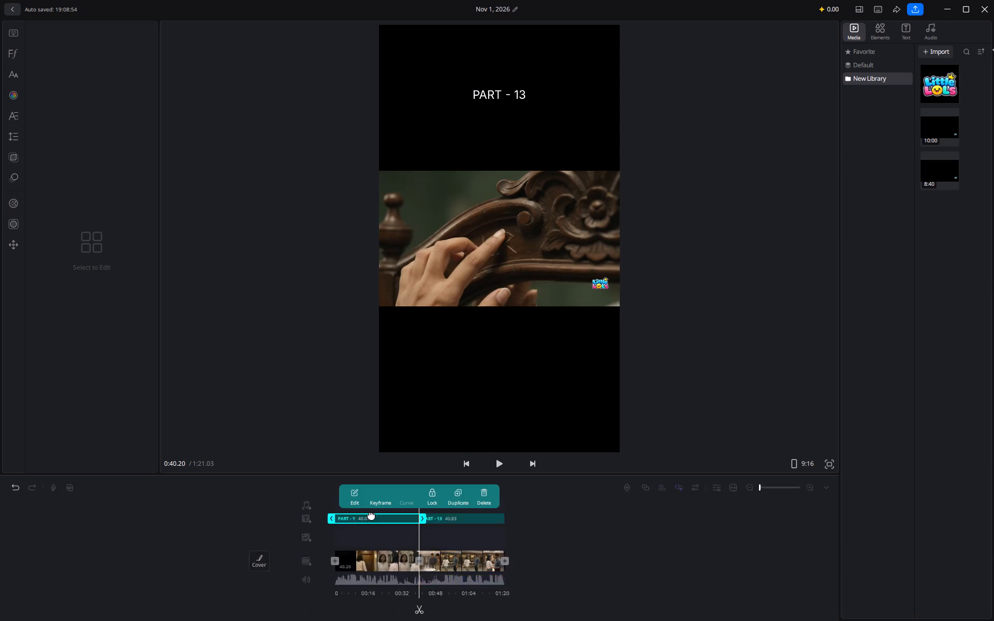
{"action": "left_click", "coordinate": [476, 495]}
{"action": "left_click", "coordinate": [387, 561]}
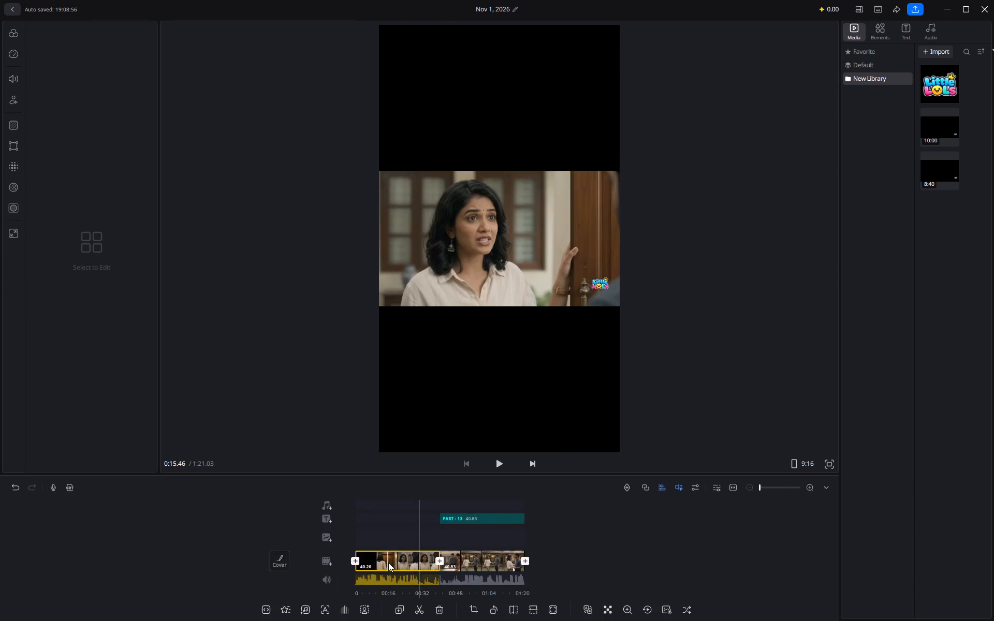
{"action": "left_click", "coordinate": [388, 563]}
{"action": "left_click", "coordinate": [484, 533]}
{"action": "left_click", "coordinate": [526, 541]}
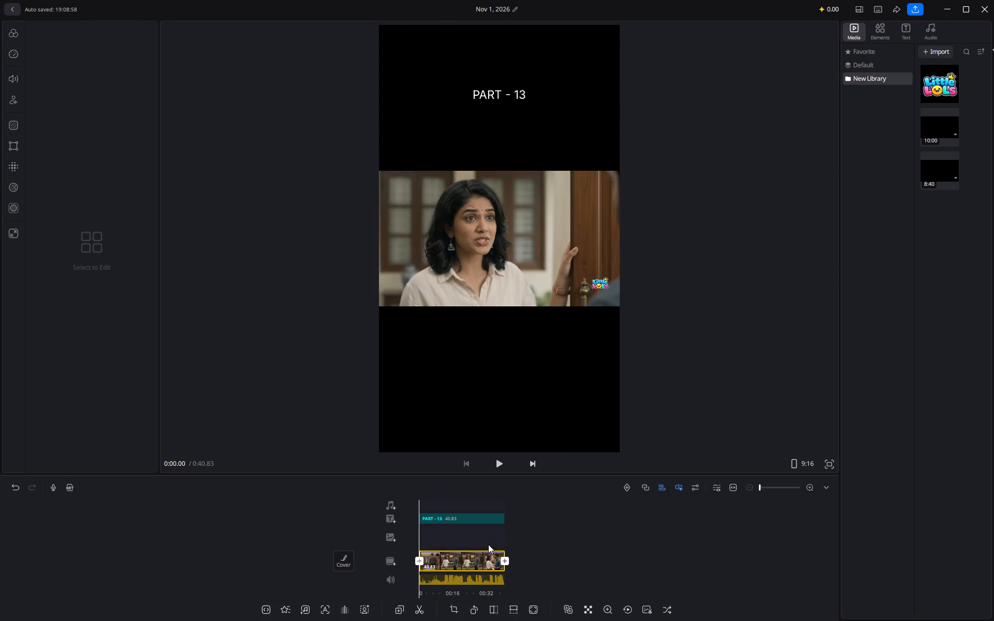
Check the isolated "PART - 13" clips from end to start and export them in 4K at 30 fps with a 45.0 Mbps bitrate.
{"action": "scroll", "coordinate": [414, 549], "scroll_direction": "up", "scroll_amount": 5, "text": "ctrl"}
{"action": "left_click_drag", "start_coordinate": [573, 541], "coordinate": [412, 536]}
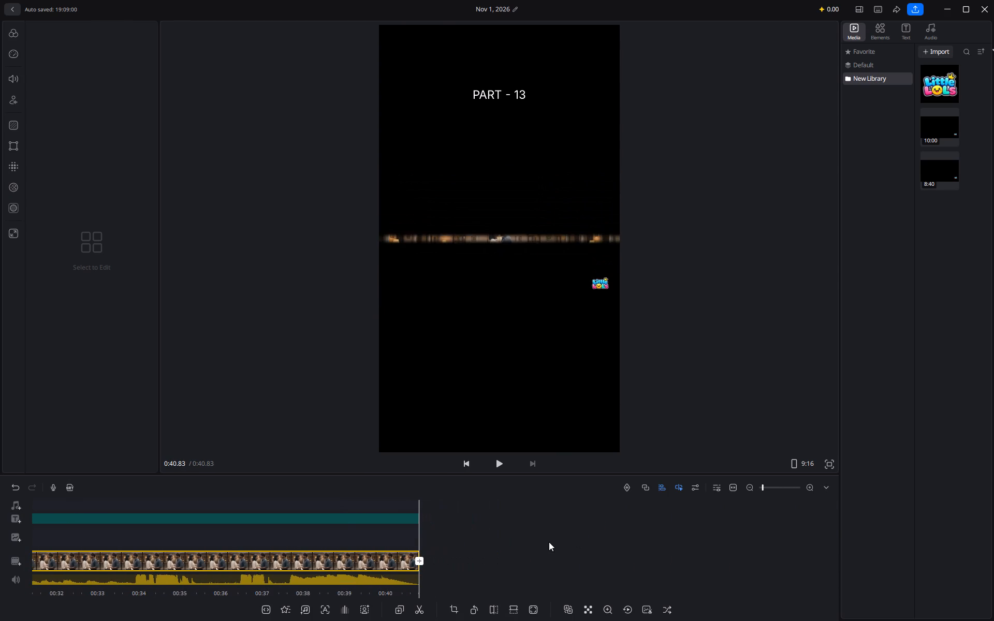
{"action": "left_click_drag", "start_coordinate": [458, 560], "coordinate": [993, 431]}
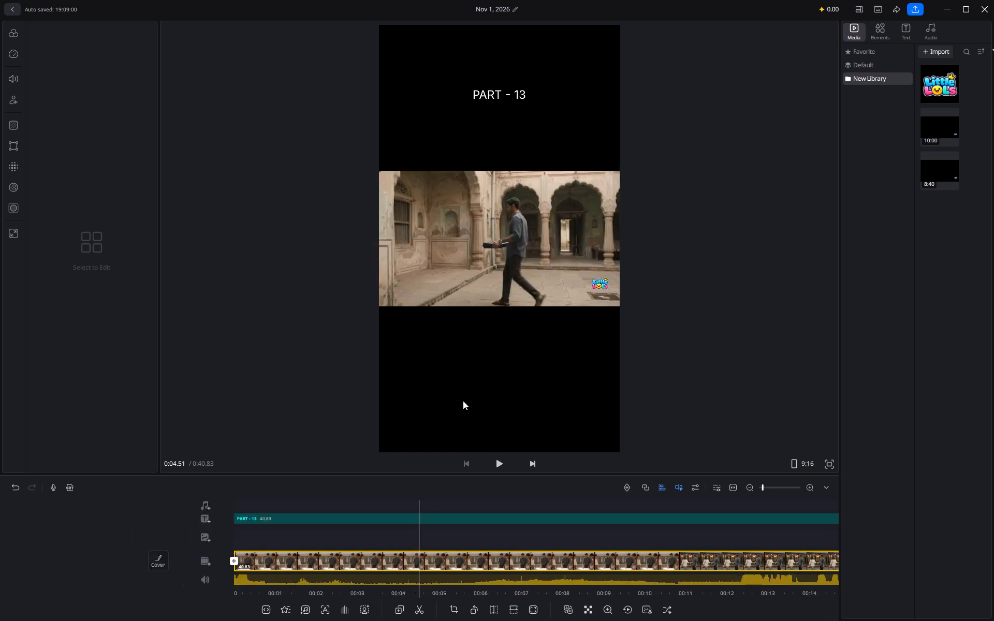
{"action": "left_click", "coordinate": [917, 13]}
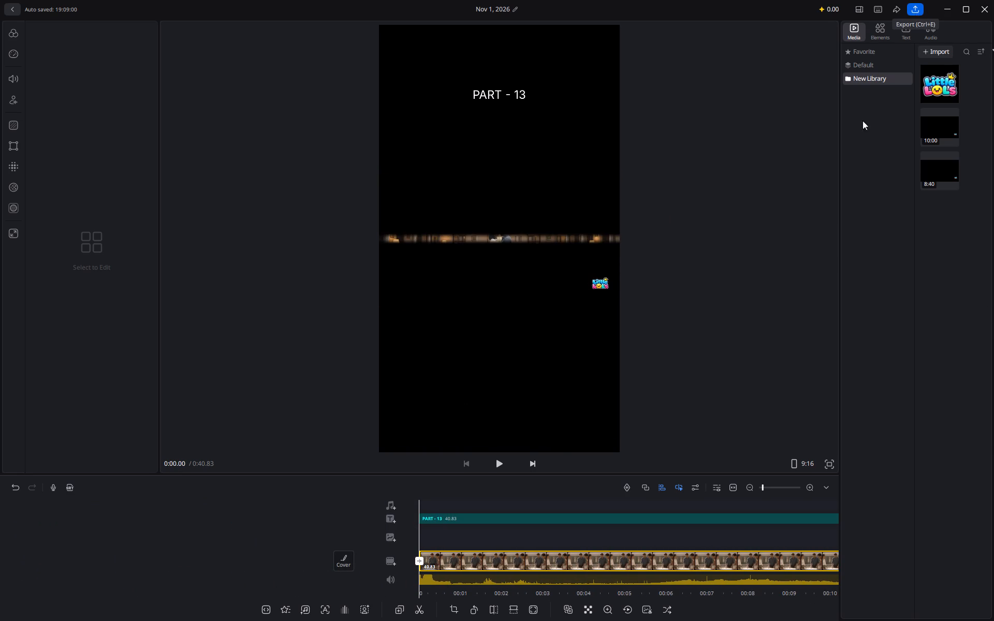
{"action": "left_click", "coordinate": [680, 439]}
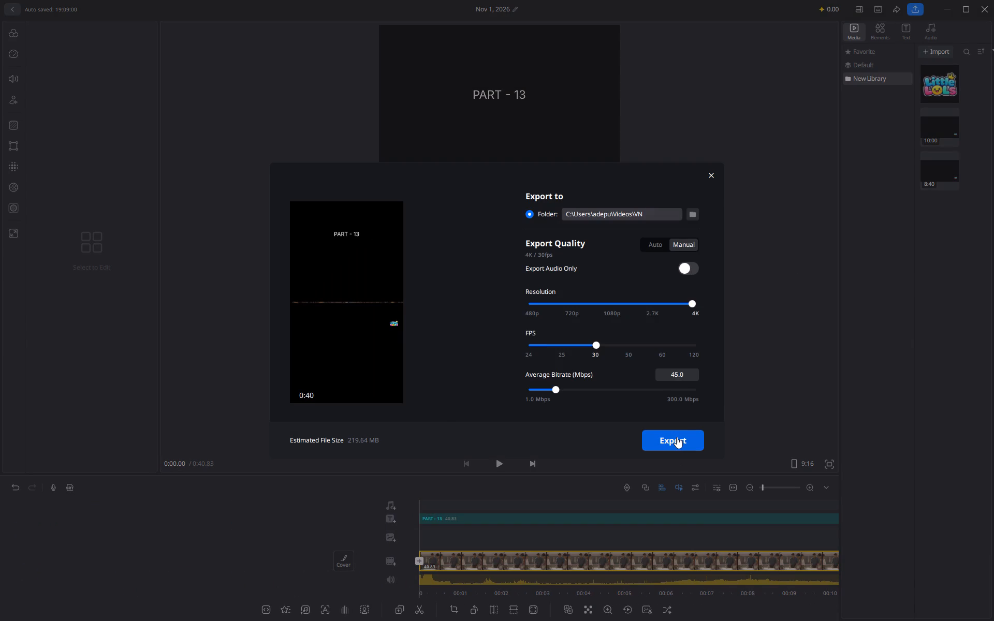